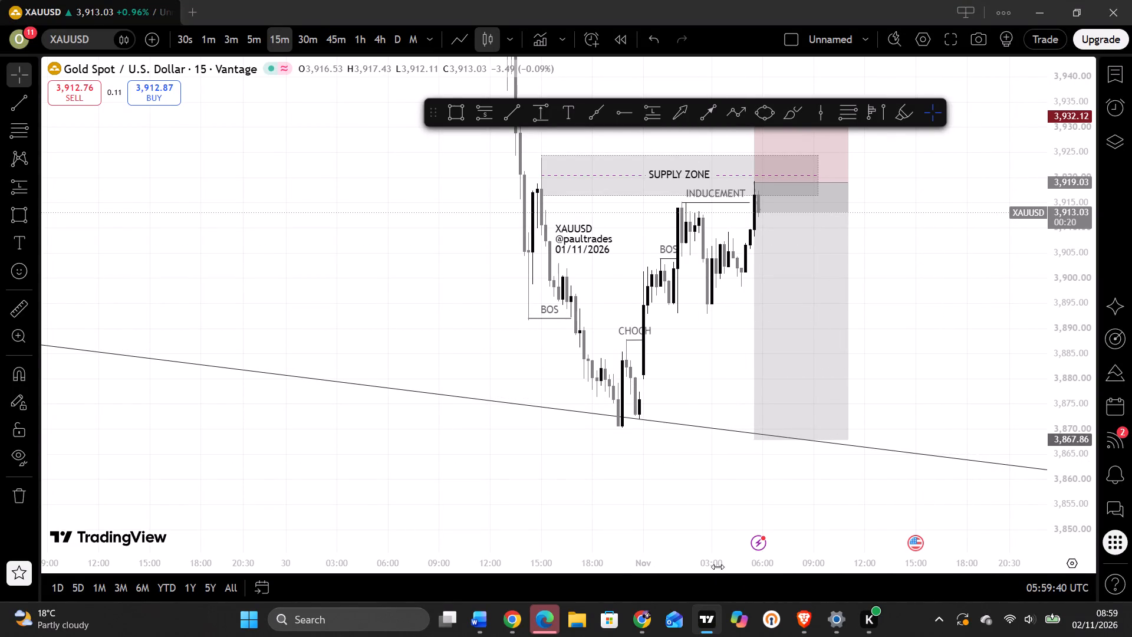
Examine the 15-minute XAUUSD price action around the supply zone, the inducement level and the short position's target and stop areas.
drag(718, 567, 587, 567)
drag(575, 368, 611, 426)
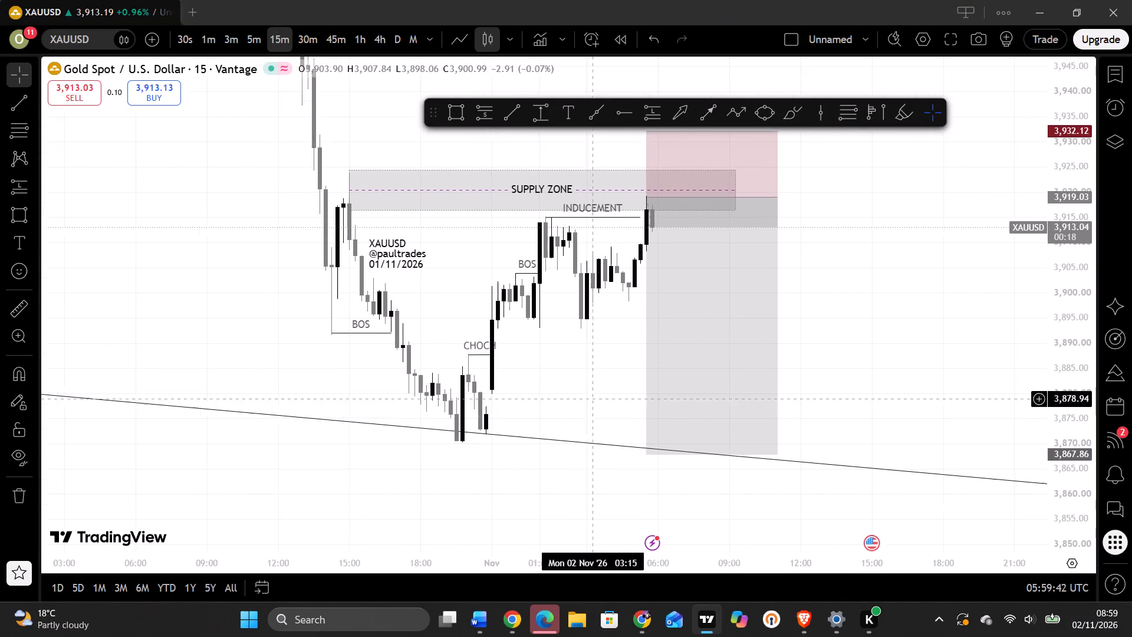
drag(611, 426, 655, 476)
drag(1071, 349, 1063, 330)
drag(1063, 330, 1067, 396)
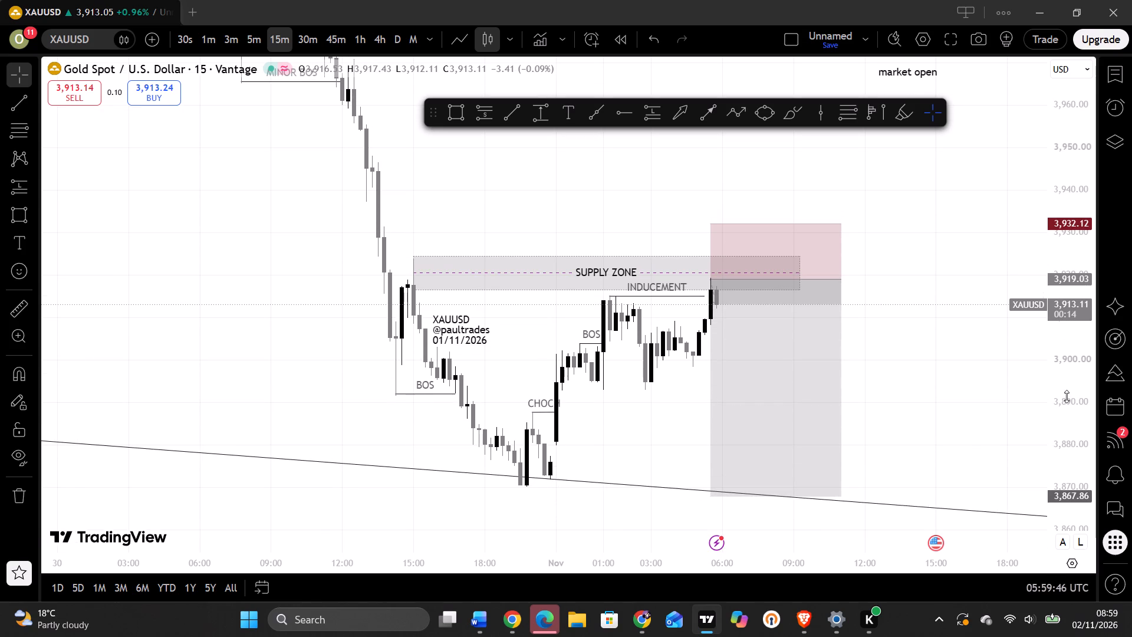
drag(643, 560, 696, 563)
drag(413, 381, 354, 398)
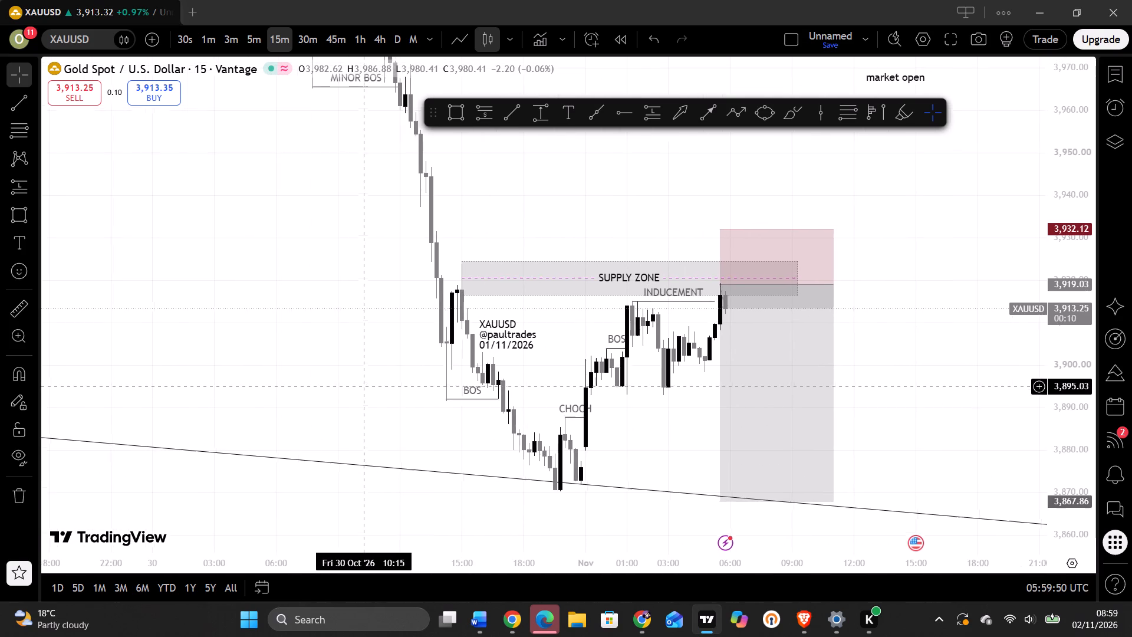
drag(354, 398, 220, 382)
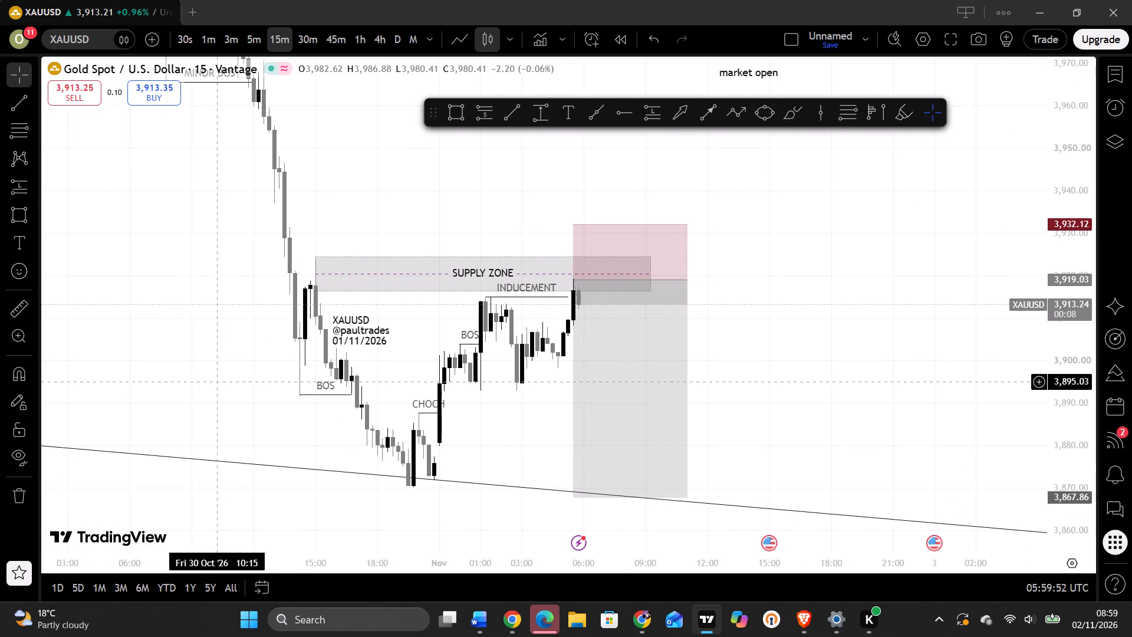
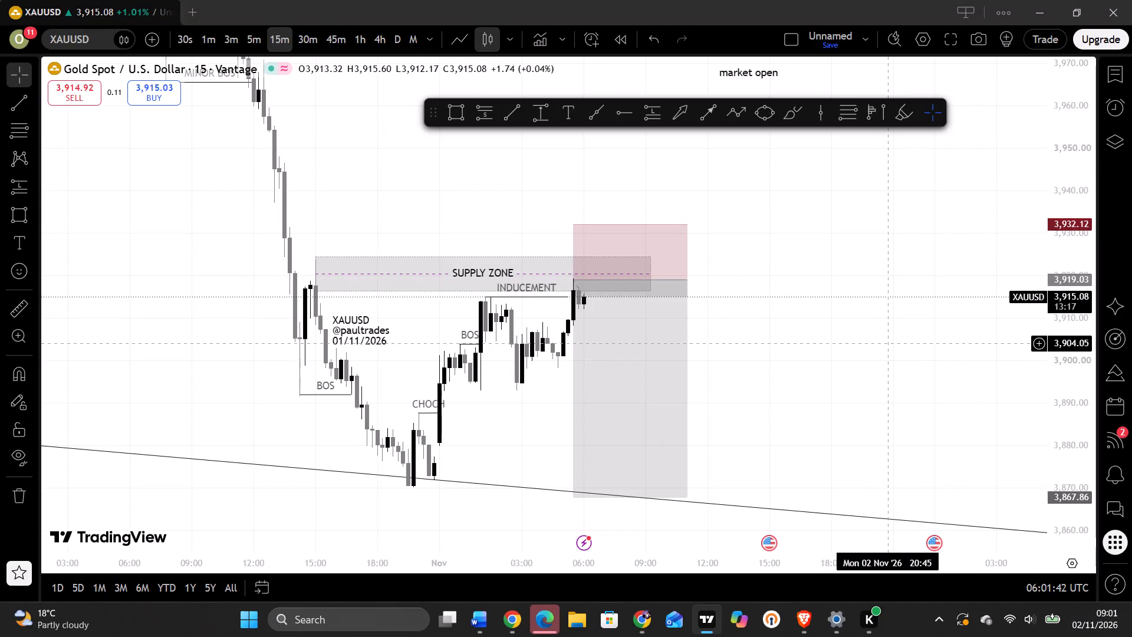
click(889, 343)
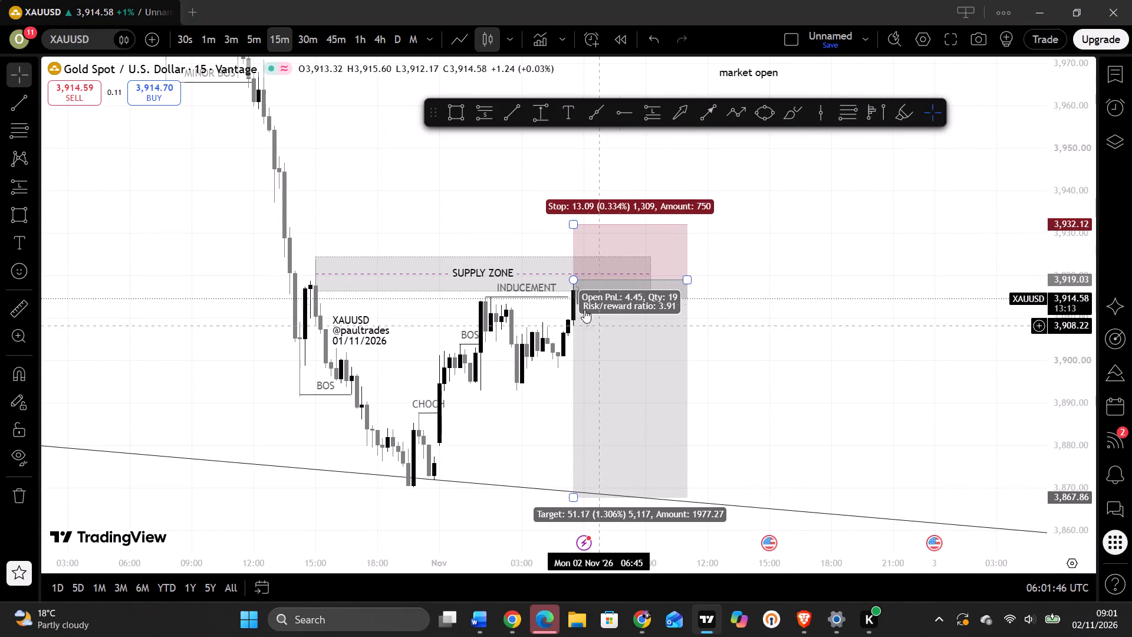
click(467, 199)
Draw a rectangle zone from about 4,047.07 down to 4,041.86, spanning 29 Oct 05:15 to 30 Oct 01:45.
drag(404, 149, 1129, 636)
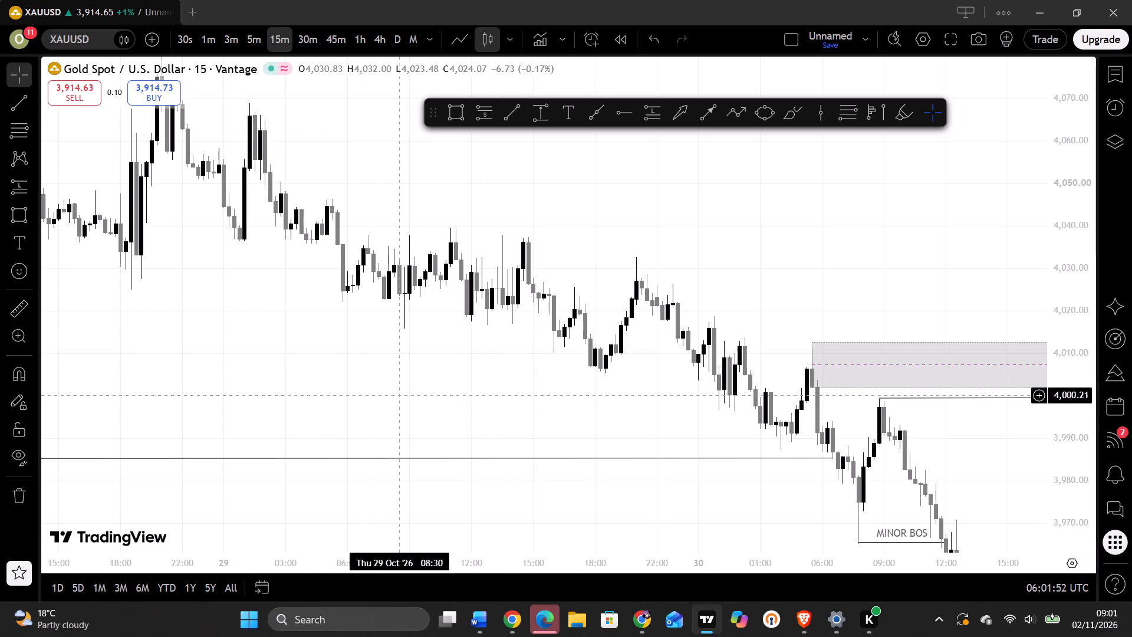
drag(399, 390, 421, 434)
click(454, 111)
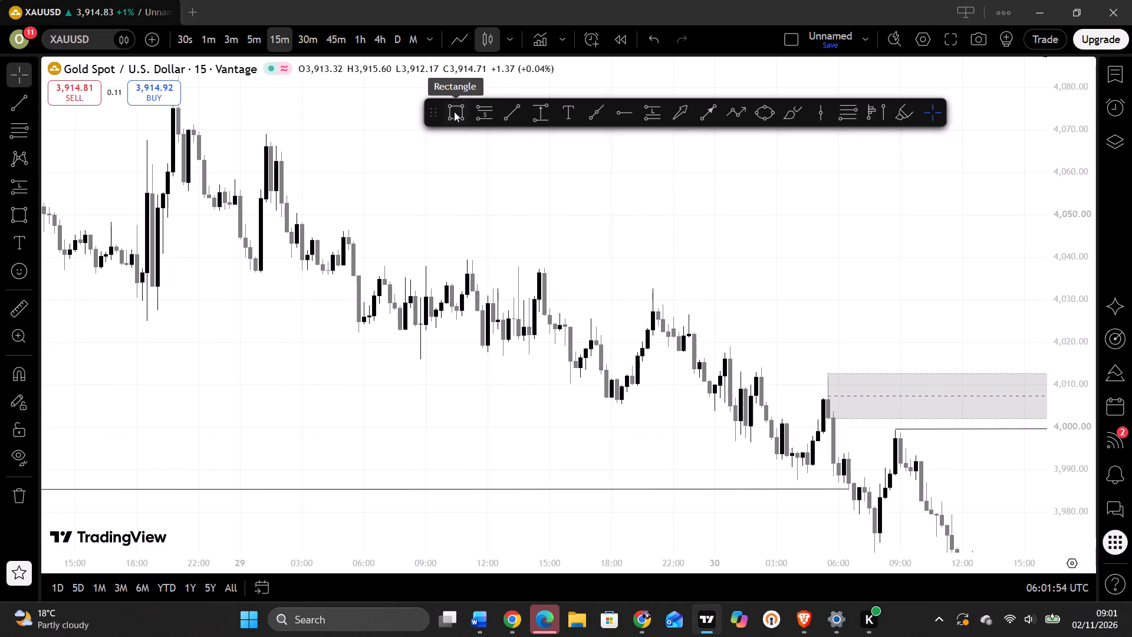
drag(348, 226, 354, 244)
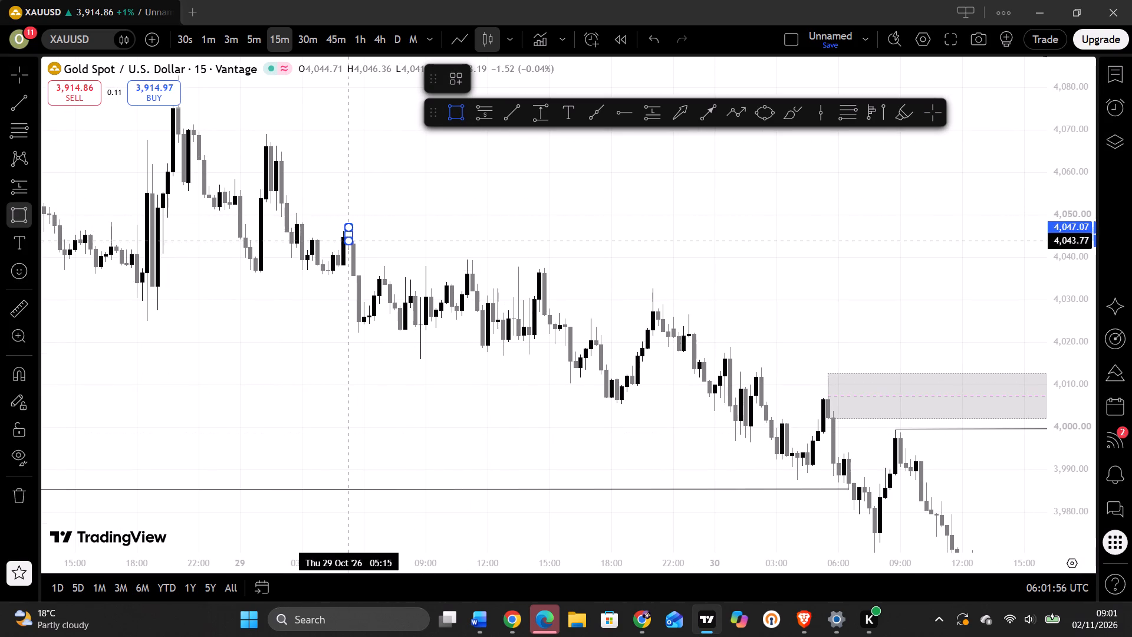
drag(354, 244, 419, 245)
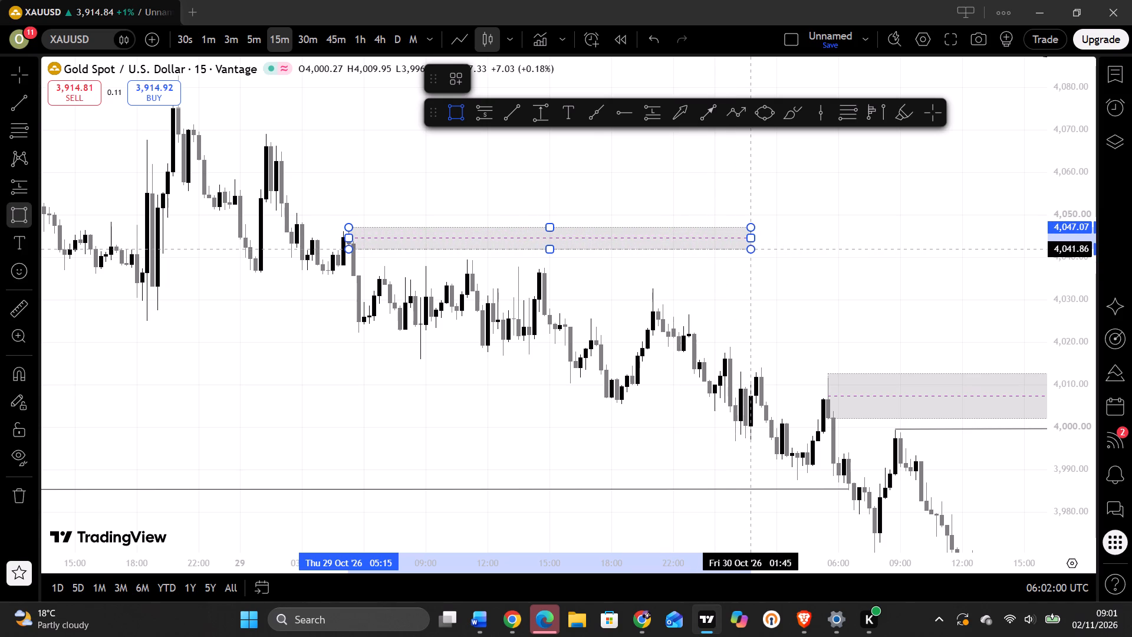
click(749, 249)
click(797, 216)
Draw a second rectangle zone from about 4,034.57 down to 4,028.84, spanning 28 Oct 05:45 to 30 Oct 18:45.
drag(449, 168, 809, 212)
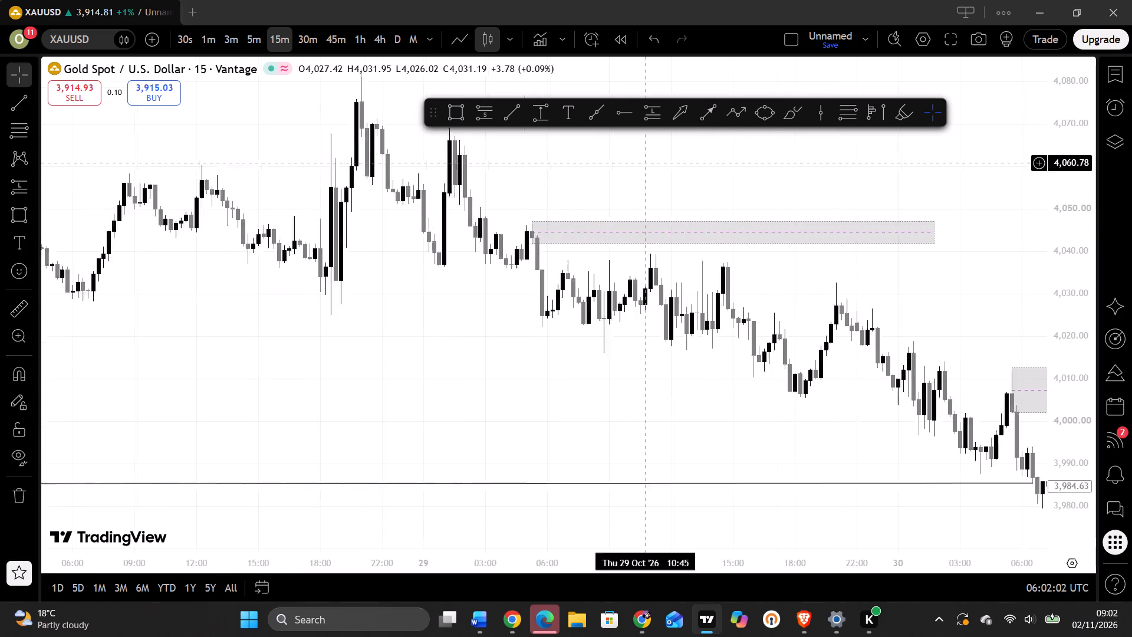
drag(809, 212, 948, 277)
drag(518, 265, 363, 150)
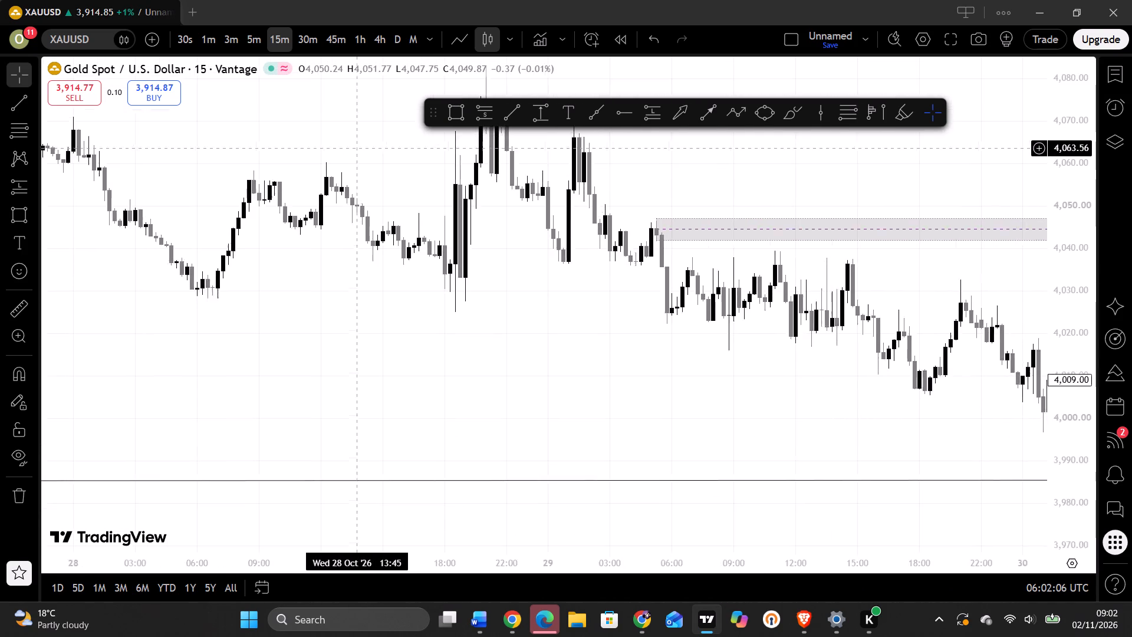
drag(363, 150, 421, 119)
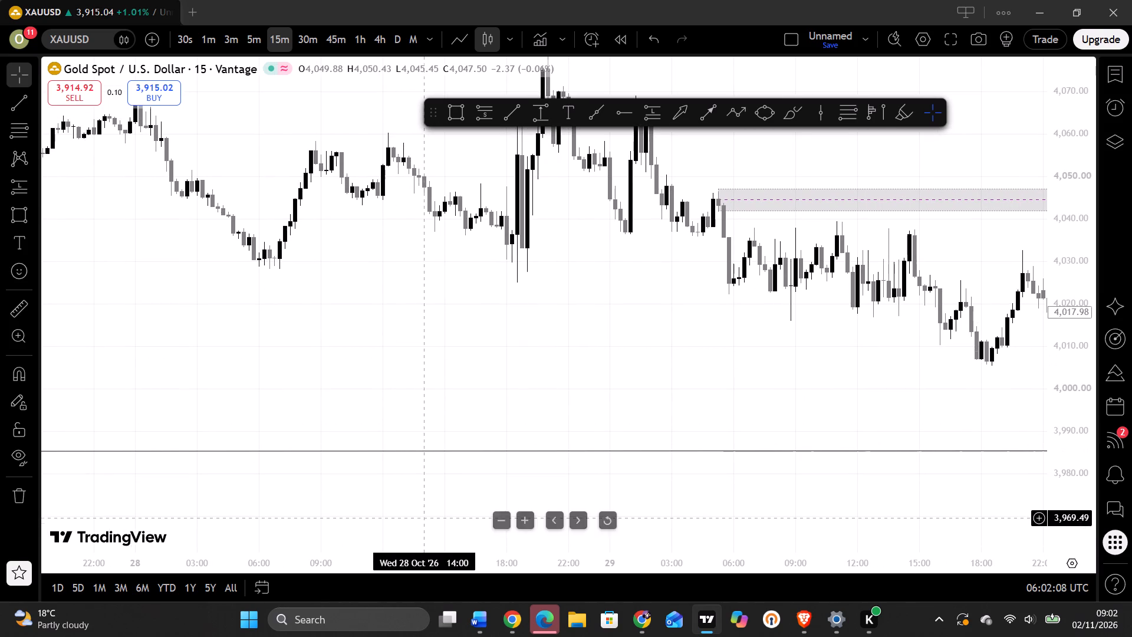
drag(418, 566, 721, 555)
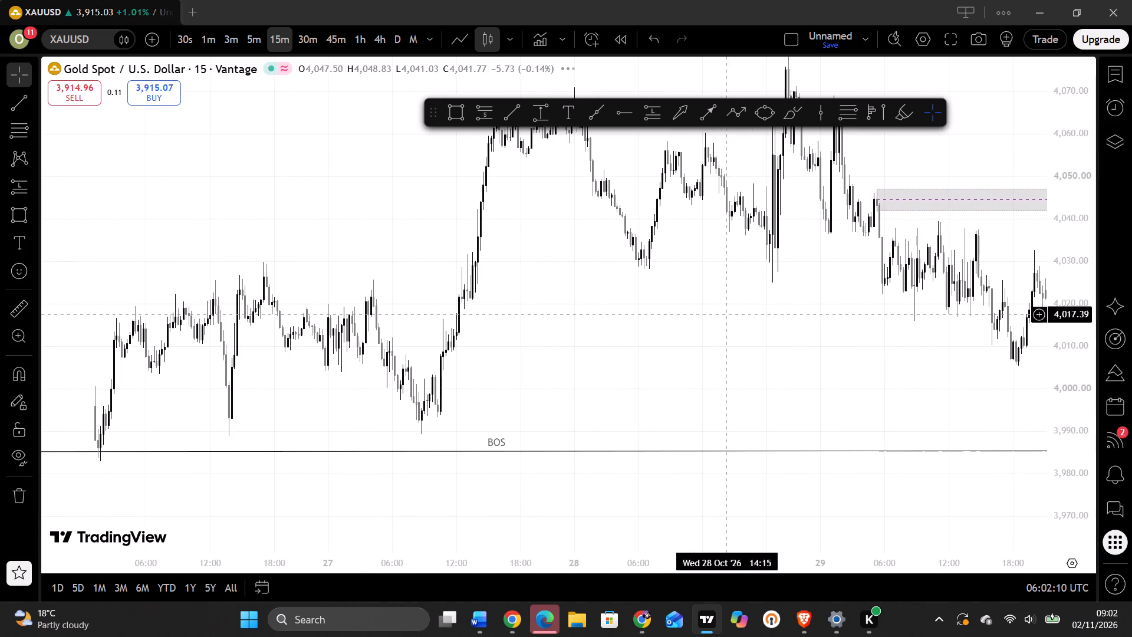
drag(735, 311, 478, 356)
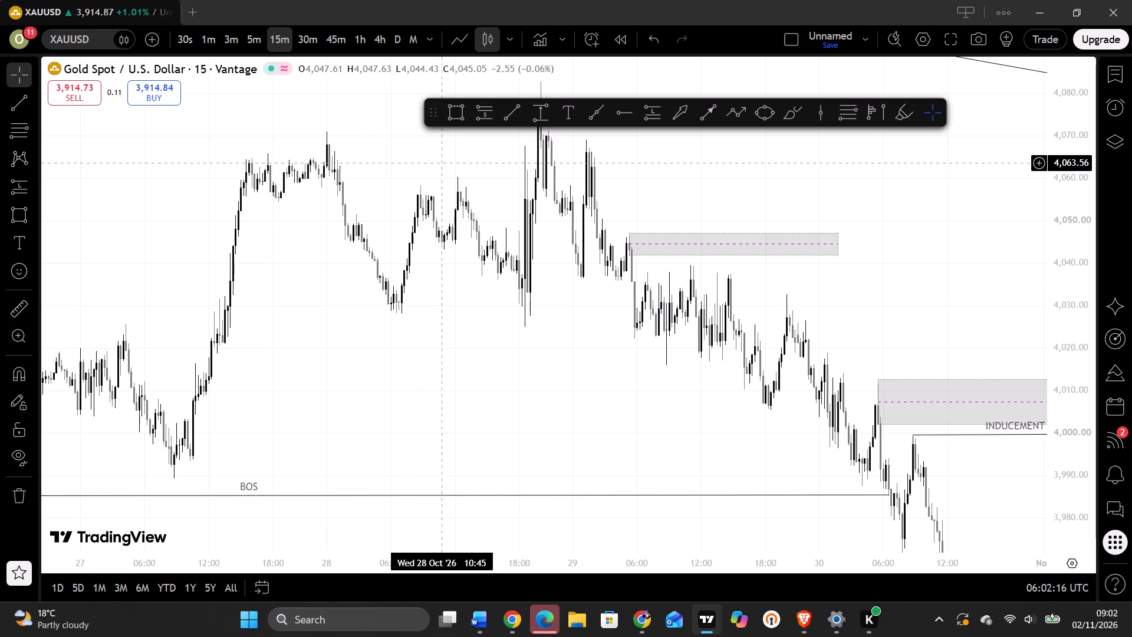
click(453, 103)
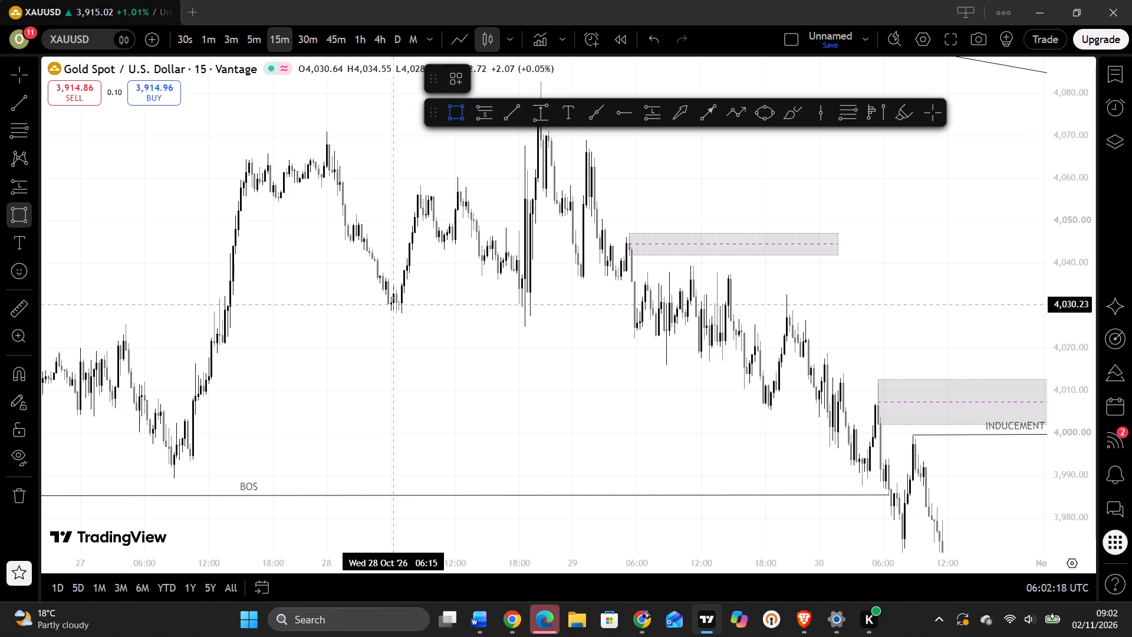
drag(390, 285, 590, 326)
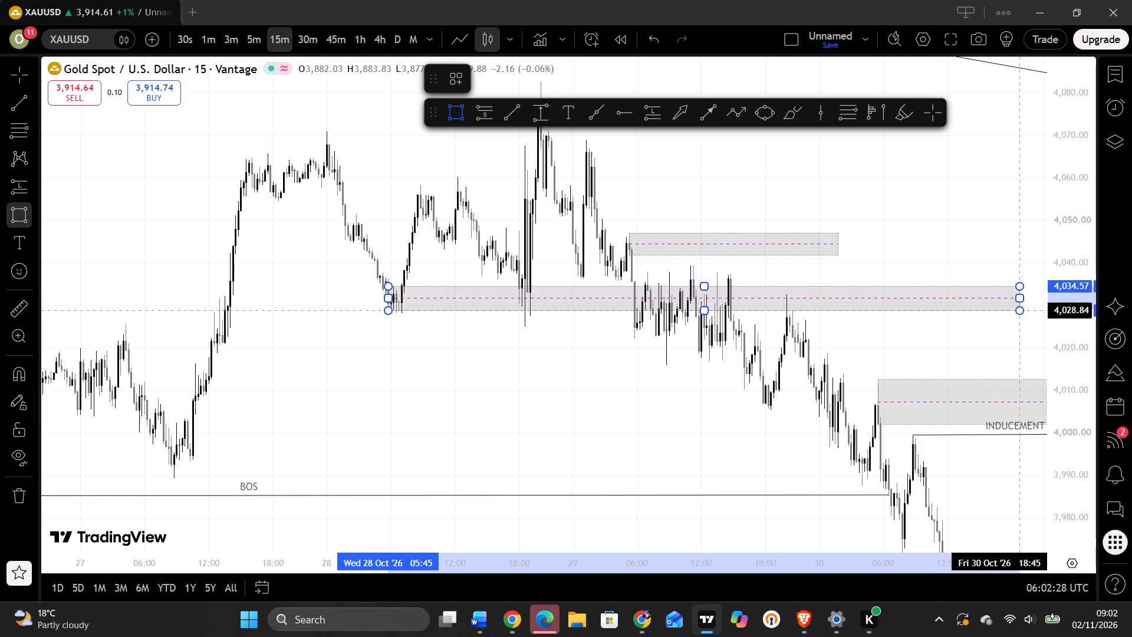
click(1020, 310)
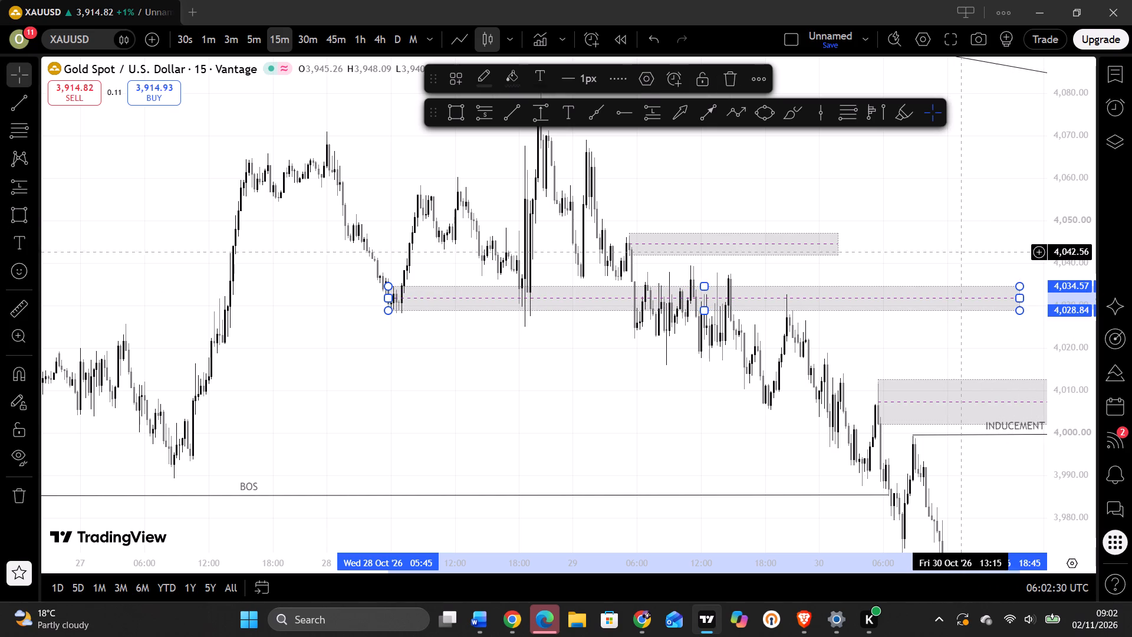
click(962, 242)
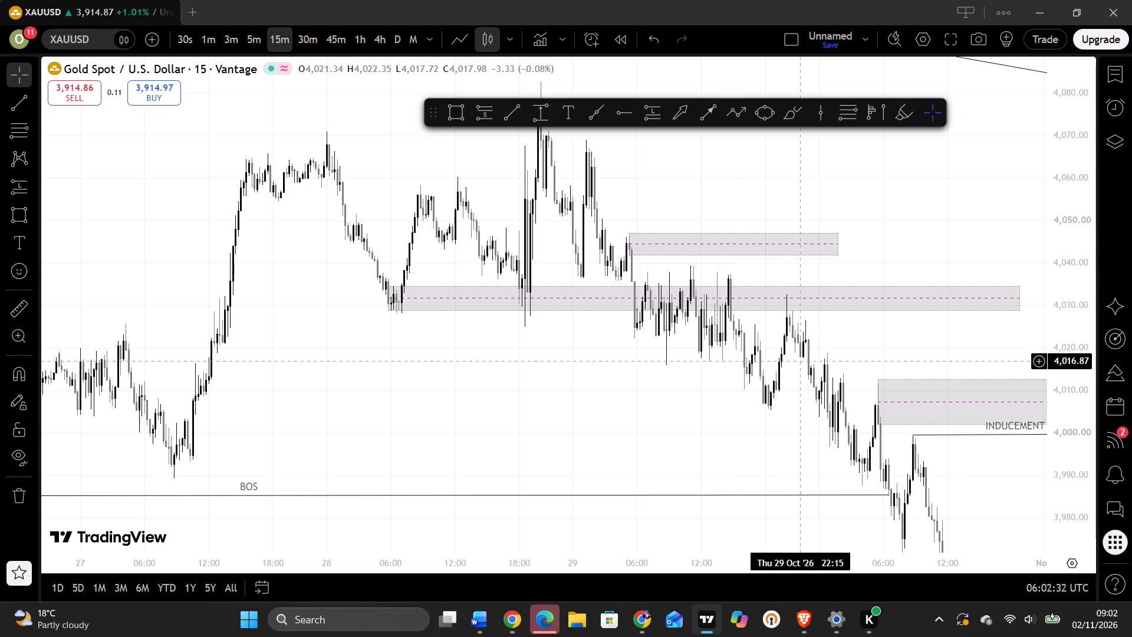
Place a short position at the 29 Oct 20:00 swing high with entry about 4,030.58, stop about 4,038.91 and target about 3,989.97.
click(487, 109)
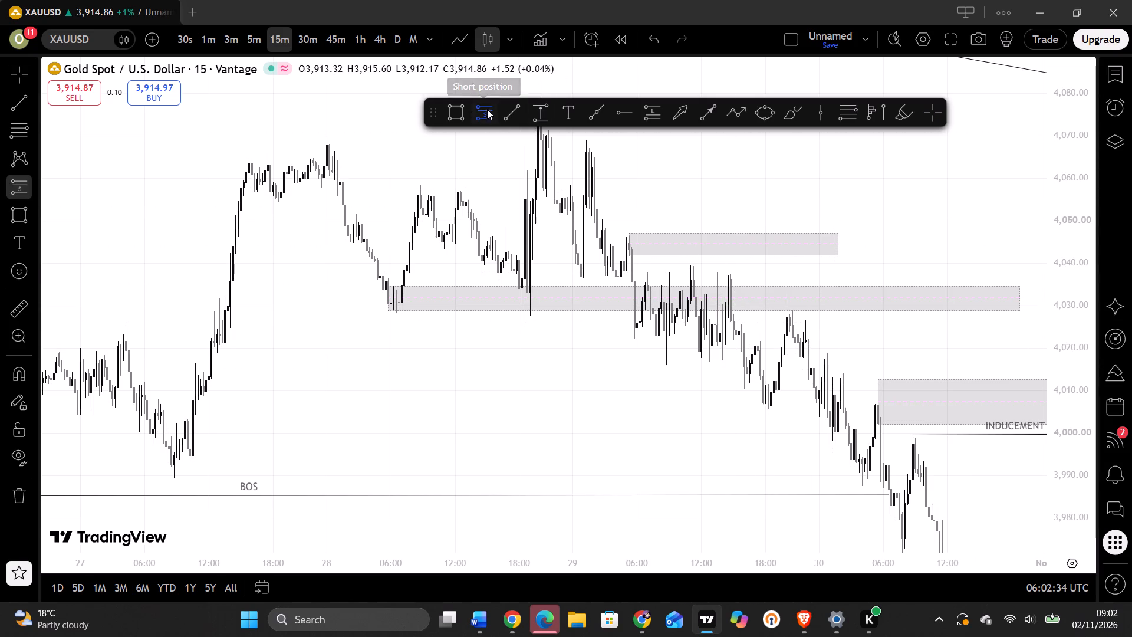
drag(787, 303, 693, 367)
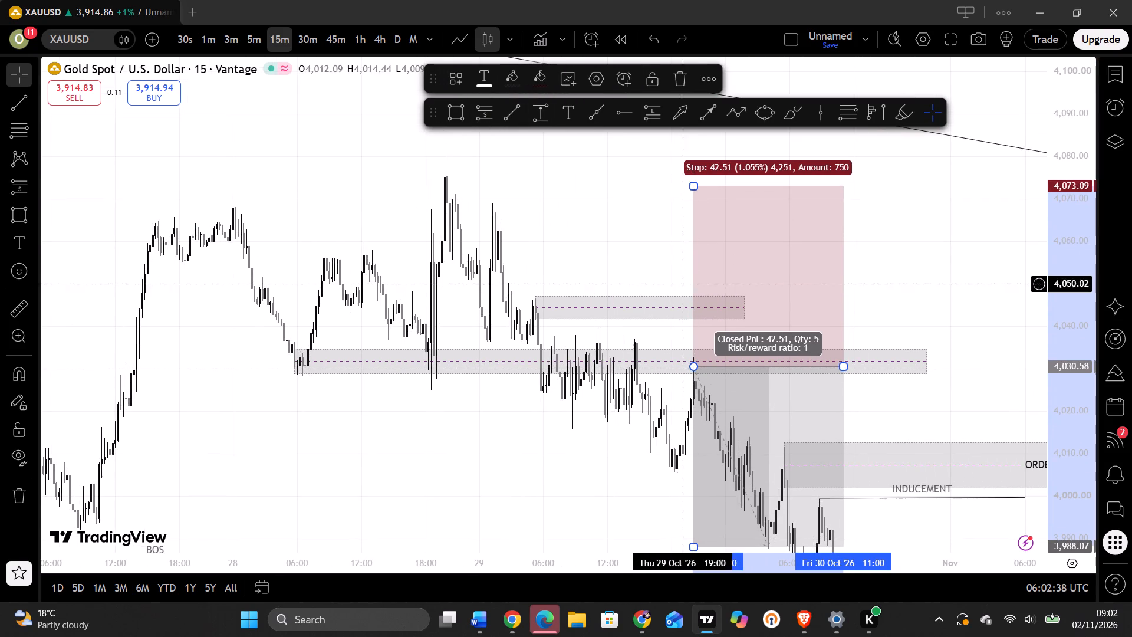
drag(693, 183, 683, 326)
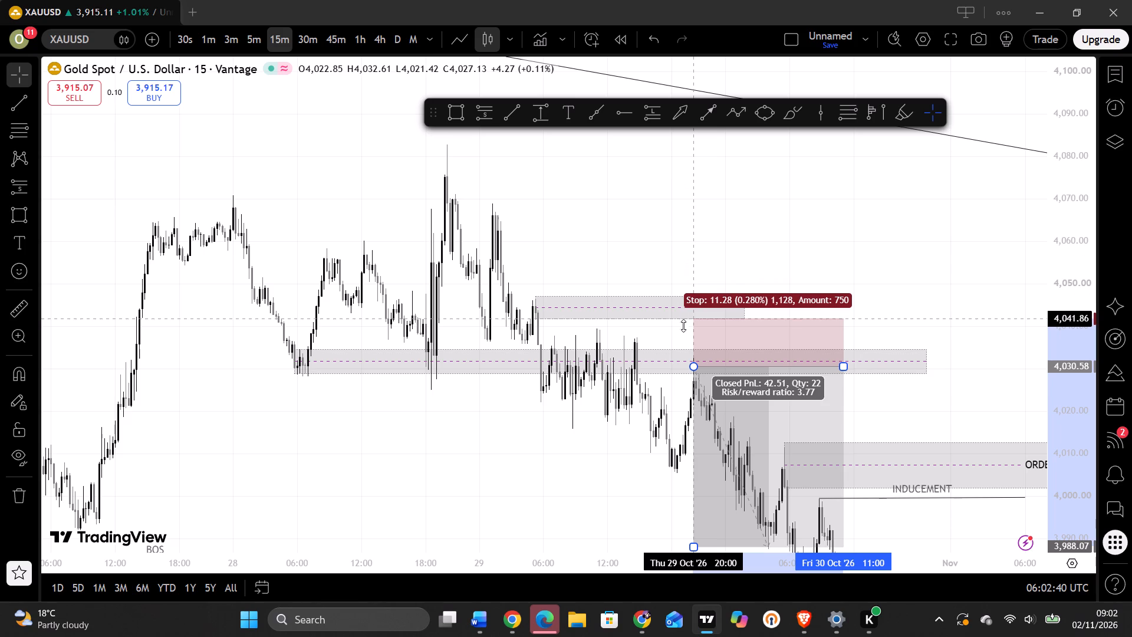
drag(683, 326, 684, 330)
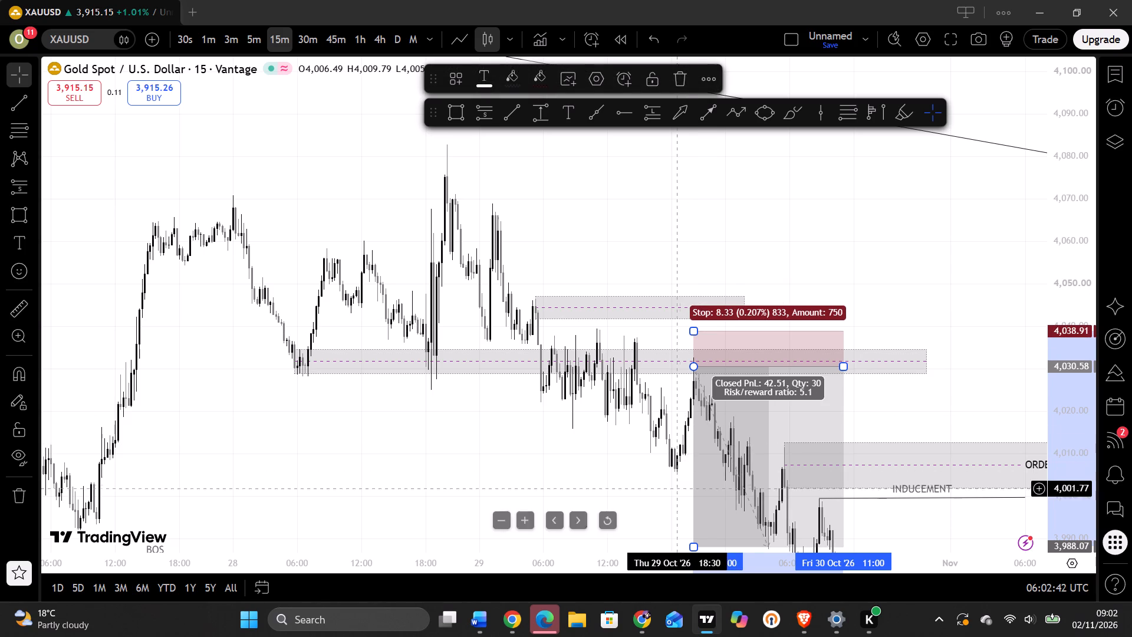
drag(677, 489, 696, 295)
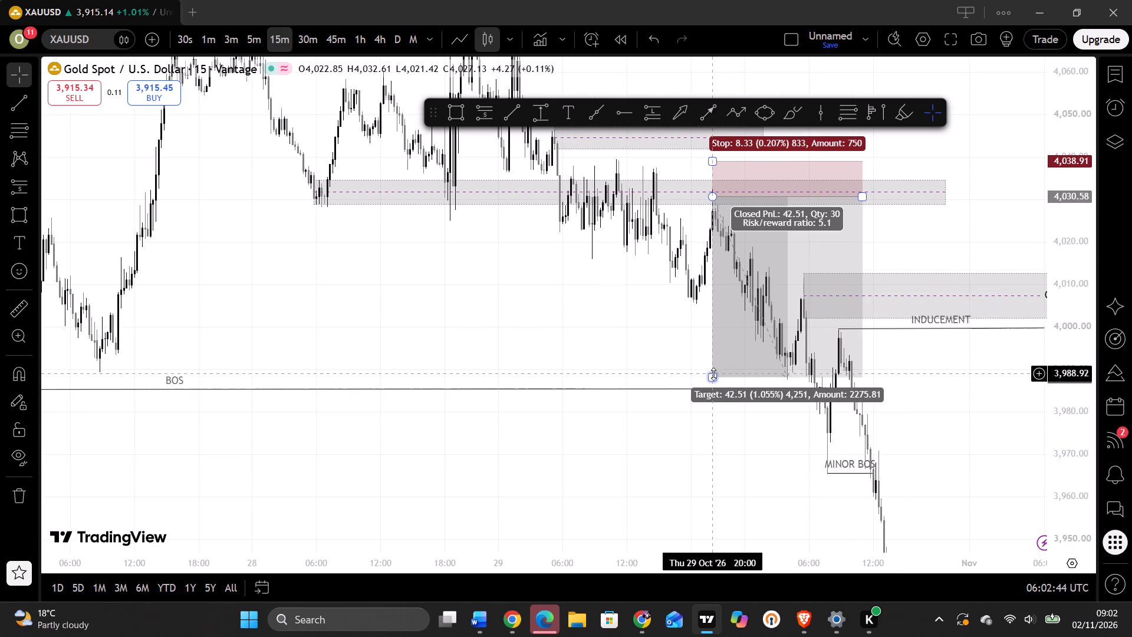
drag(713, 374, 713, 369)
Shorten the time span of the short position at the 29 Oct swing high by bringing its end earlier.
drag(491, 288, 359, 261)
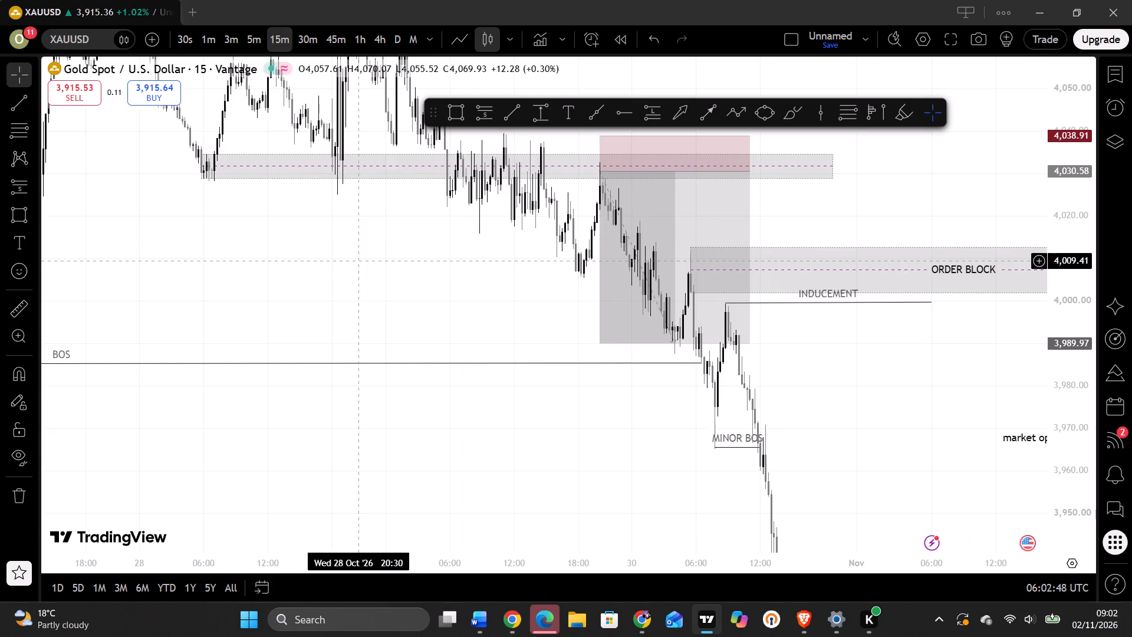
drag(359, 261, 21, 140)
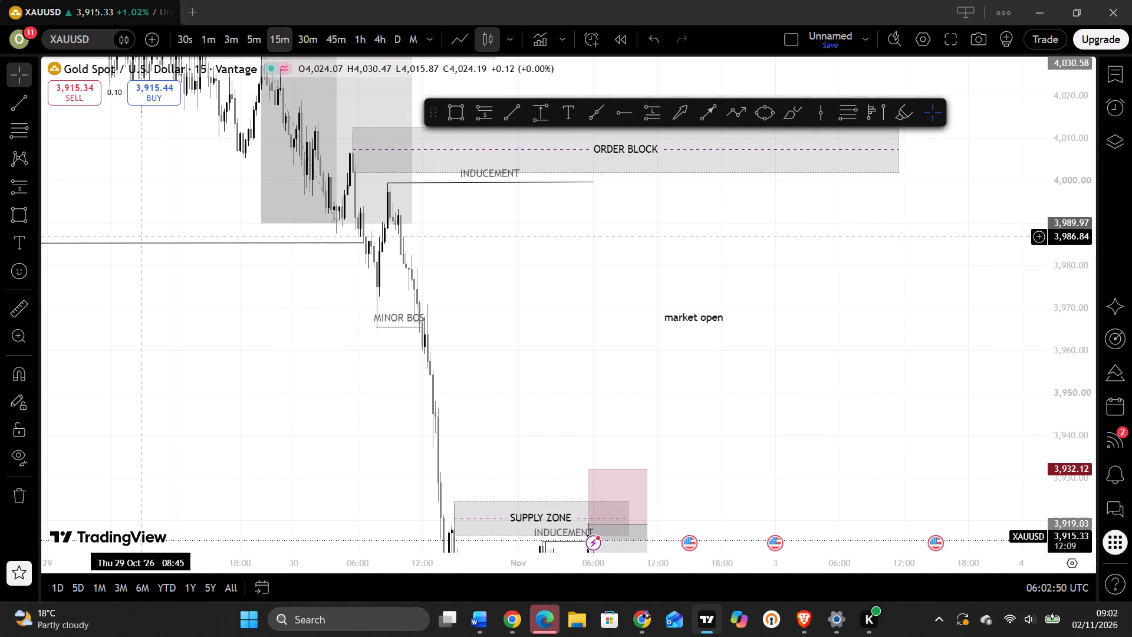
drag(242, 318, 512, 468)
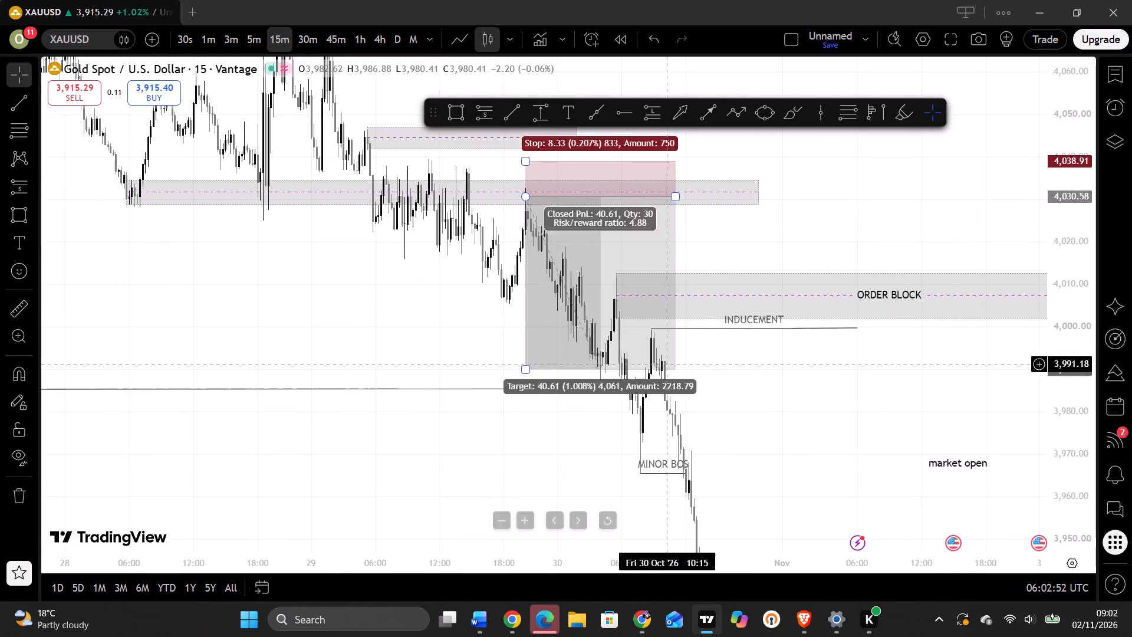
drag(676, 195, 650, 200)
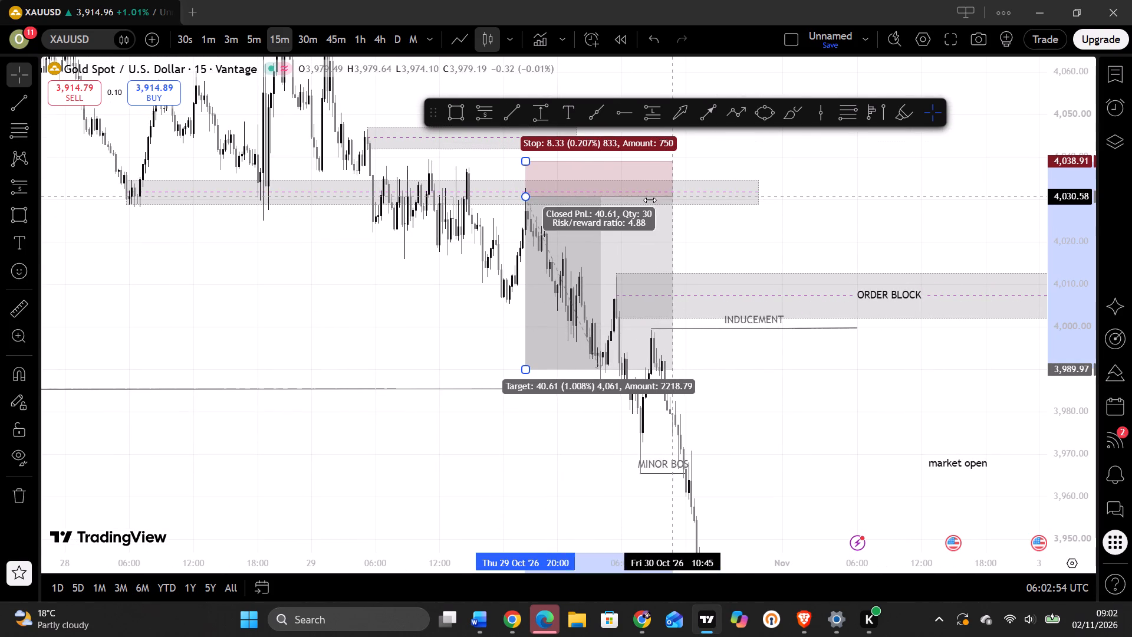
Shorten the short position at the 29 Oct swing high so that it ends at about 30 Oct 04:15.
drag(650, 200, 603, 208)
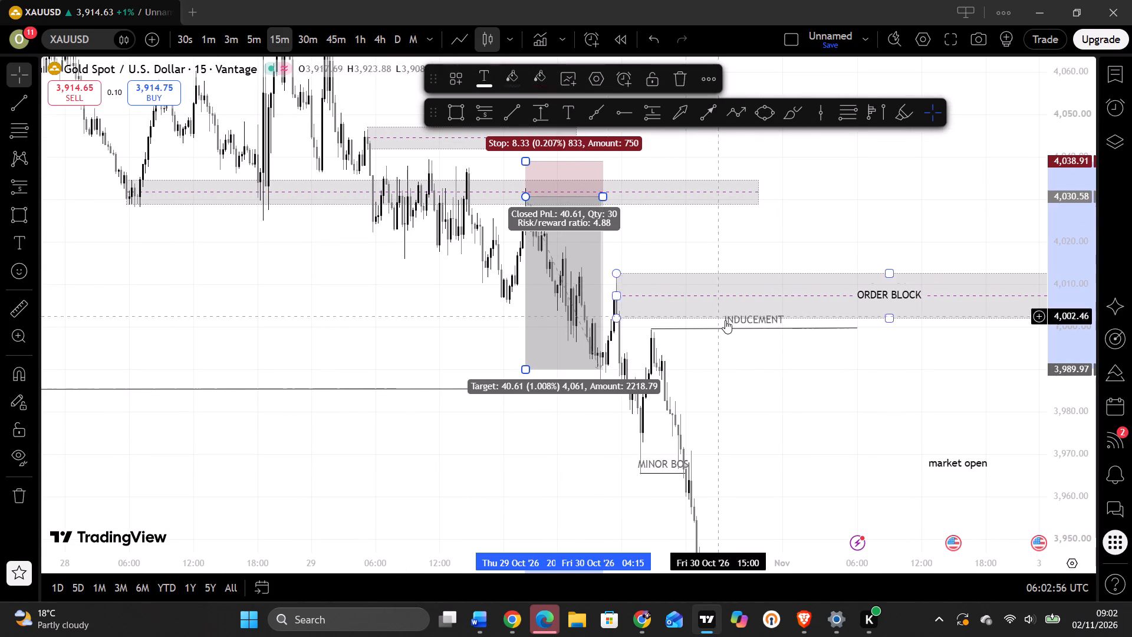
click(781, 235)
Examine the price action from the order block down to the supply zone, its inducement and the latest short position.
drag(782, 415, 782, 385)
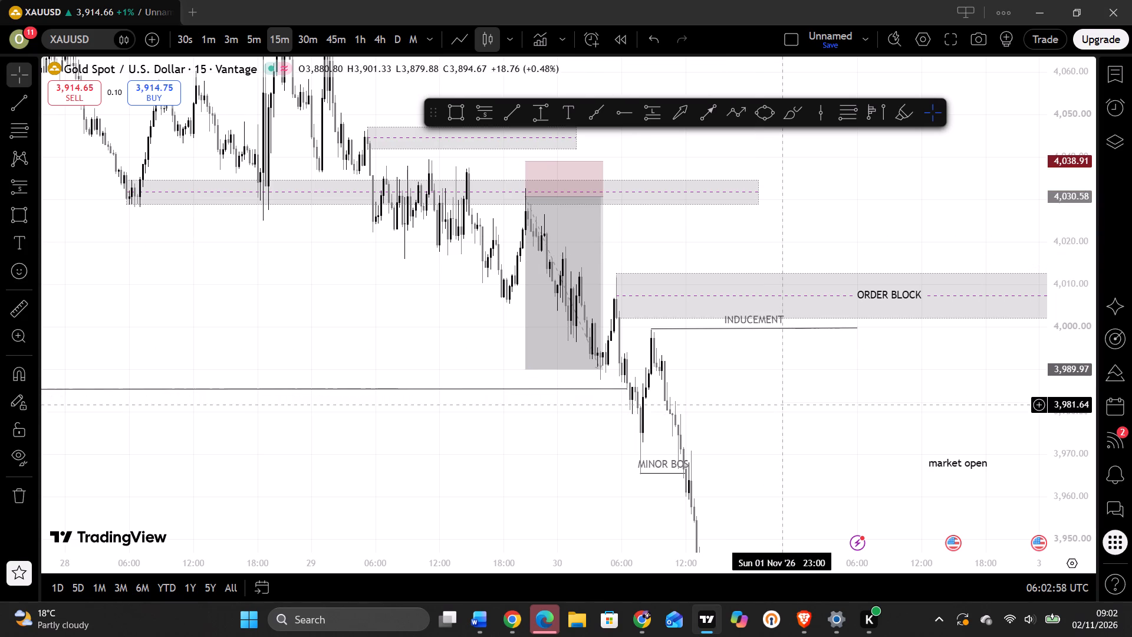
drag(782, 385, 694, 219)
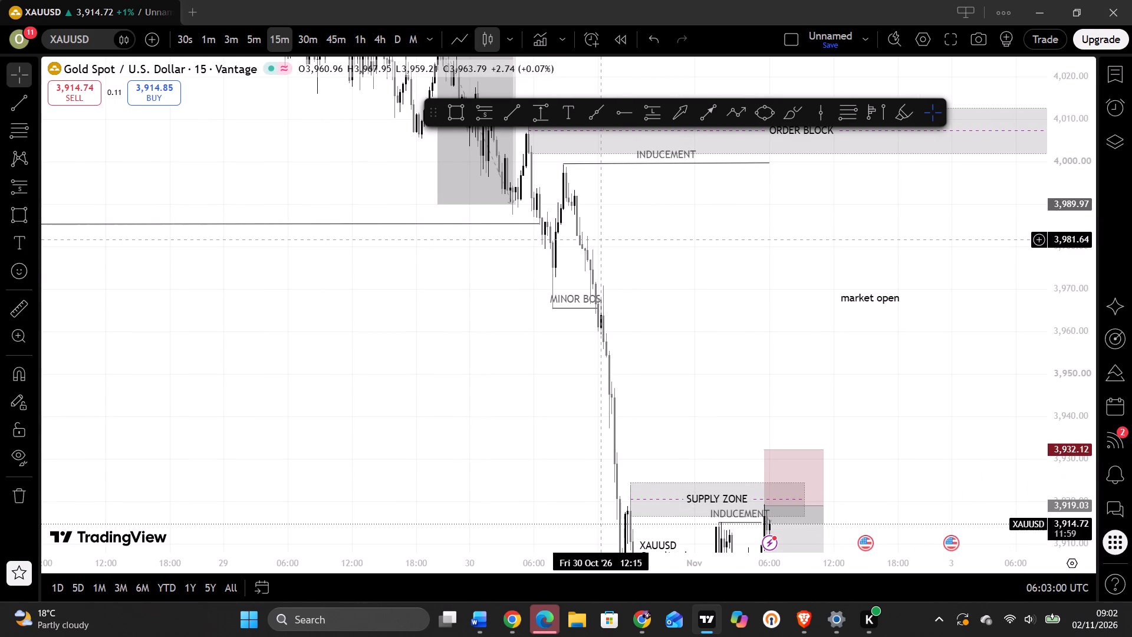
drag(621, 240, 738, 299)
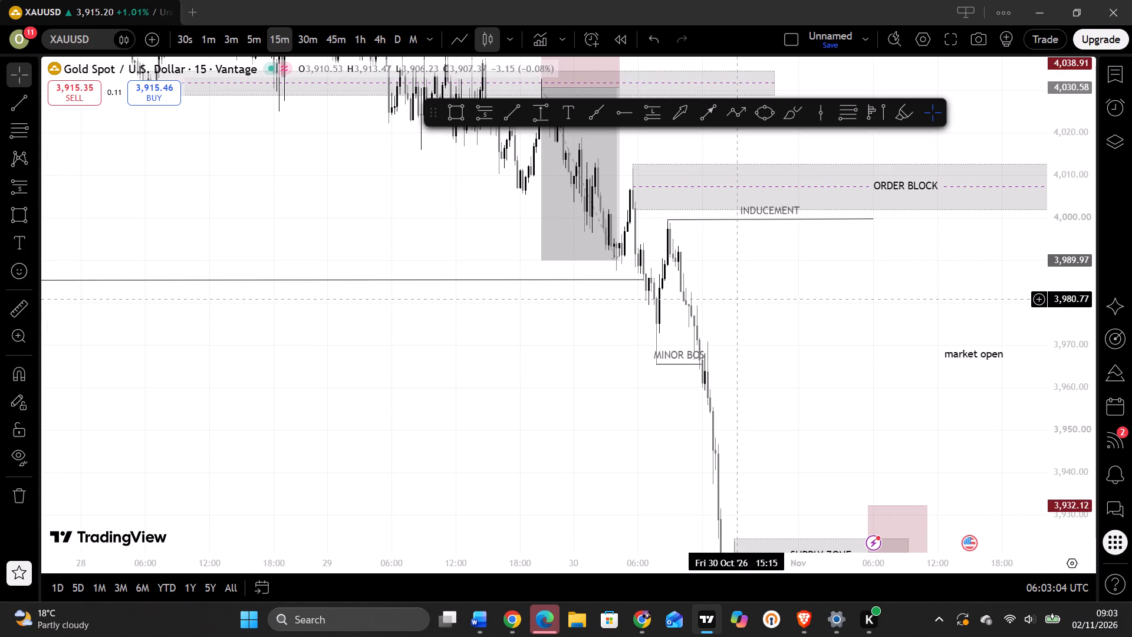
drag(738, 299, 526, 104)
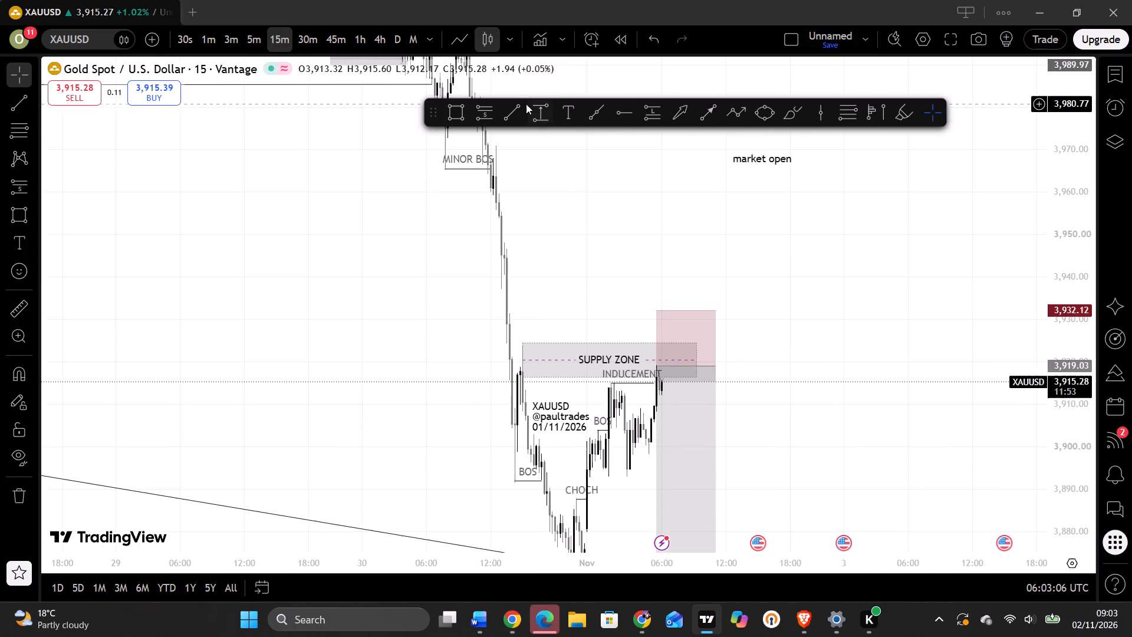
drag(526, 104, 456, 37)
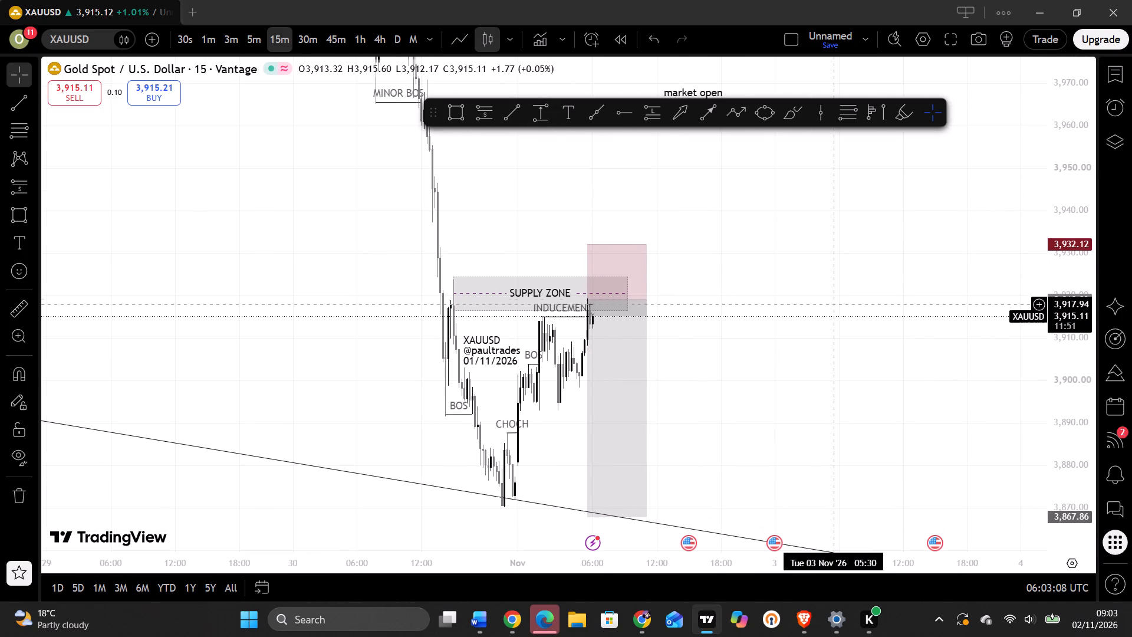
drag(690, 567, 620, 574)
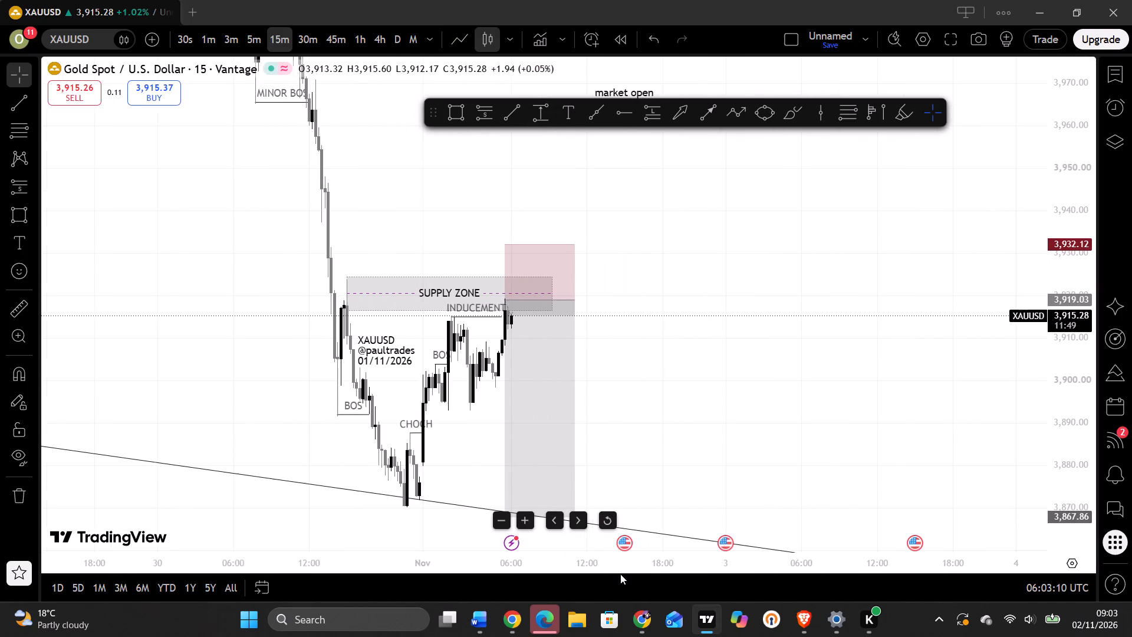
drag(620, 574, 562, 580)
drag(611, 373, 738, 347)
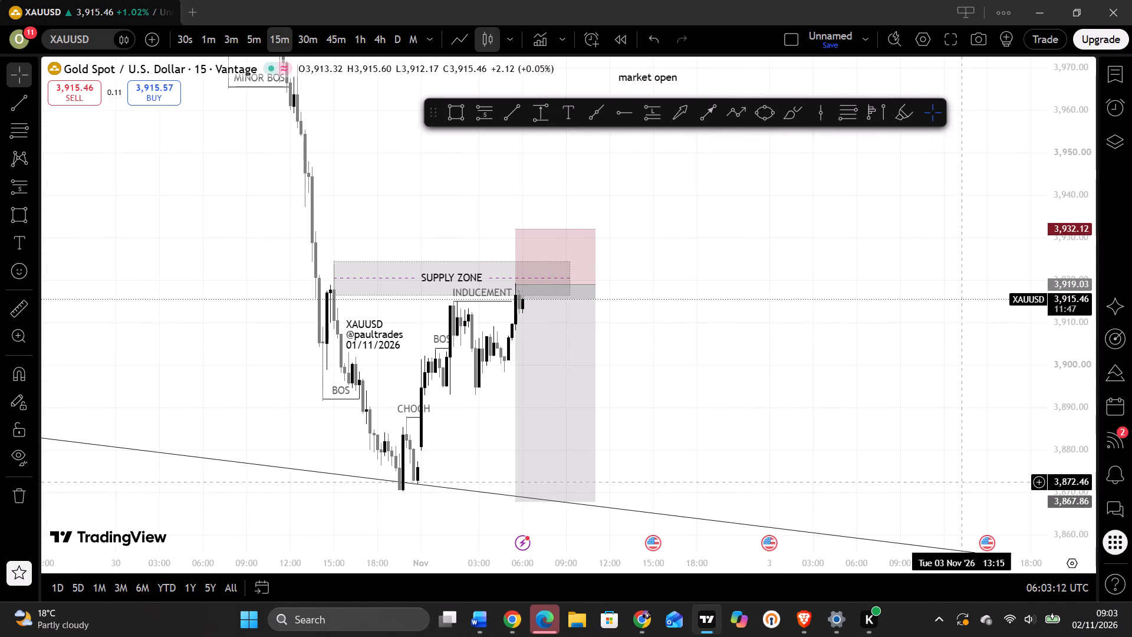
Open Paint from the recent searches and minimise it to return to the XAUUSD chart.
click(366, 625)
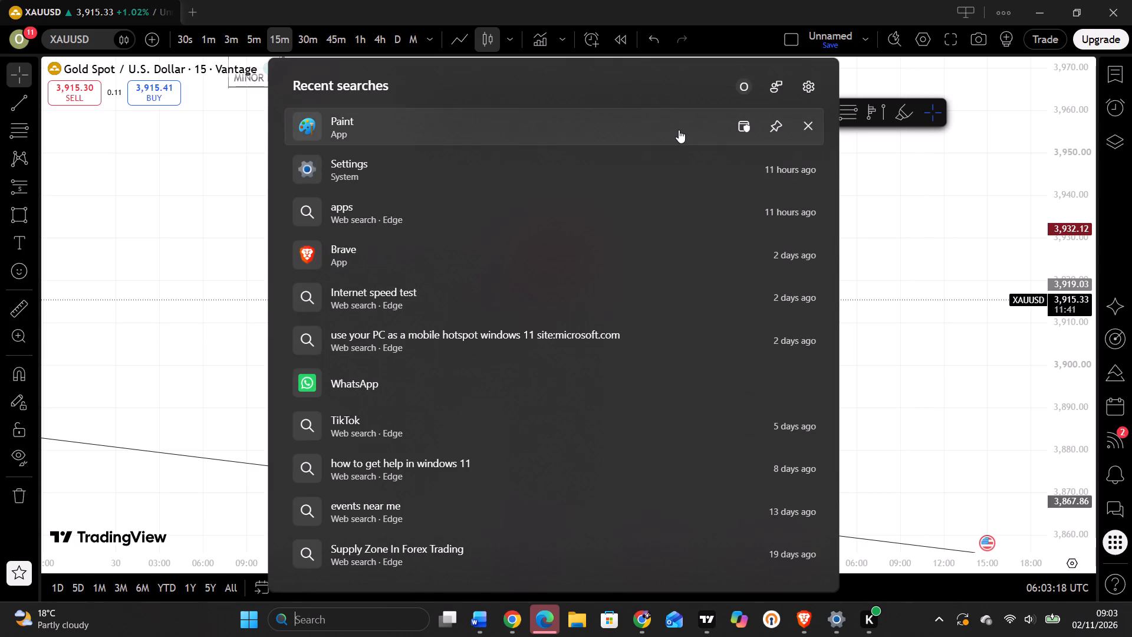
click(679, 130)
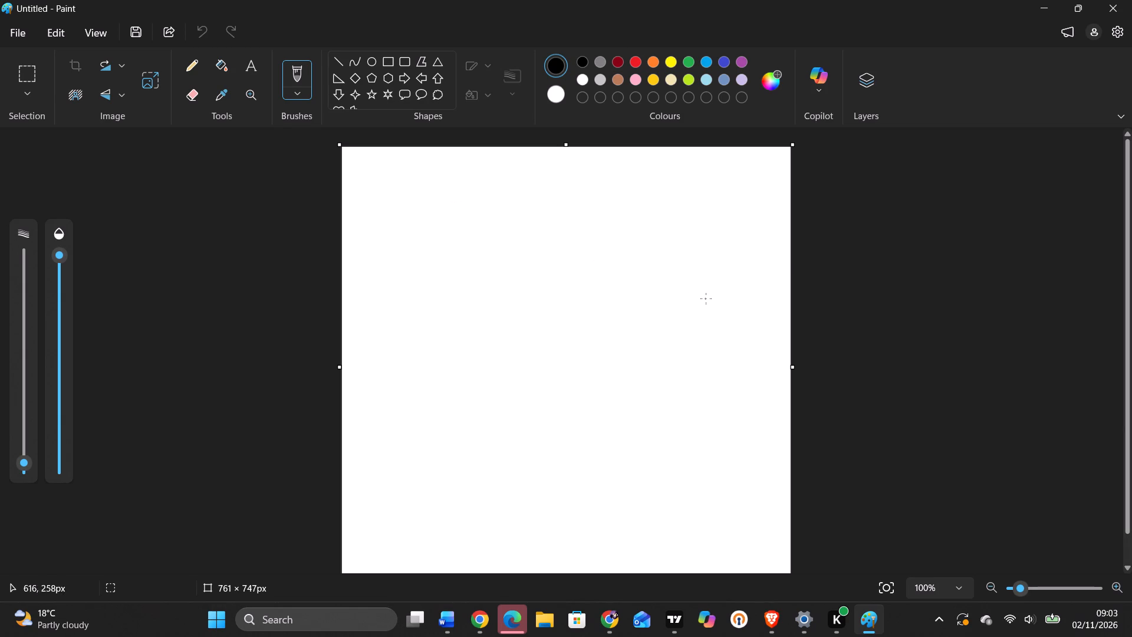
click(1042, 9)
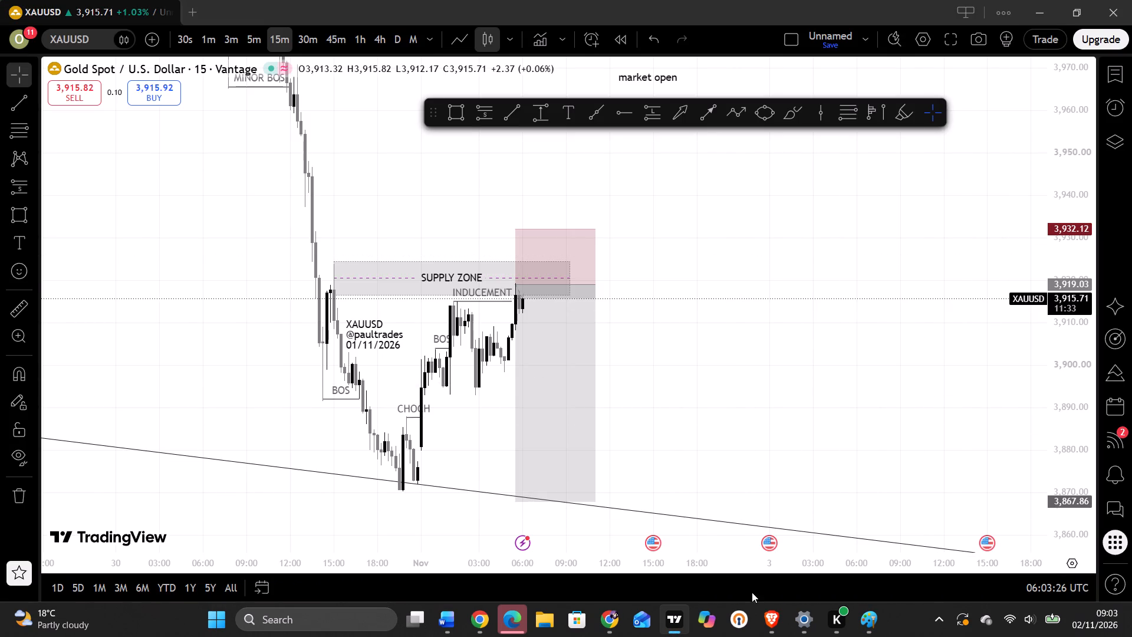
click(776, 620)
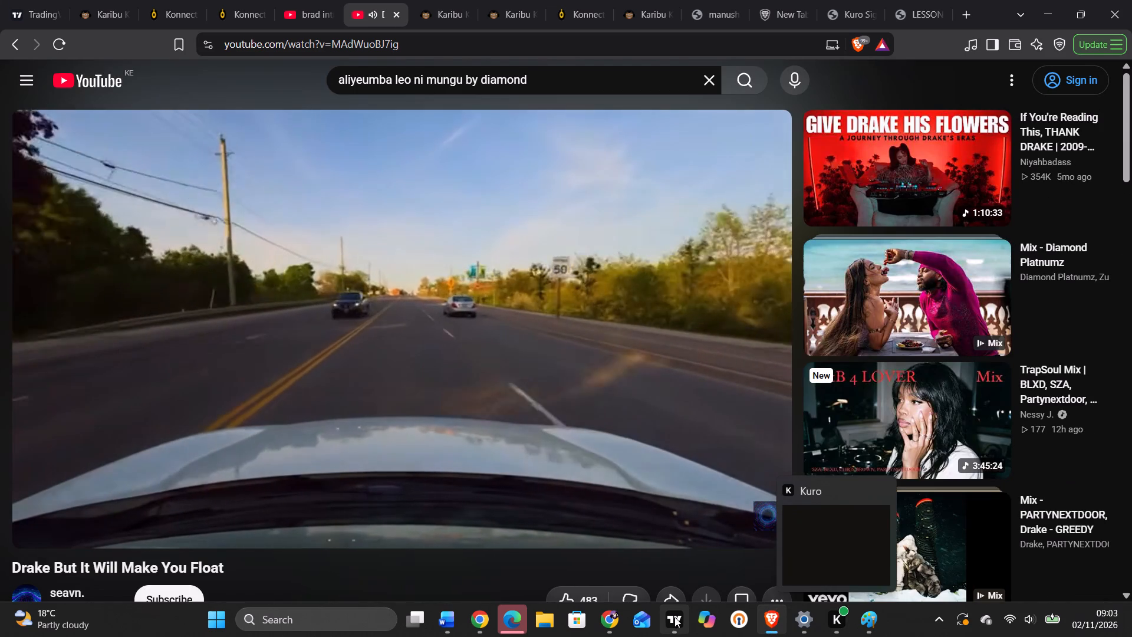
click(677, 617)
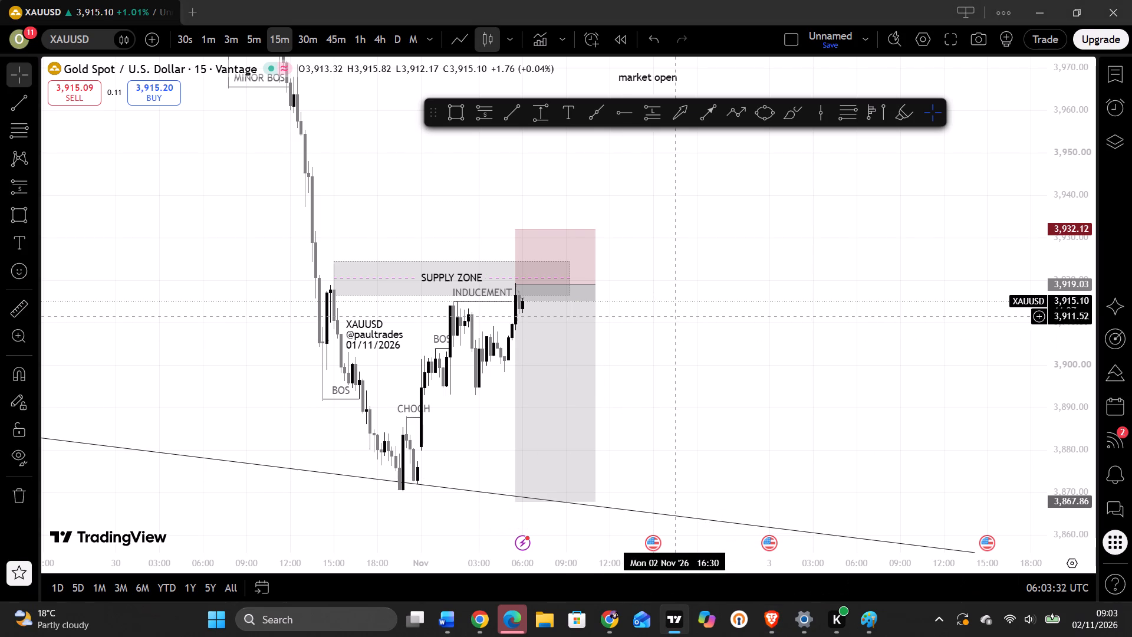
Switch the chart to the 45-minute timeframe and examine the late-October price structure around the BOS levels, zones and trendlines.
click(335, 46)
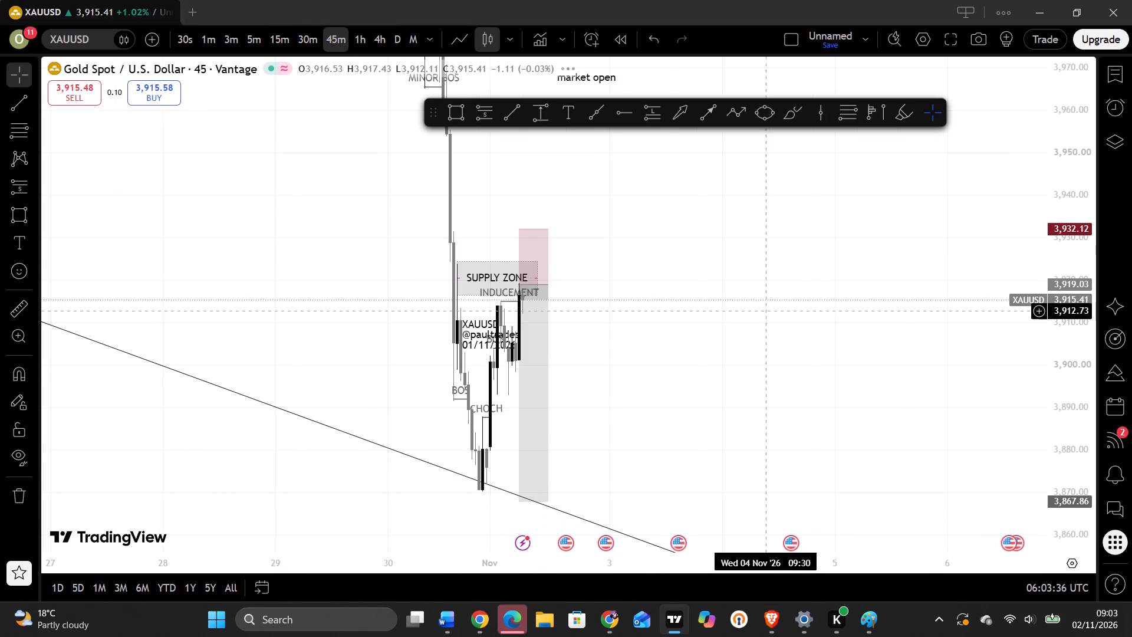
drag(1068, 193, 1097, 310)
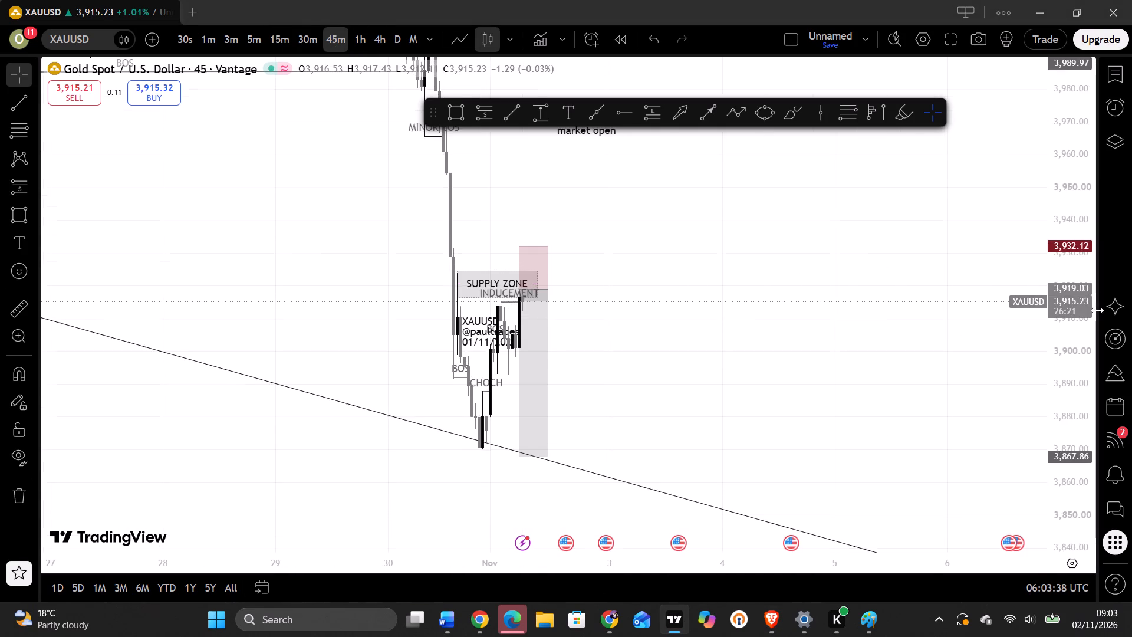
drag(1097, 310, 1113, 390)
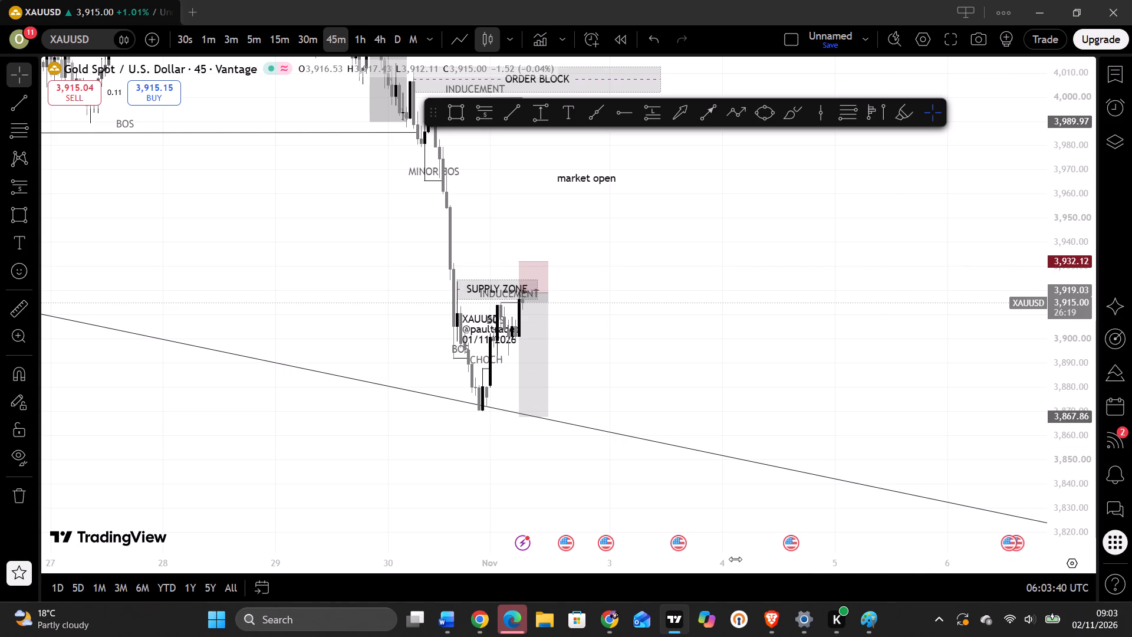
drag(372, 440, 860, 451)
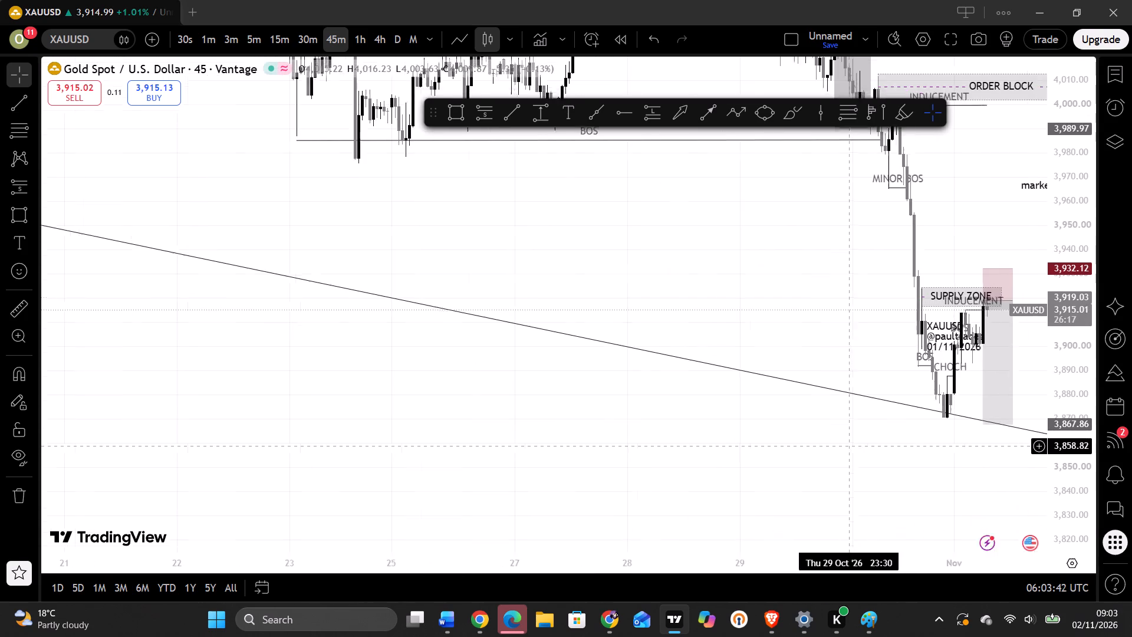
drag(860, 451, 861, 451)
drag(383, 101, 567, 414)
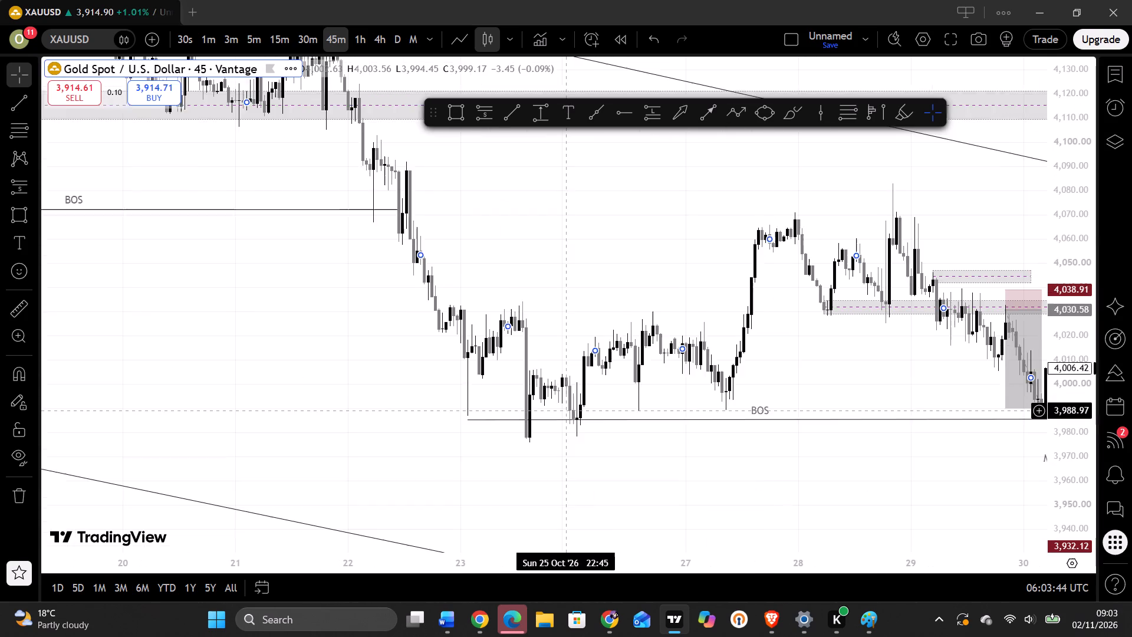
drag(567, 414, 636, 393)
drag(715, 413, 611, 378)
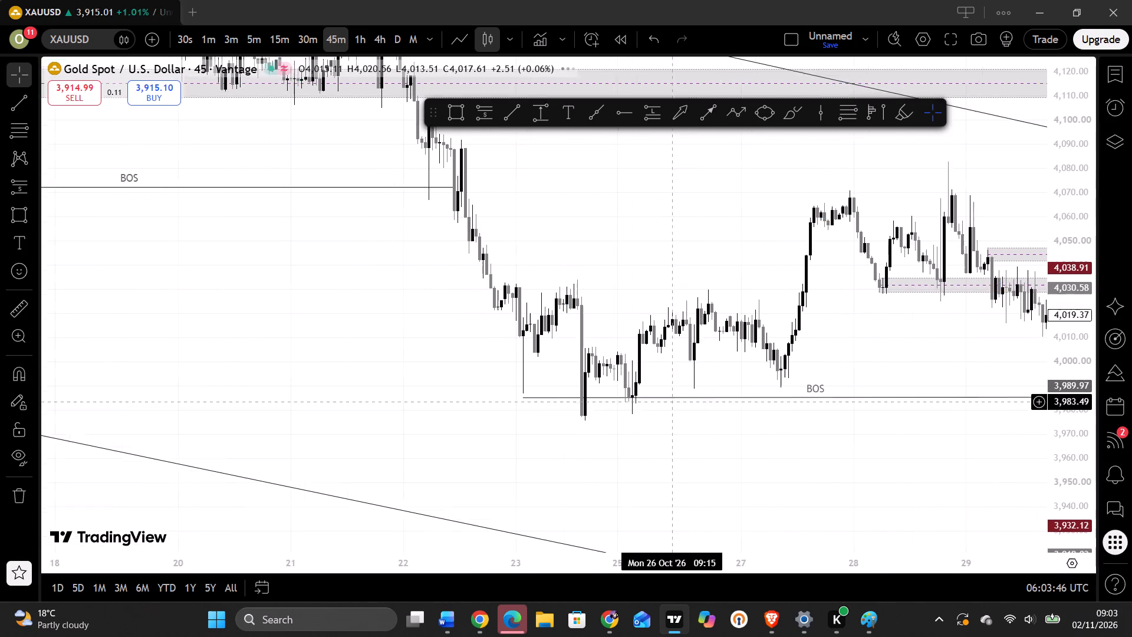
drag(611, 378, 595, 377)
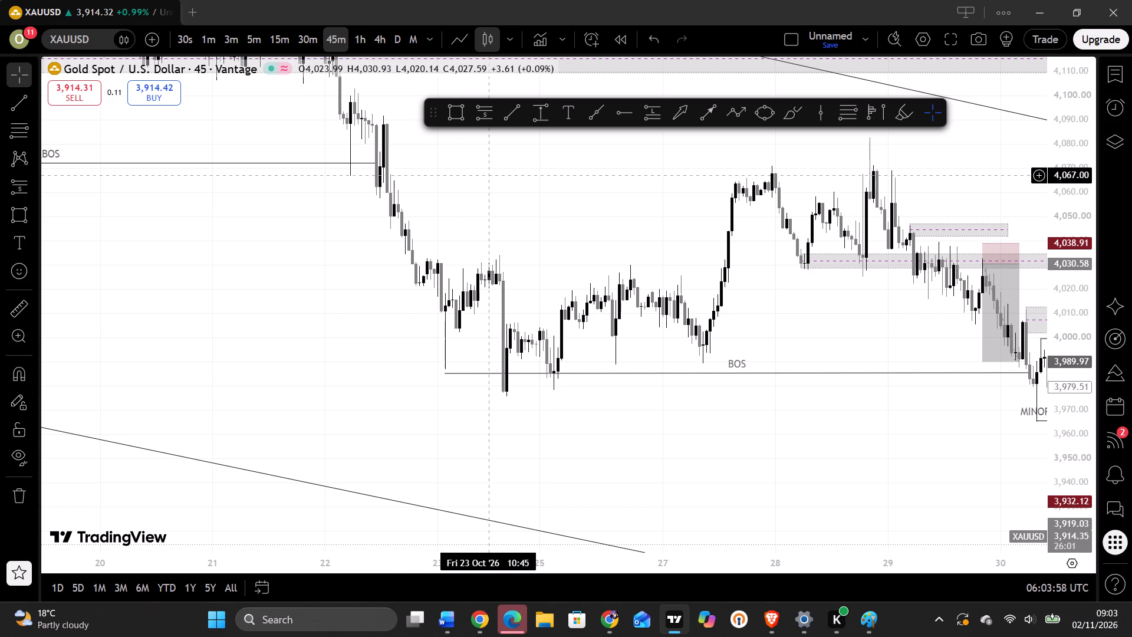
click(486, 154)
drag(470, 168, 565, 232)
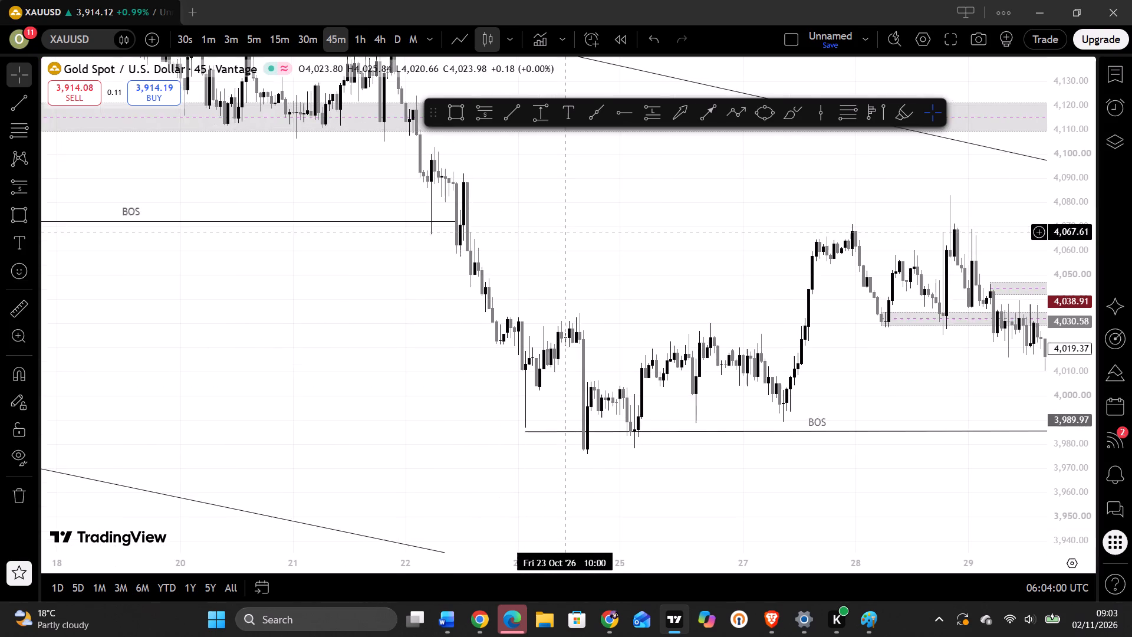
drag(565, 232, 932, 395)
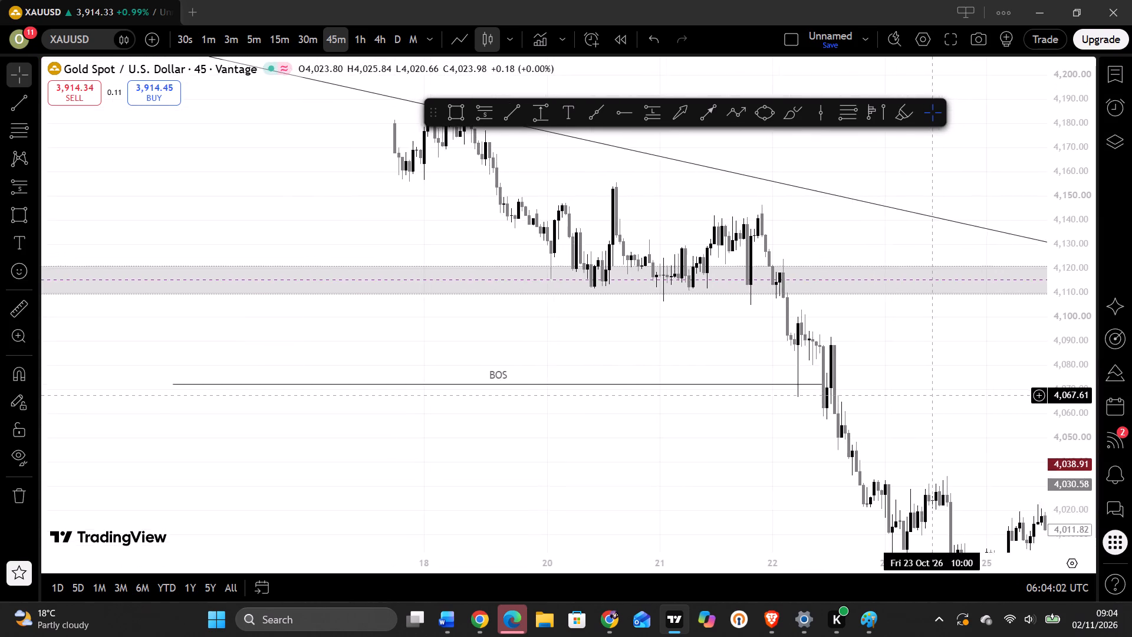
drag(932, 395, 364, 297)
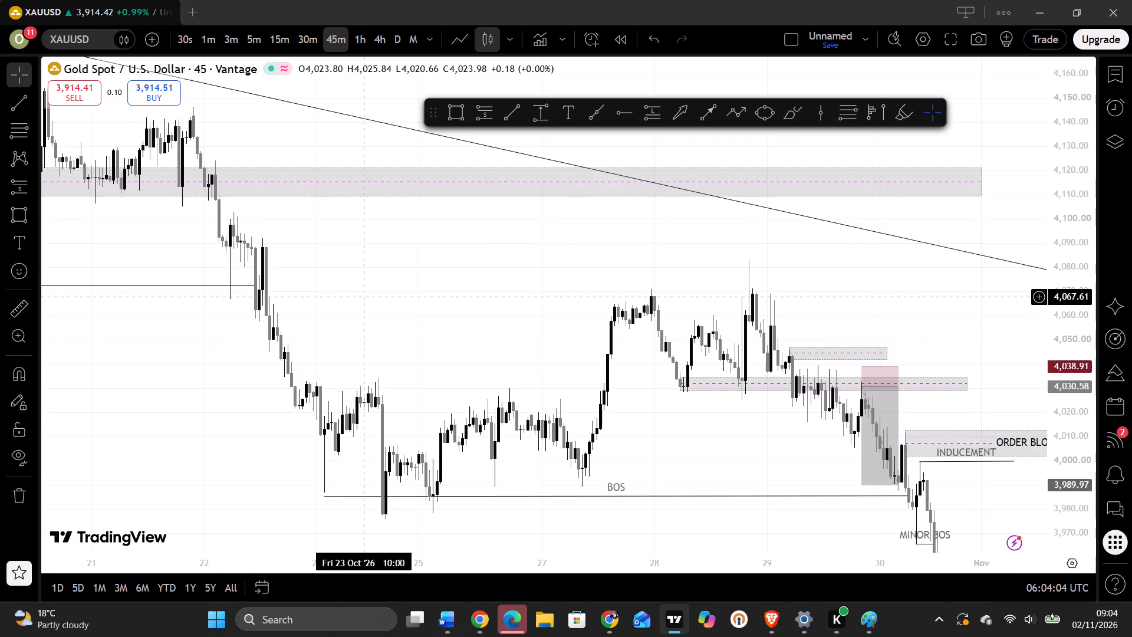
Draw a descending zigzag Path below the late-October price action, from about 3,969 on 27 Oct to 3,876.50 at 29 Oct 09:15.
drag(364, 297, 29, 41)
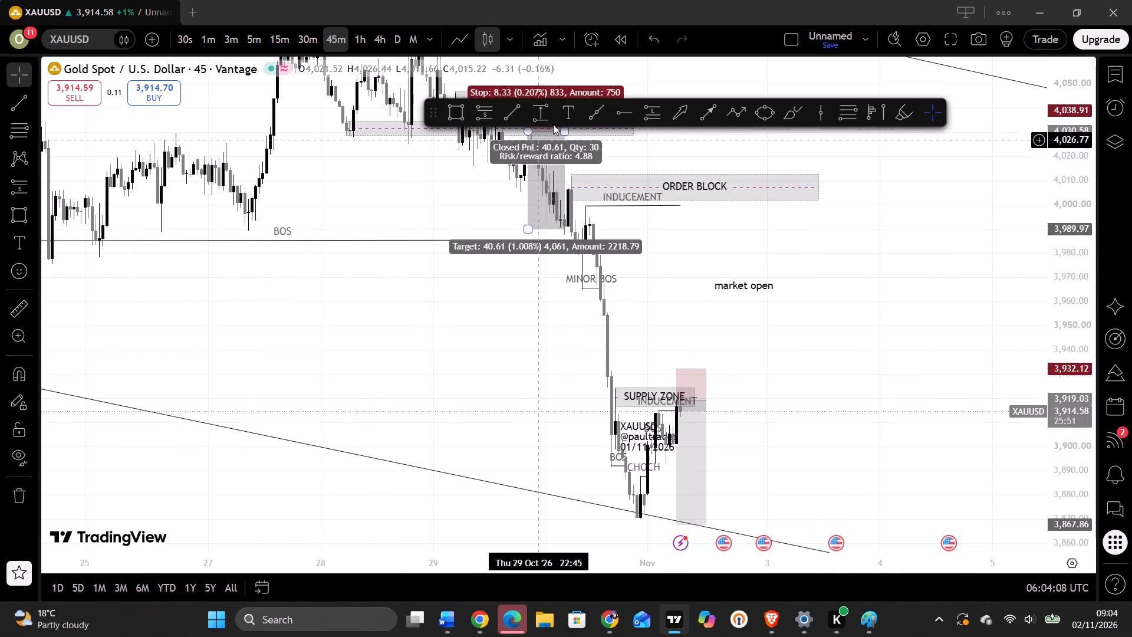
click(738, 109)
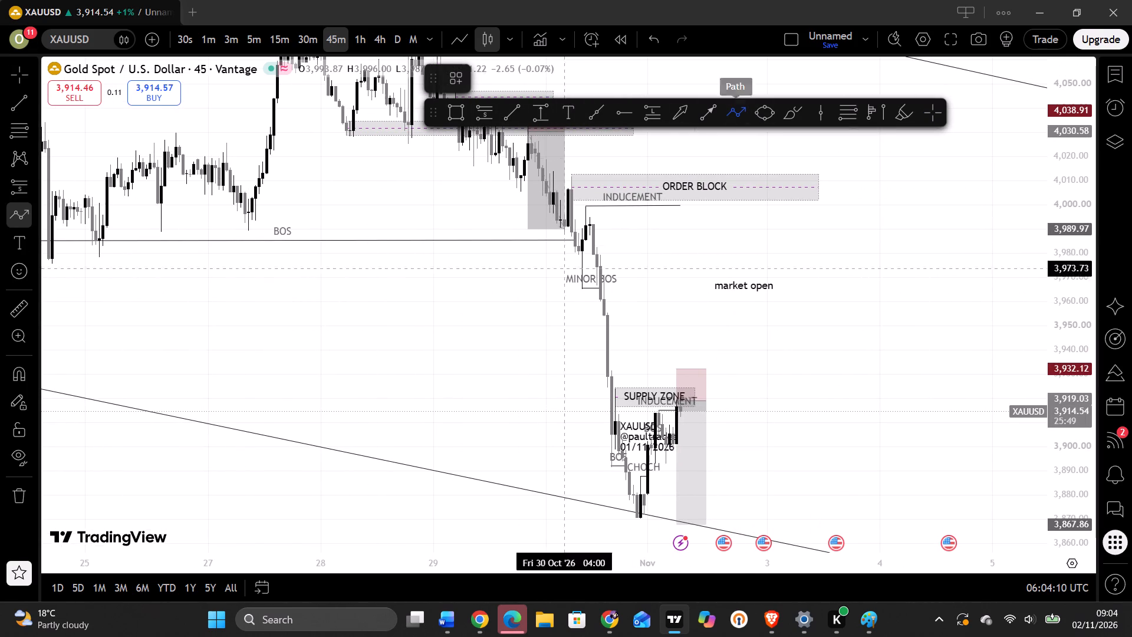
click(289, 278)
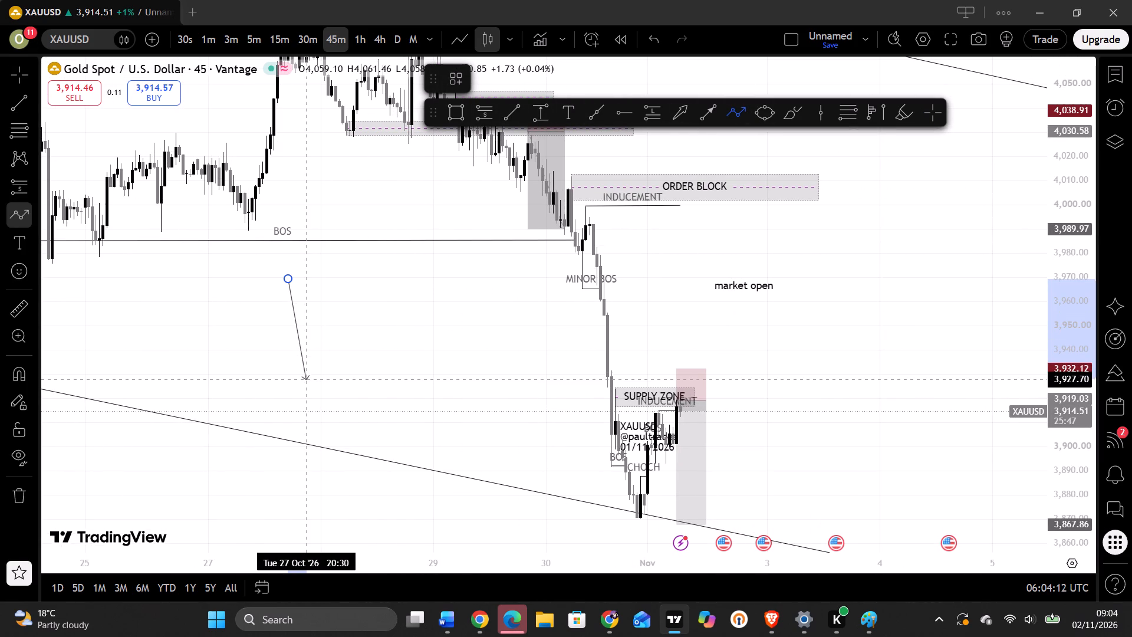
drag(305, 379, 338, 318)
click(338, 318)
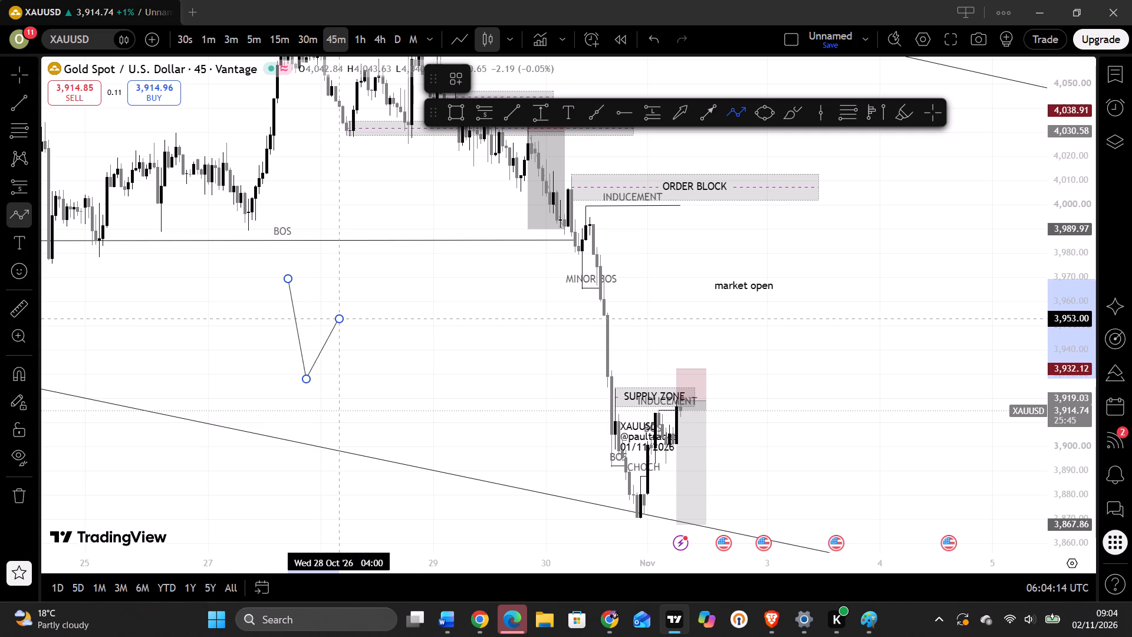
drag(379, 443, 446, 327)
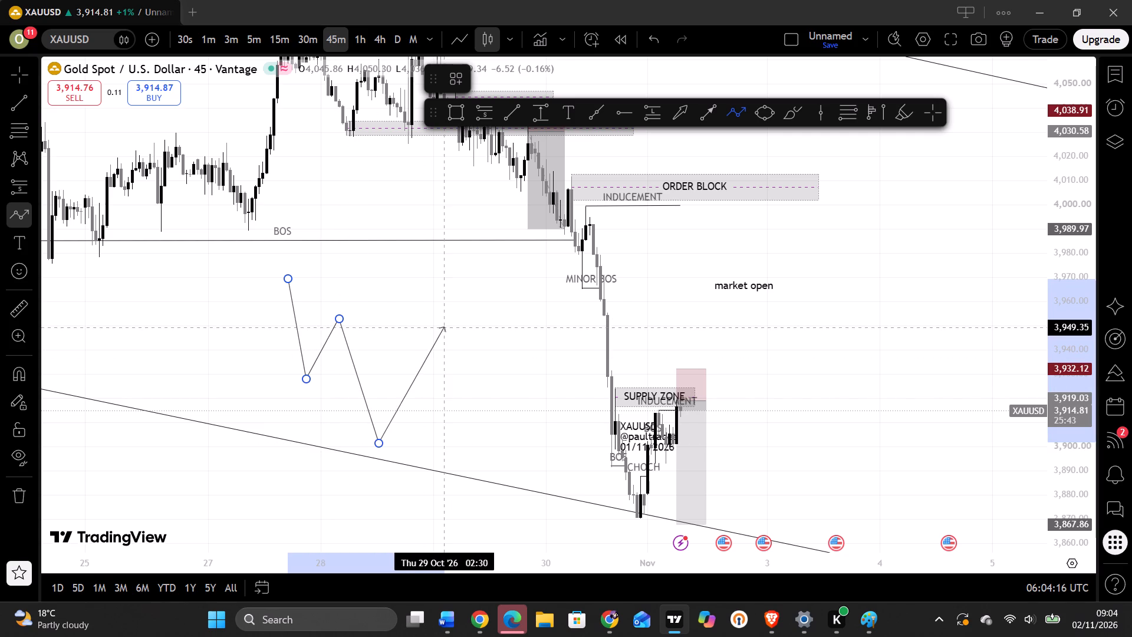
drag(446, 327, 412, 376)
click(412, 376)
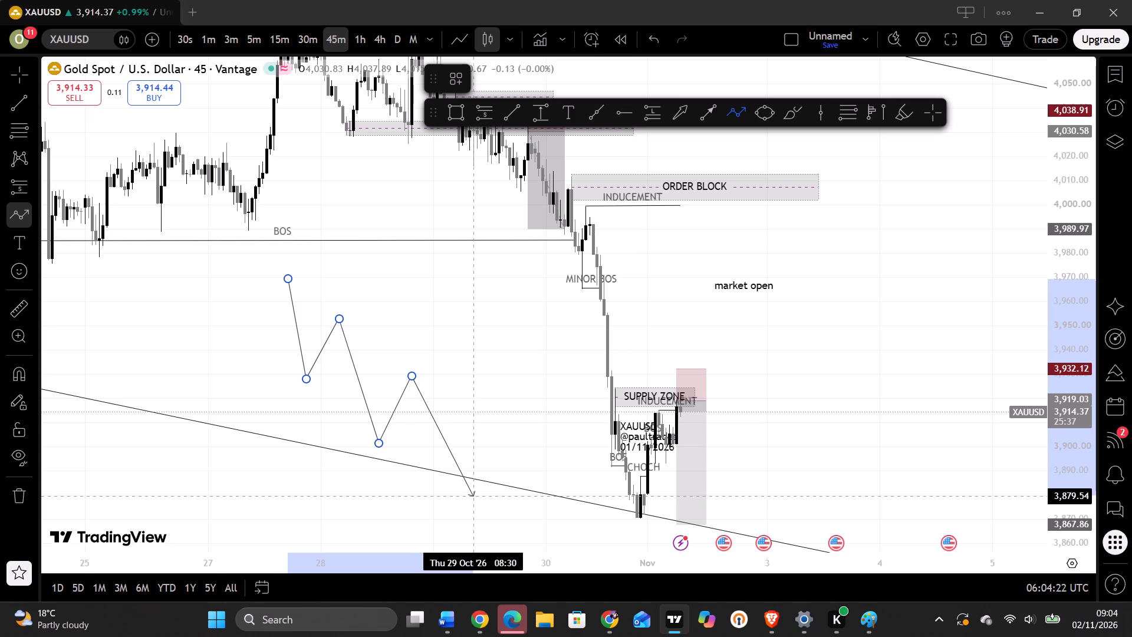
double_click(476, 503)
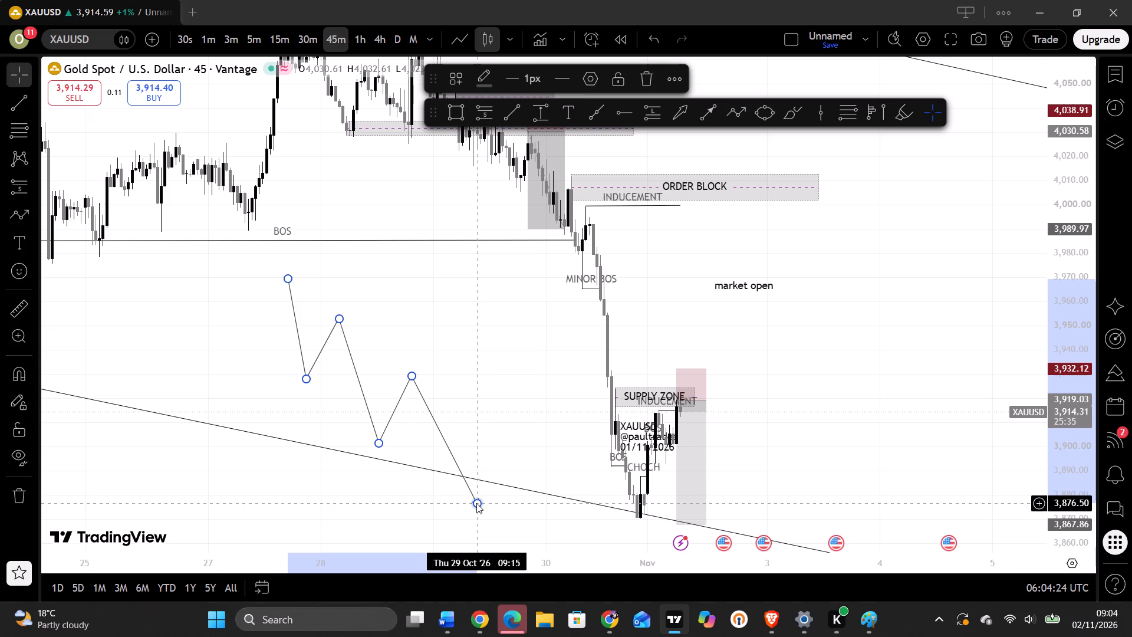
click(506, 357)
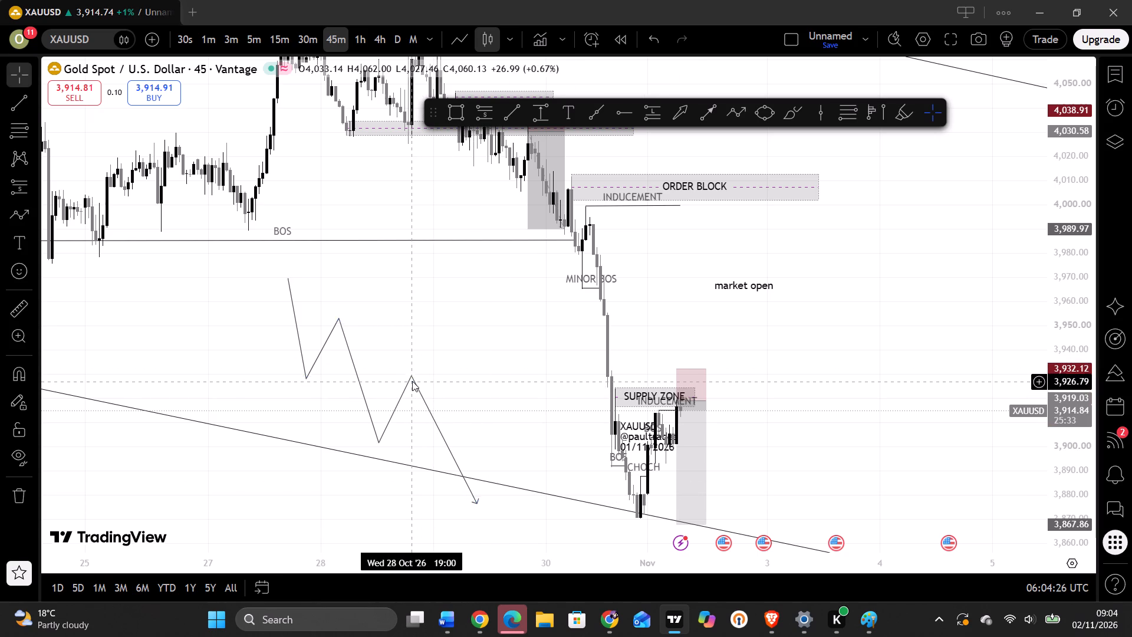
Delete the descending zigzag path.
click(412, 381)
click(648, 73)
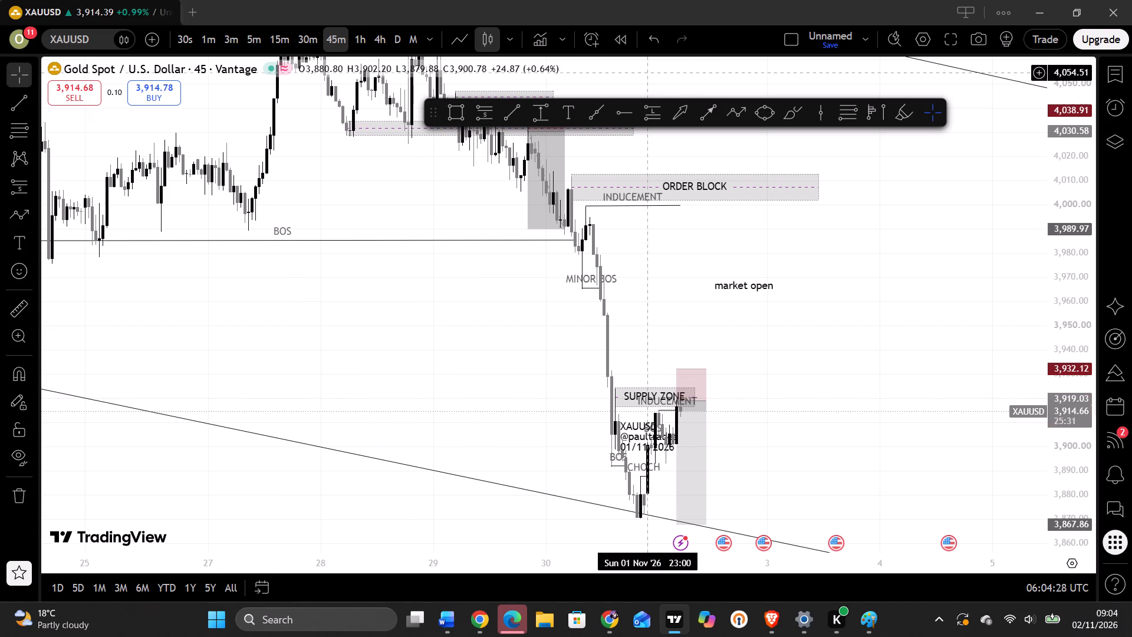
Switch the chart back to the 15-minute timeframe.
click(878, 335)
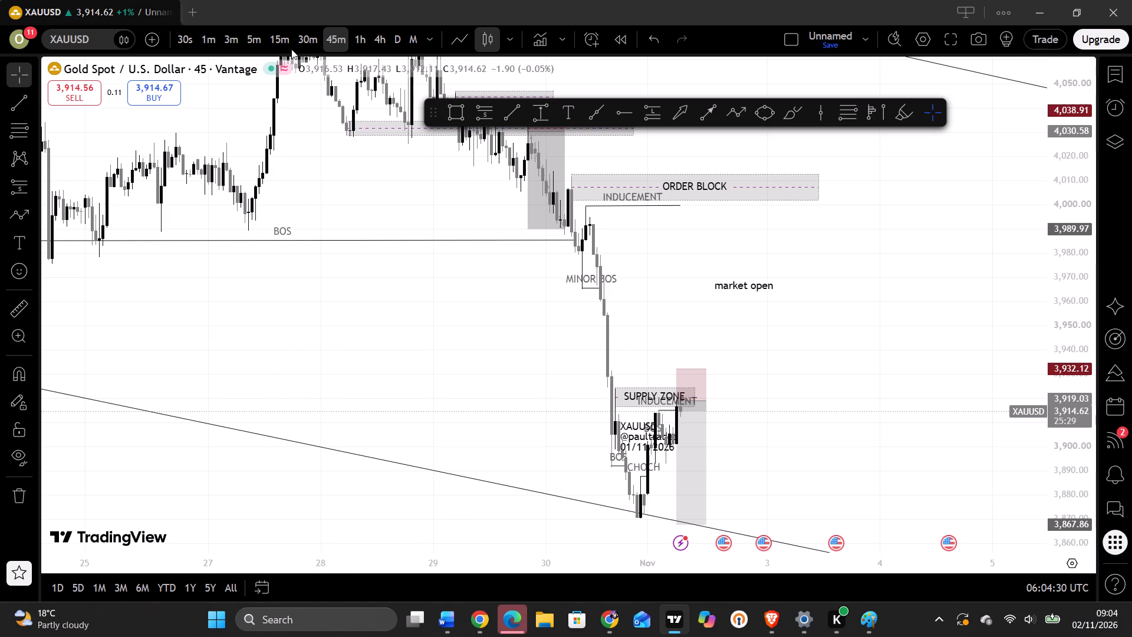
click(283, 40)
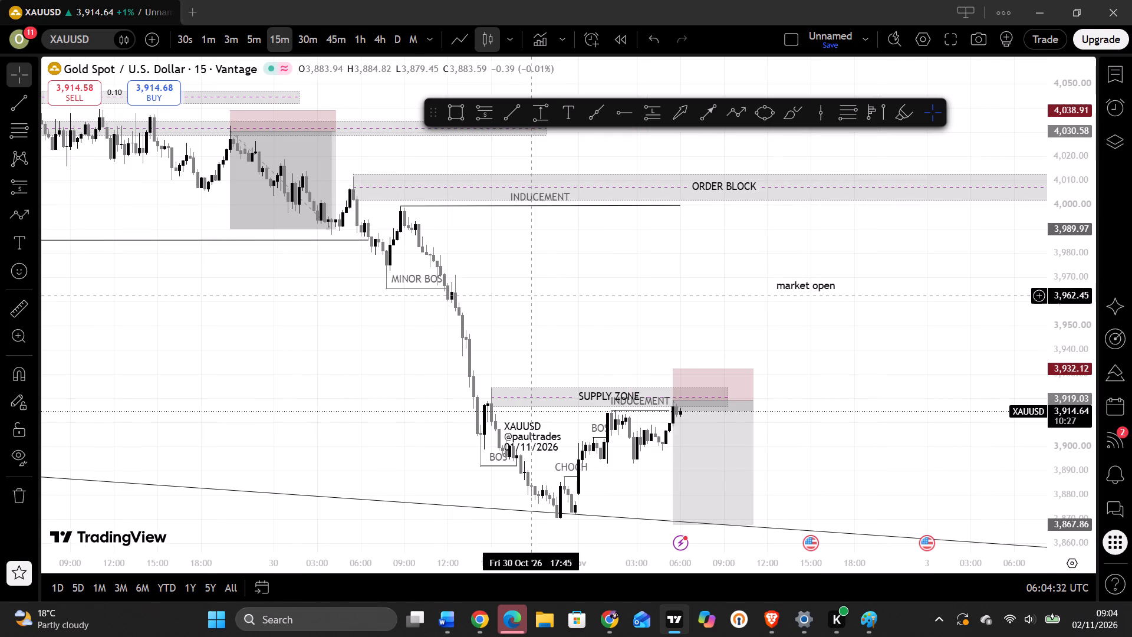
Draw a seven-segment rising zigzag Path in the empty future area, from about 3,885 at 3 Nov 00:45 to about 3,943 at 11:45.
drag(1072, 435, 1055, 307)
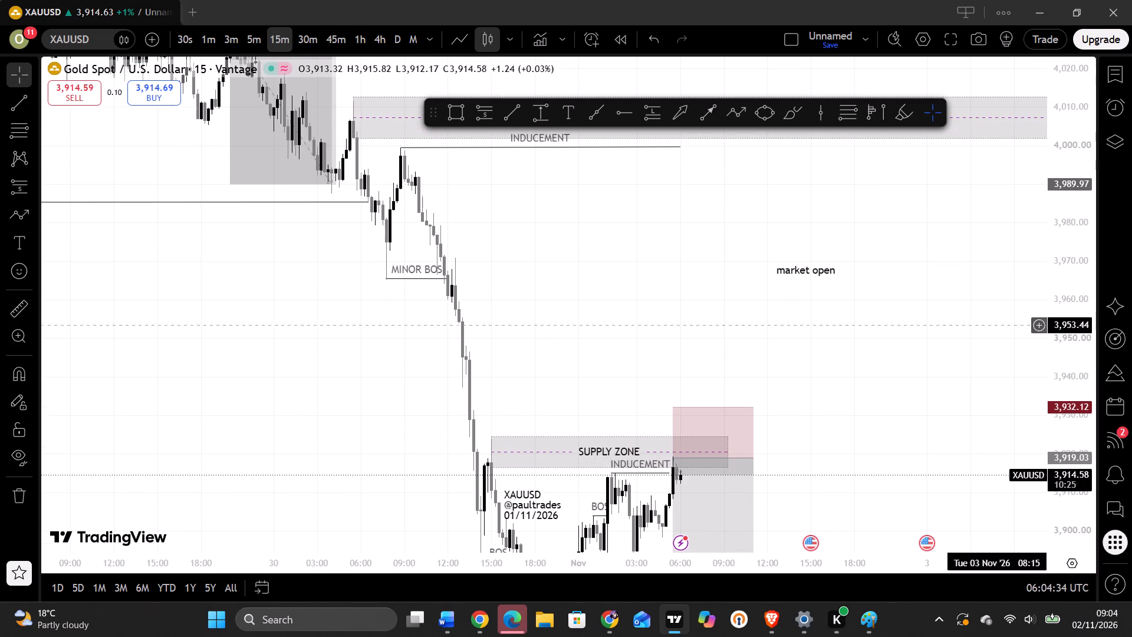
drag(943, 383, 778, 157)
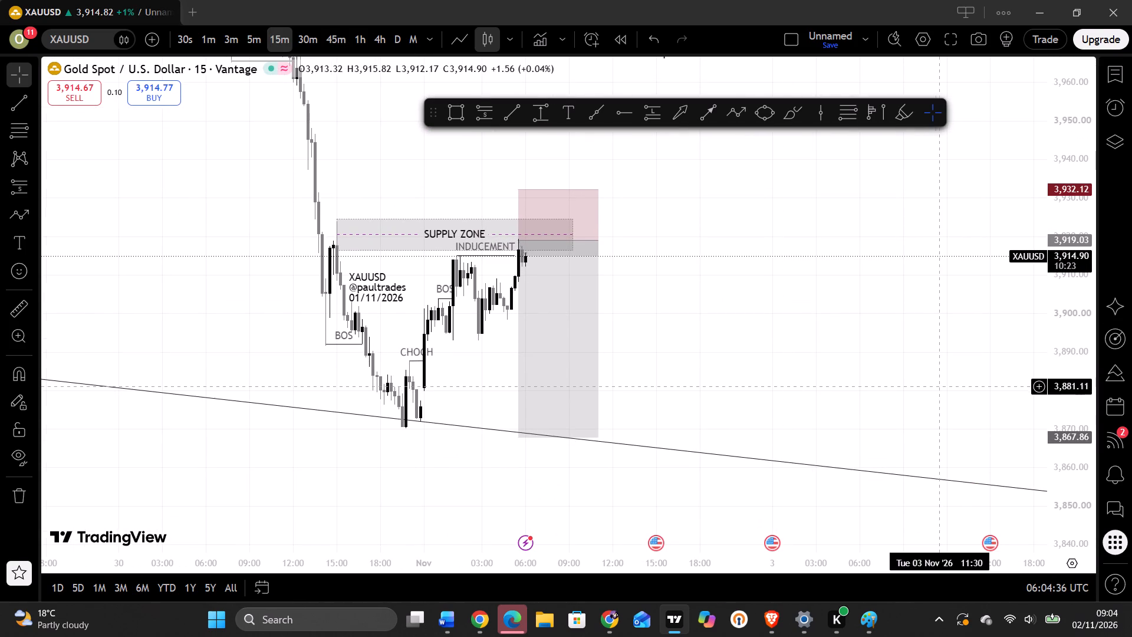
drag(720, 562, 644, 566)
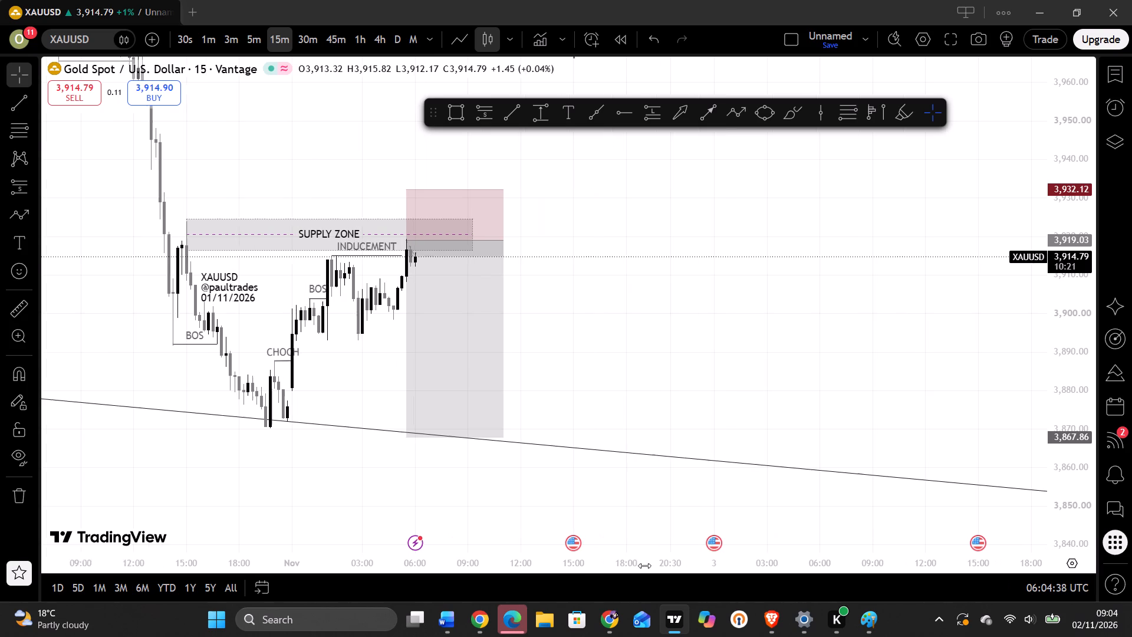
drag(644, 566, 603, 576)
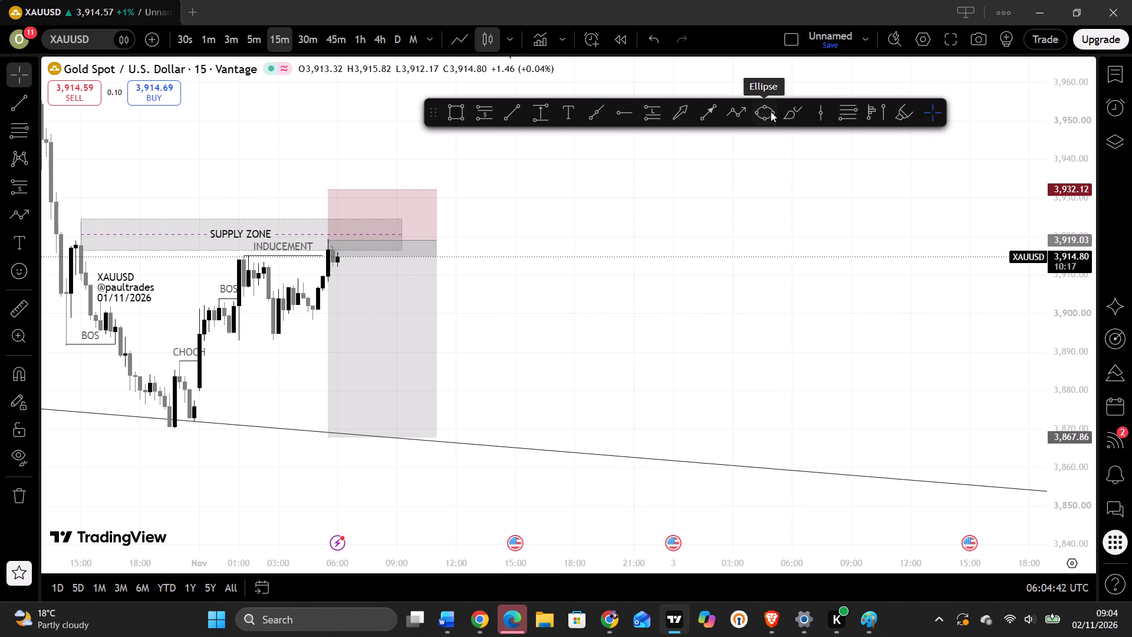
click(746, 111)
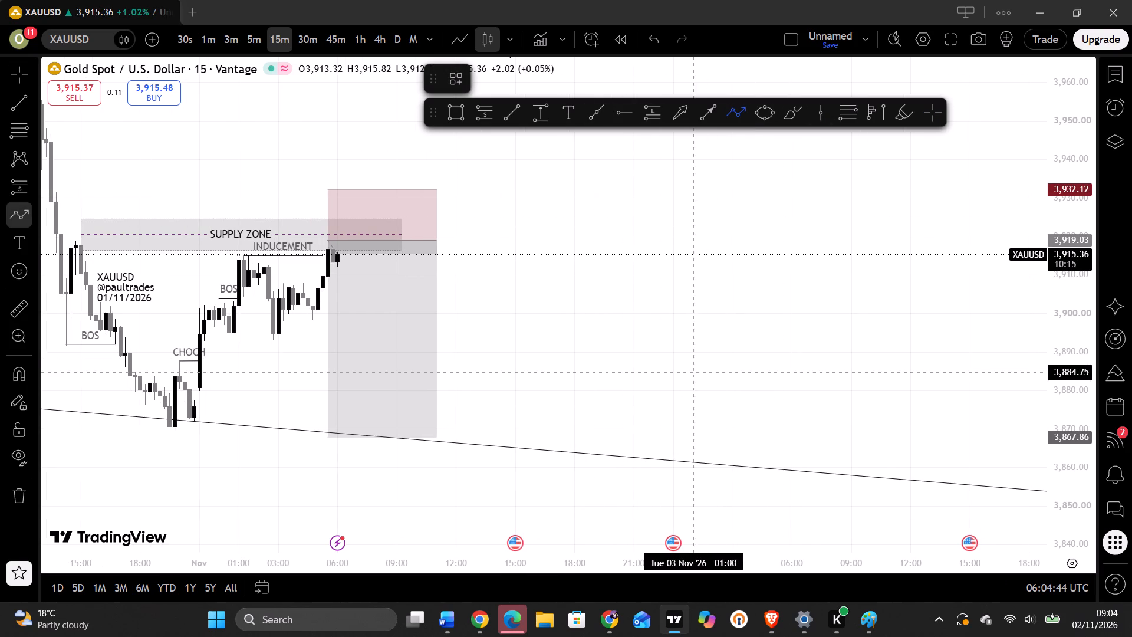
drag(689, 368, 726, 271)
drag(726, 271, 756, 319)
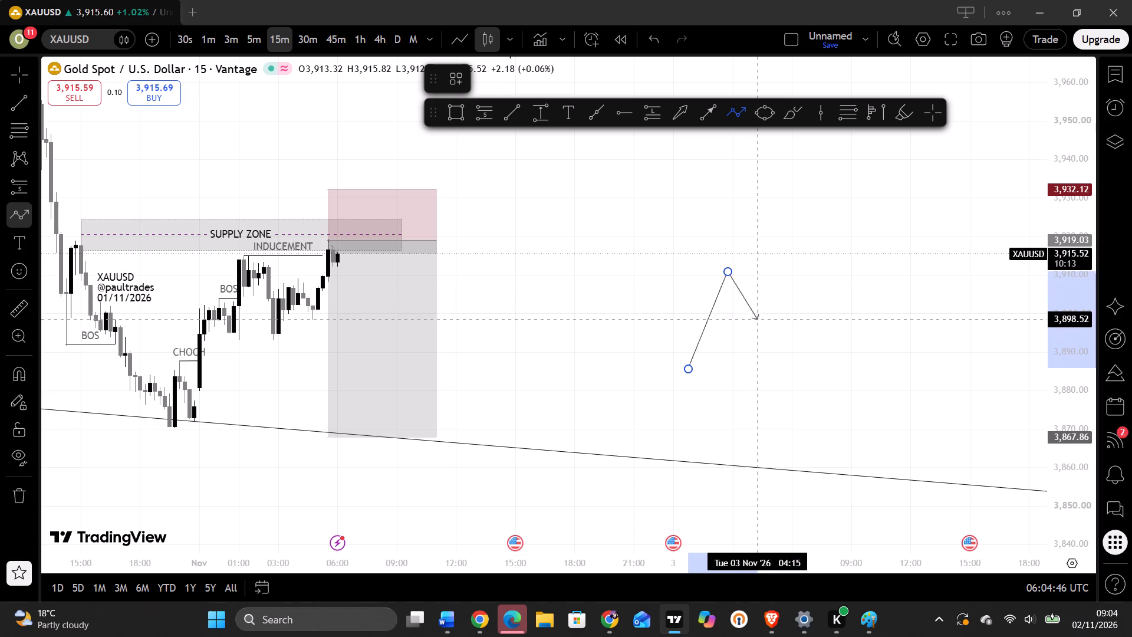
drag(756, 319, 762, 331)
drag(762, 331, 794, 225)
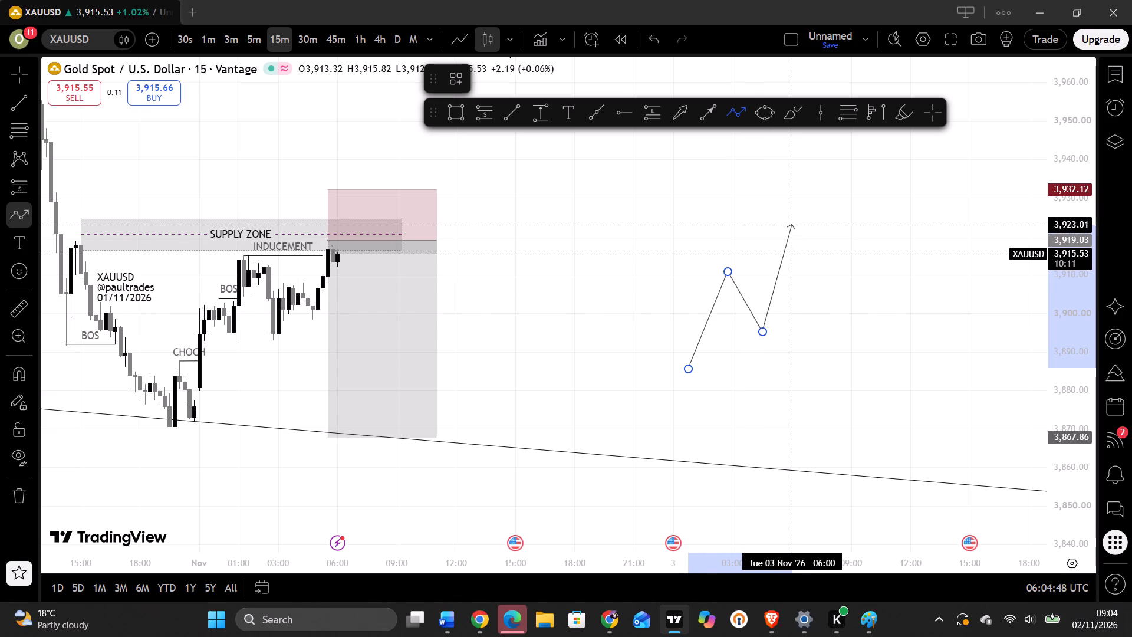
drag(794, 225, 825, 283)
drag(825, 283, 845, 139)
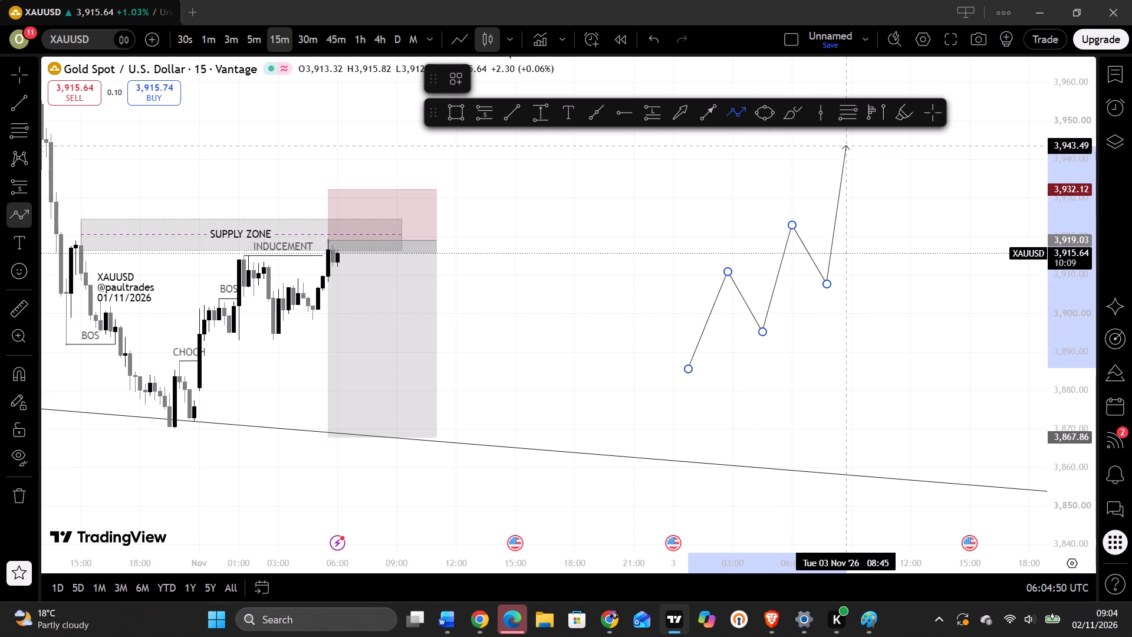
drag(845, 139, 854, 173)
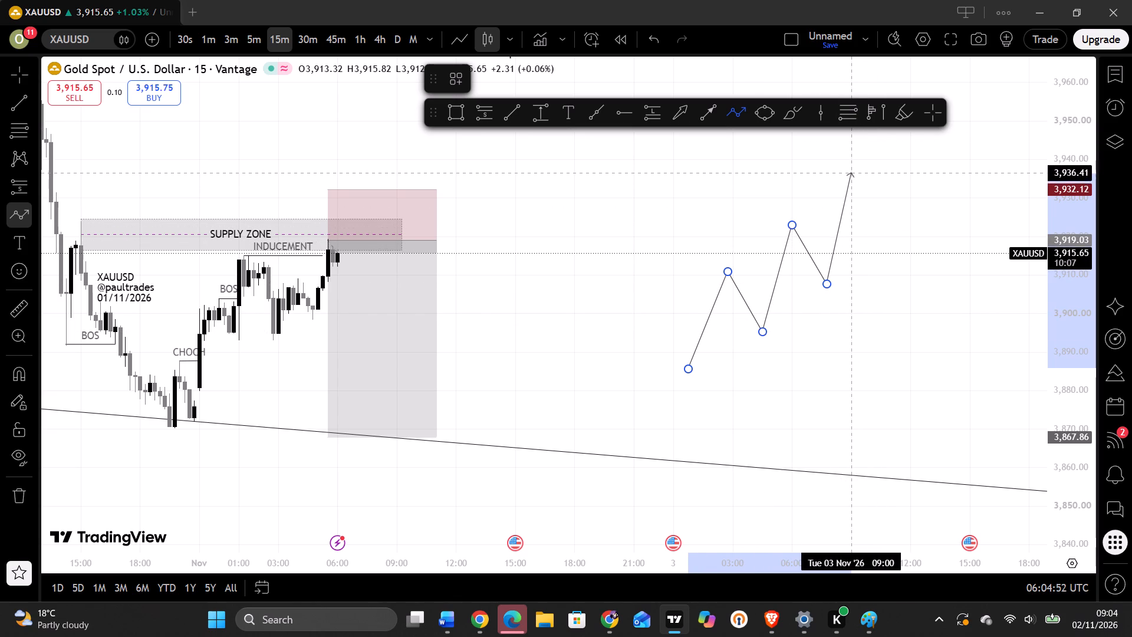
drag(854, 173, 851, 177)
click(851, 177)
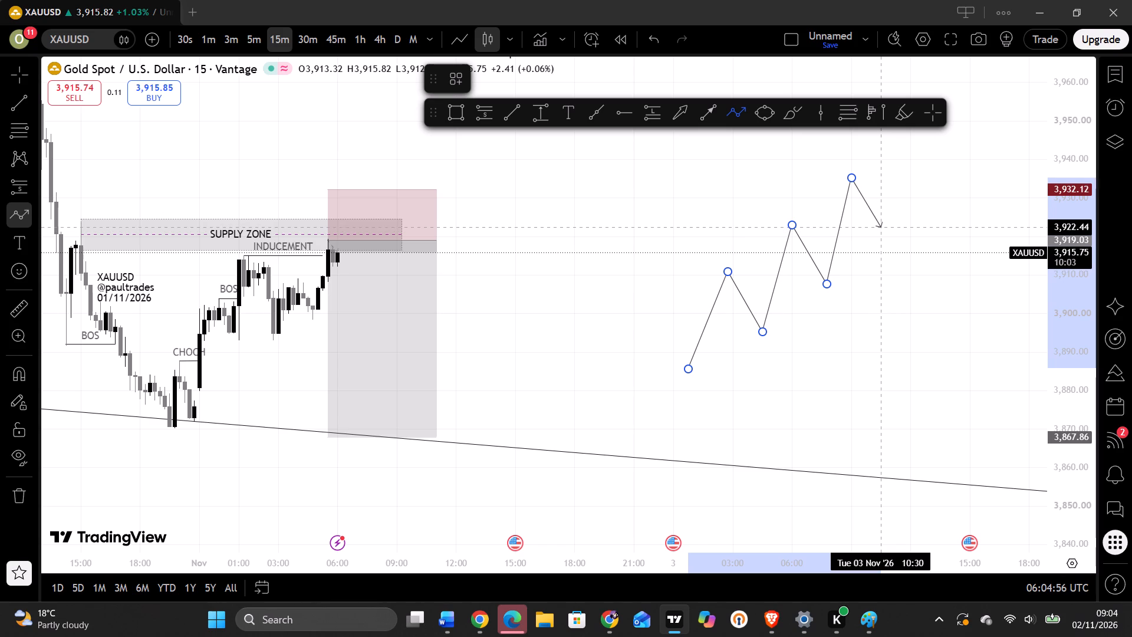
click(879, 226)
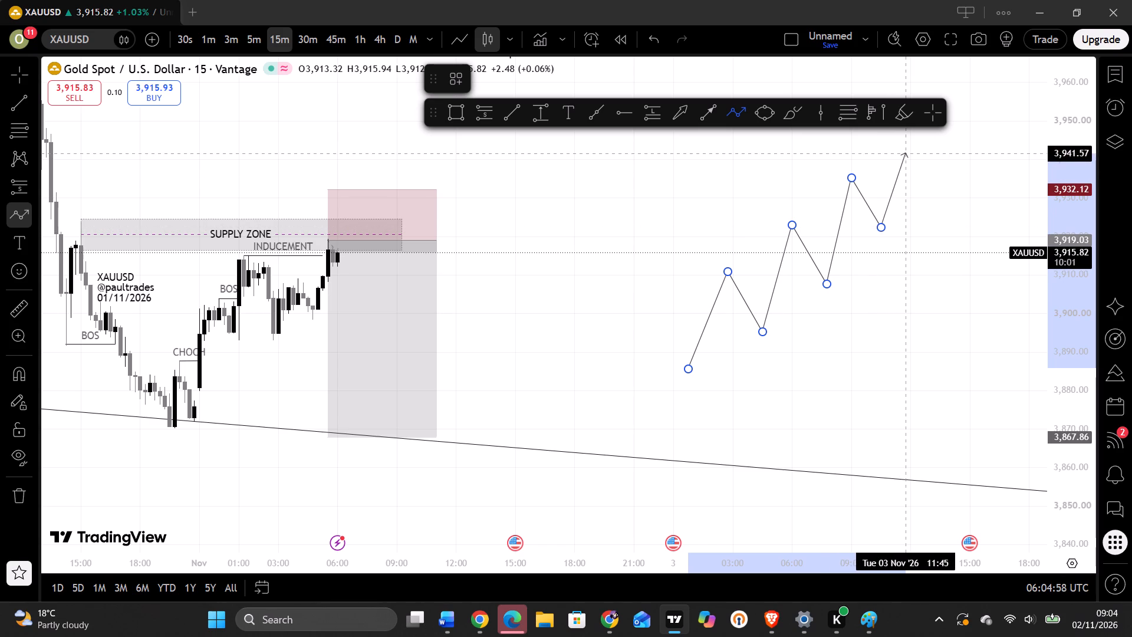
click(906, 148)
click(906, 148)
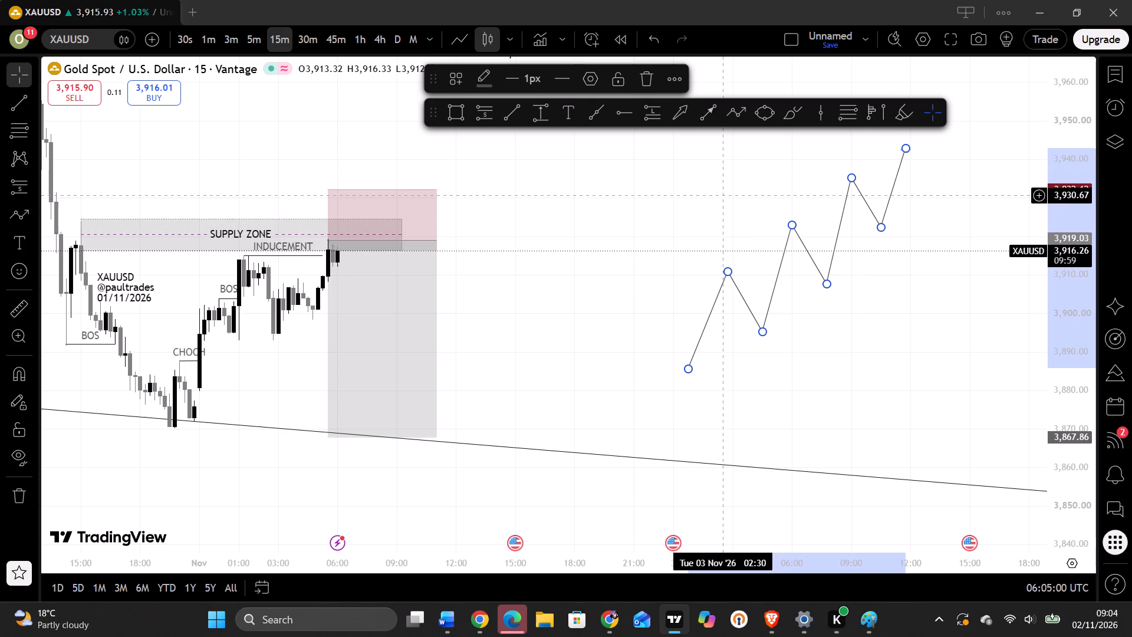
click(725, 196)
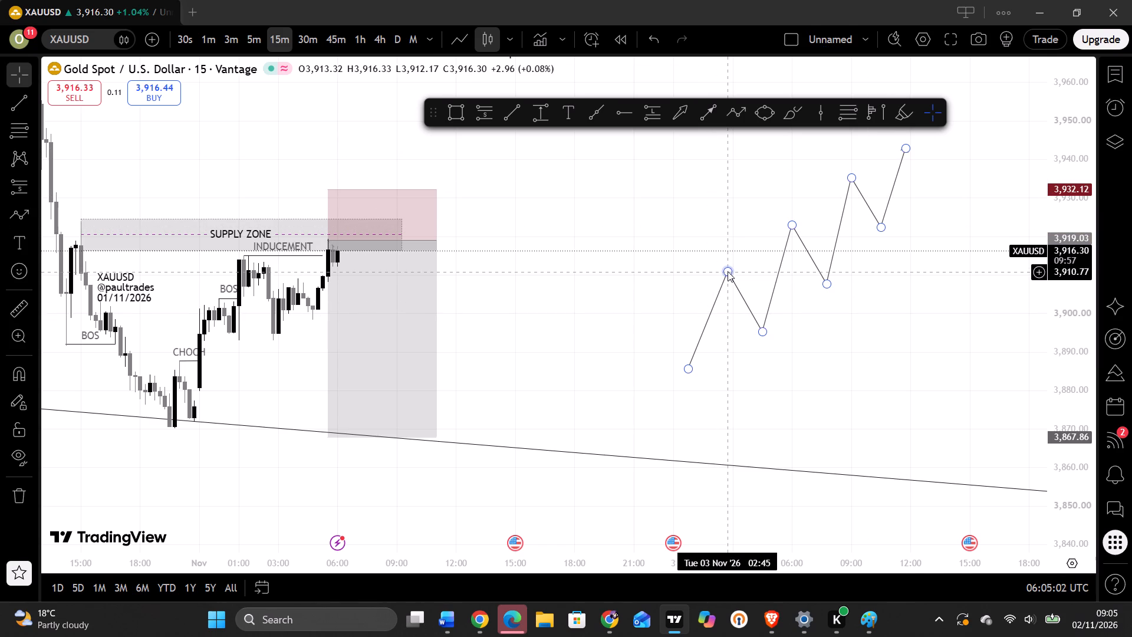
click(728, 271)
click(726, 261)
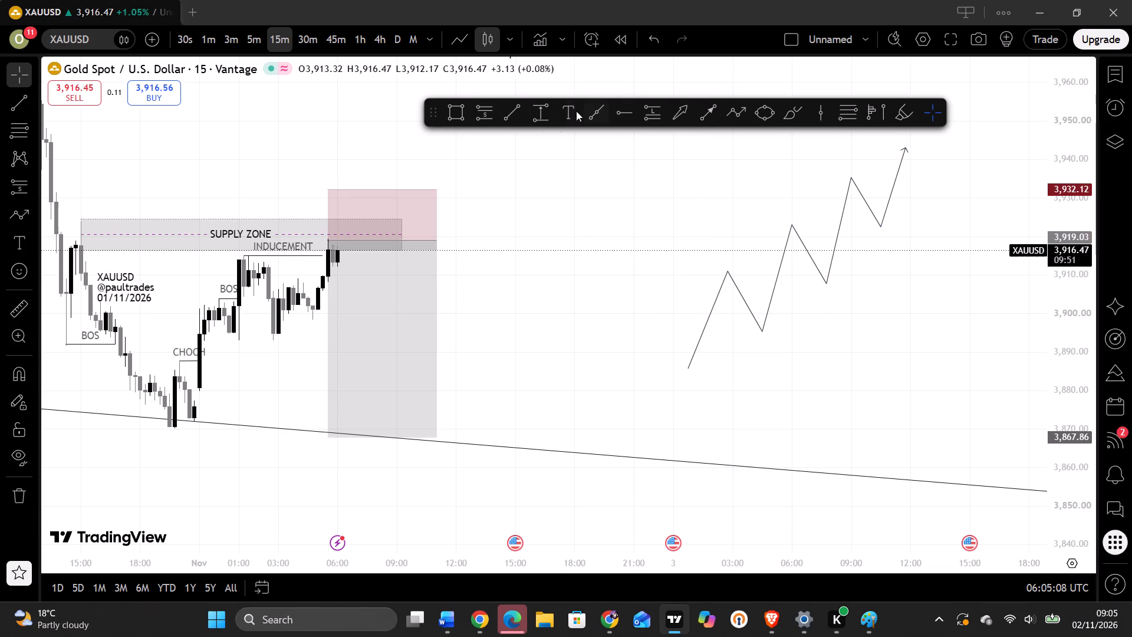
Draw a horizontal trend line at 3,910.20 from the zigzag's first swing high, spanning 3 Nov 02:45 to 11:30.
click(515, 110)
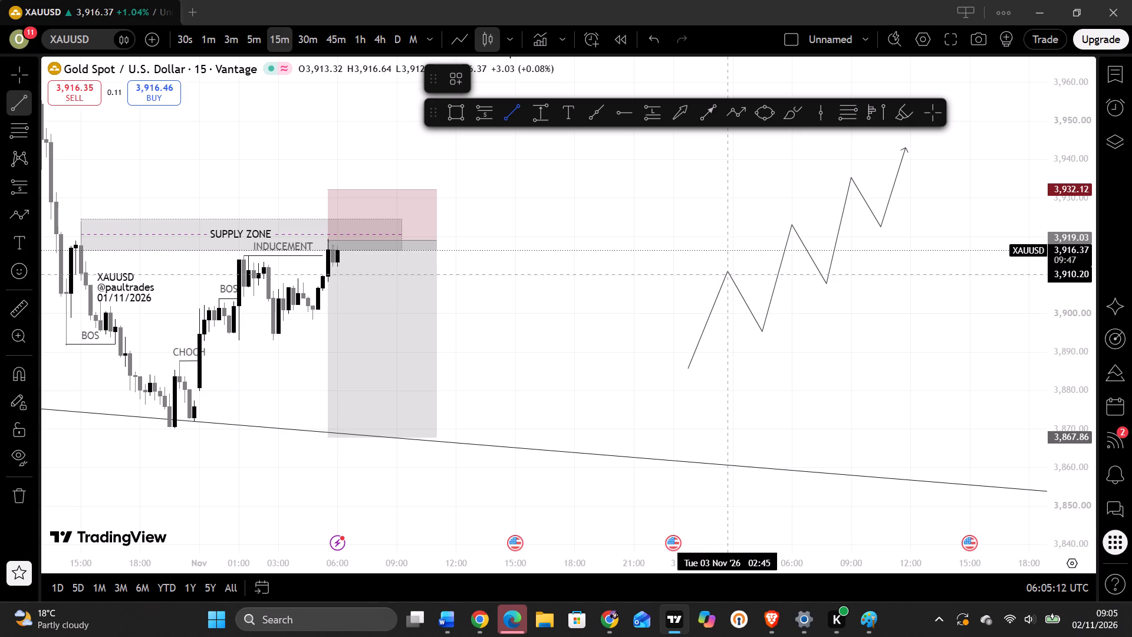
drag(727, 274, 800, 271)
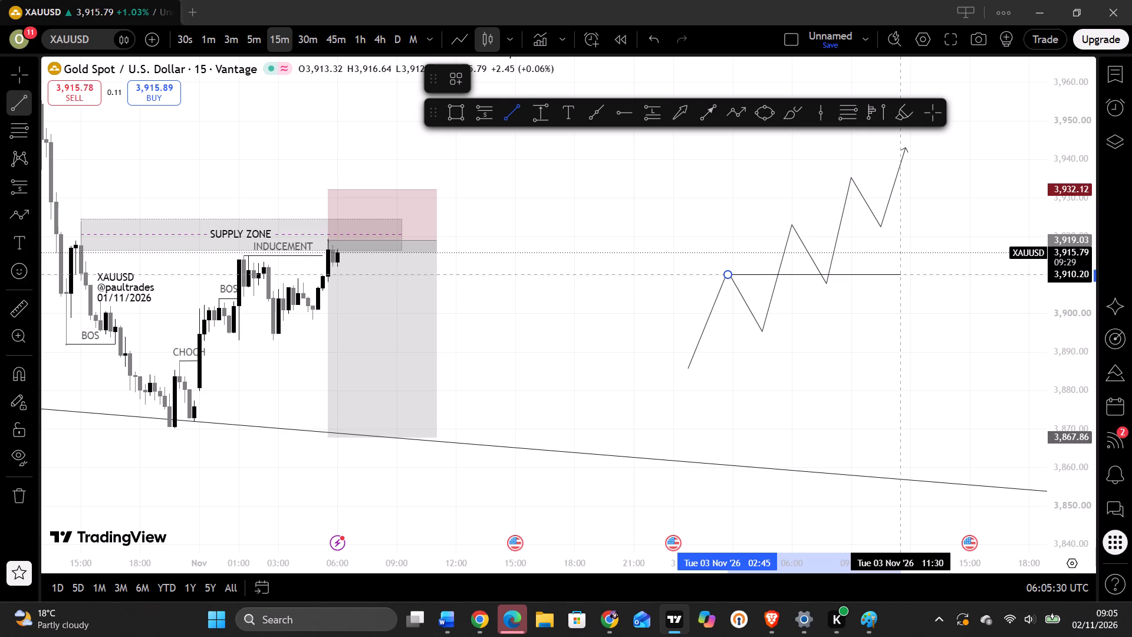
click(901, 274)
Add a text label reading BREAKER BLOCK just below the horizontal line.
click(570, 113)
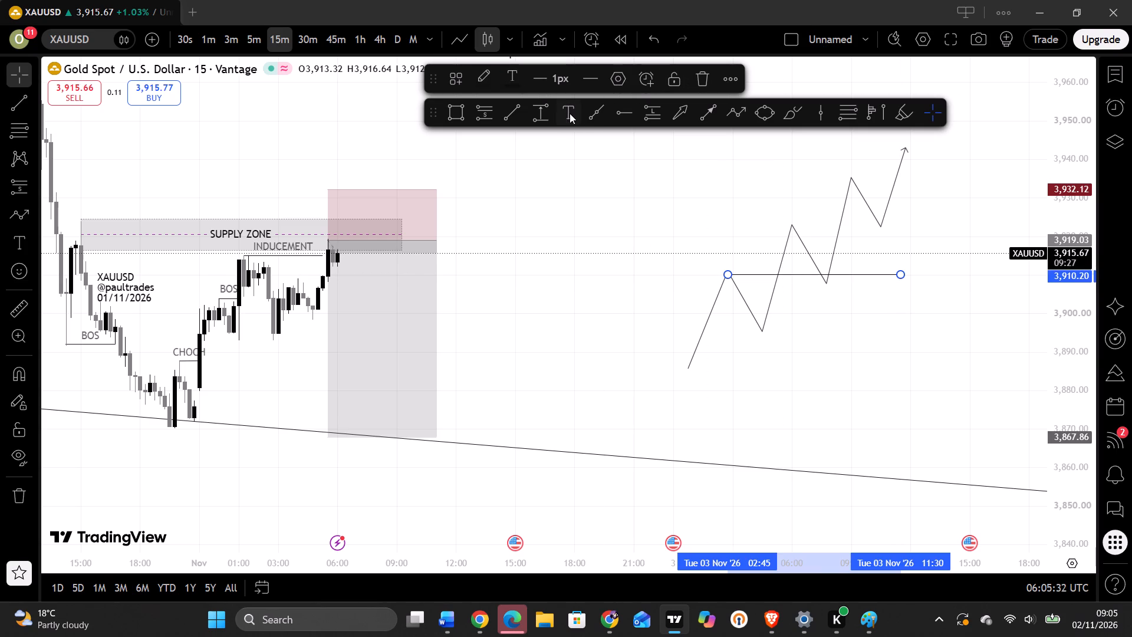
click(847, 321)
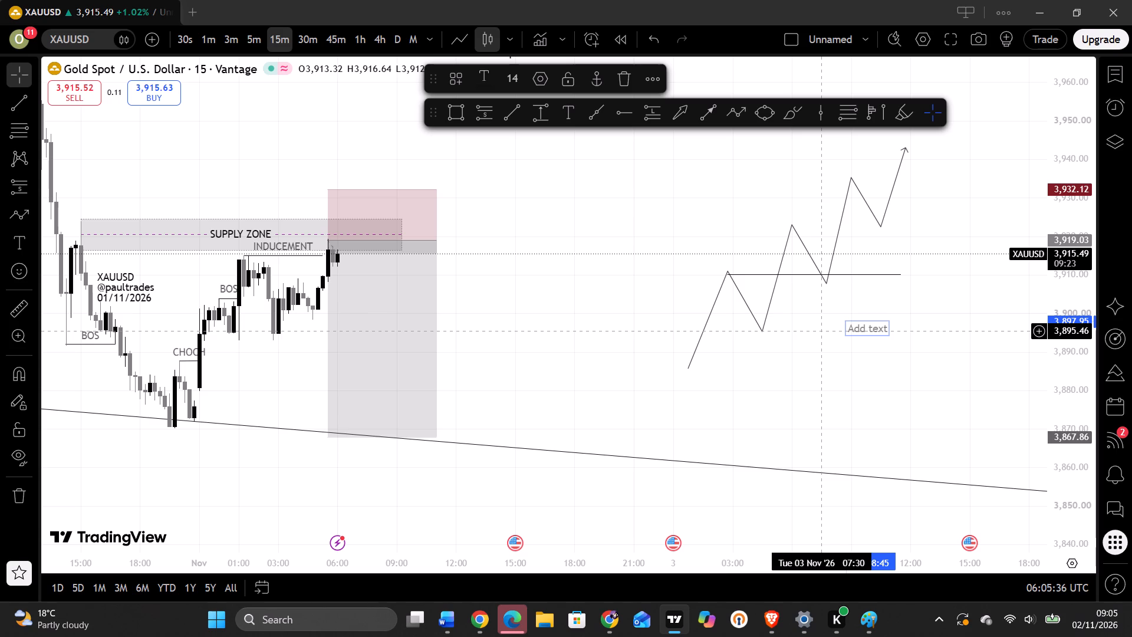
text(BREAKER BLOCK)
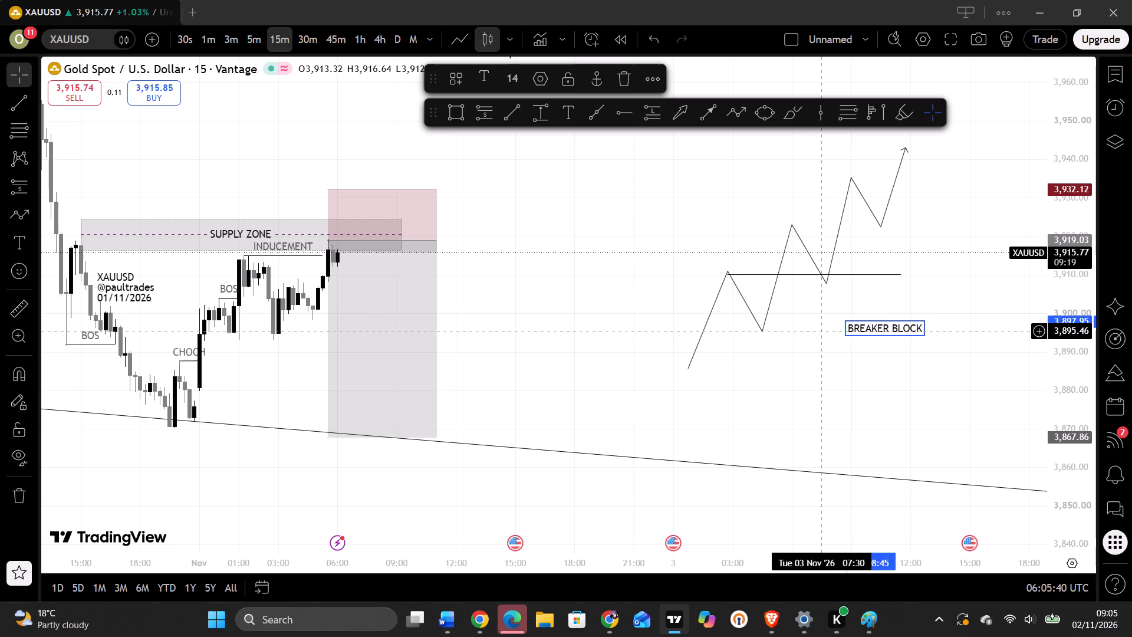
click(936, 413)
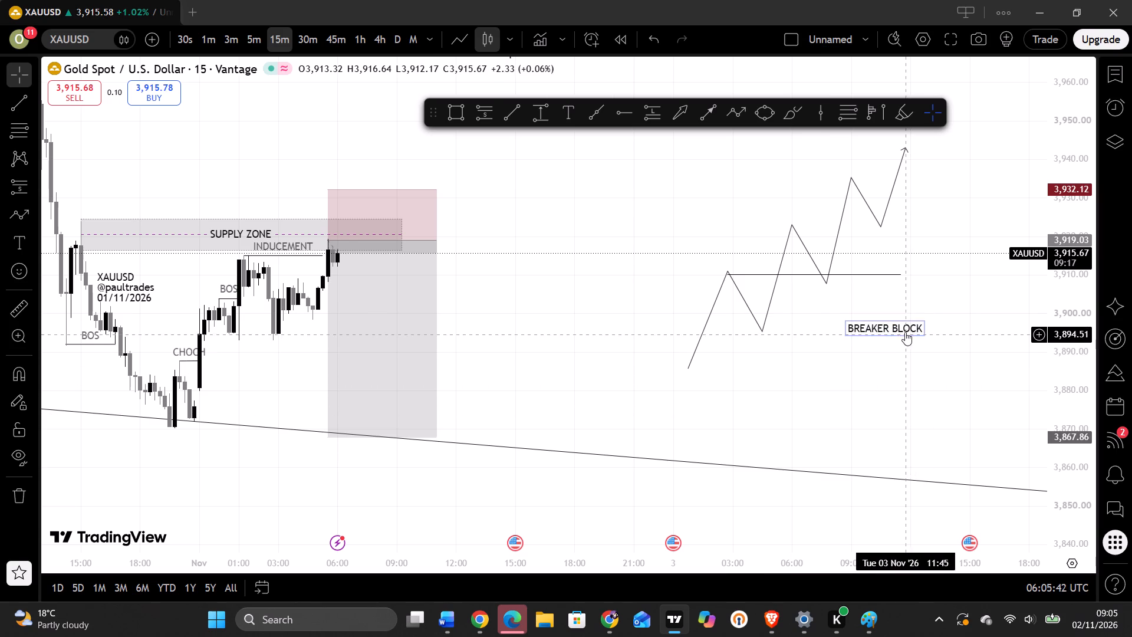
Move the BREAKER BLOCK label to sit directly before the start of the horizontal line, at its level.
drag(870, 327, 795, 298)
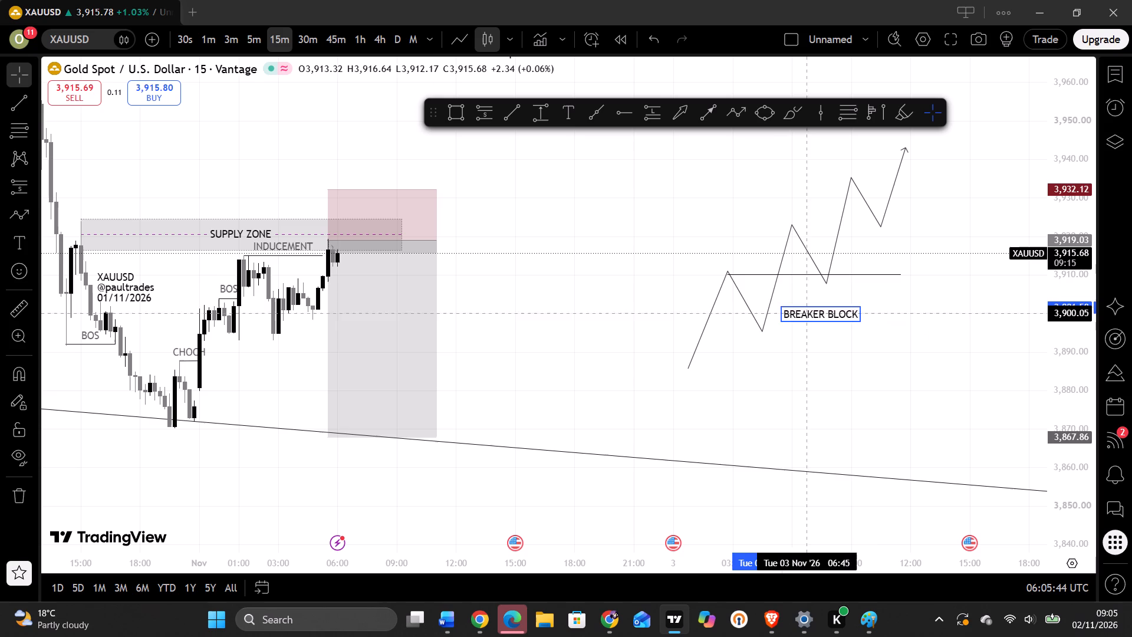
drag(795, 298, 728, 290)
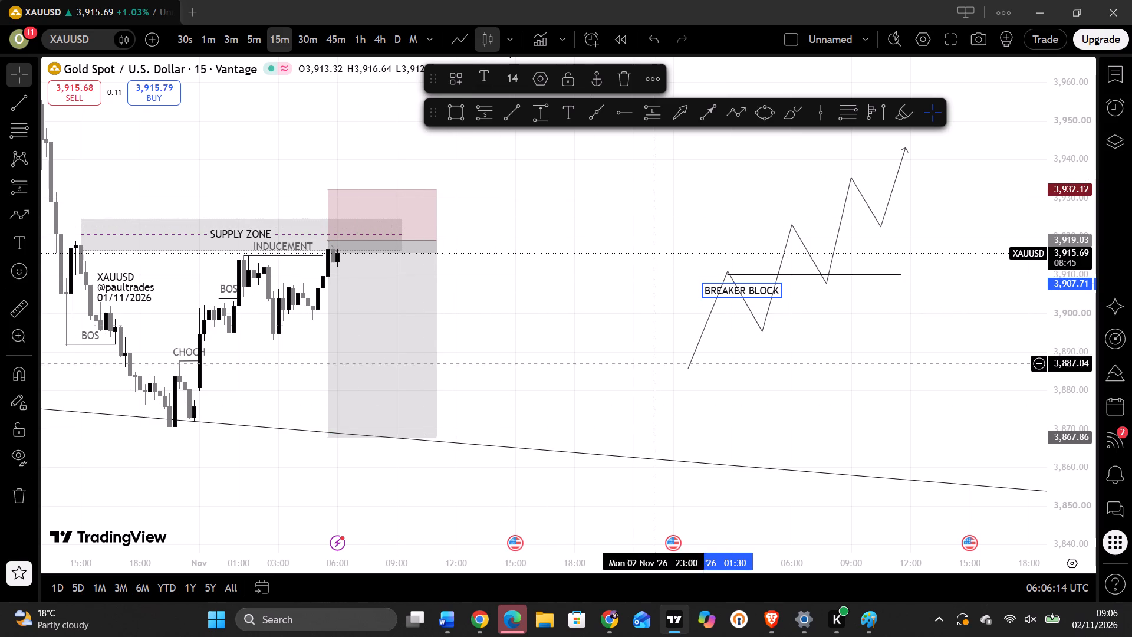
click(657, 275)
drag(711, 291, 684, 286)
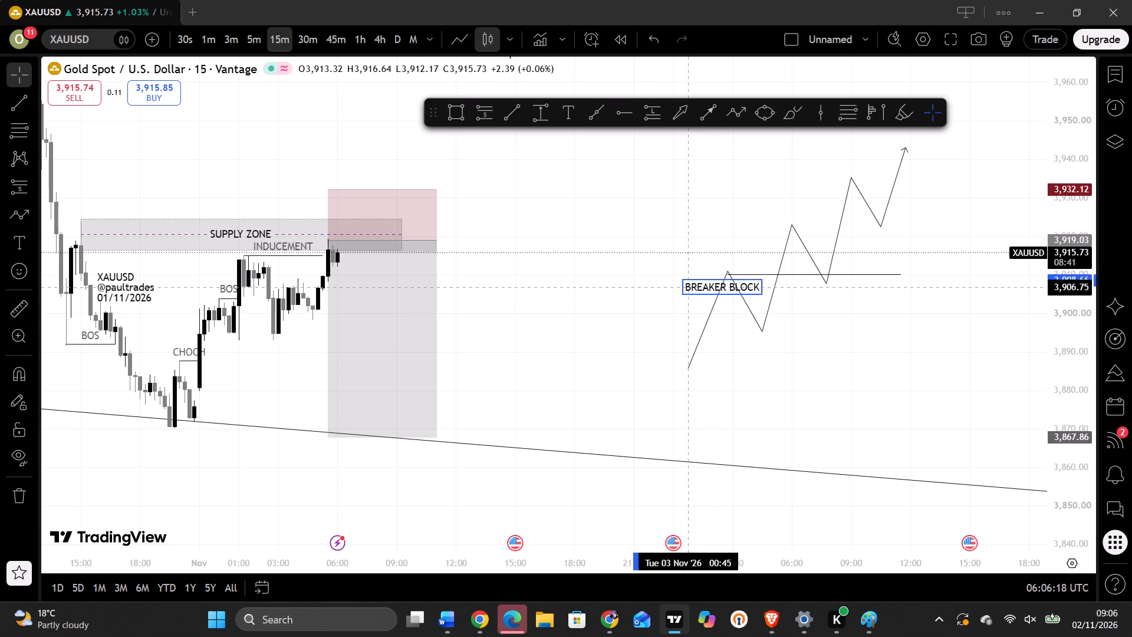
drag(684, 286, 653, 272)
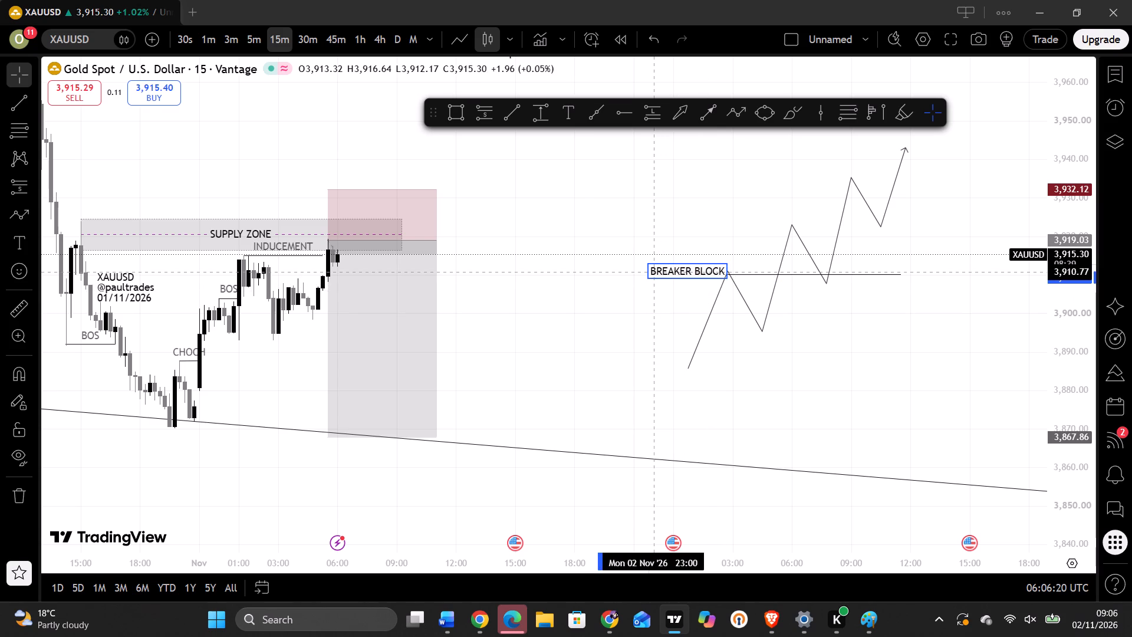
Fine-tune the BREAKER BLOCK label's position so it sits just before the start of the horizontal line, clear of it.
drag(653, 272, 651, 276)
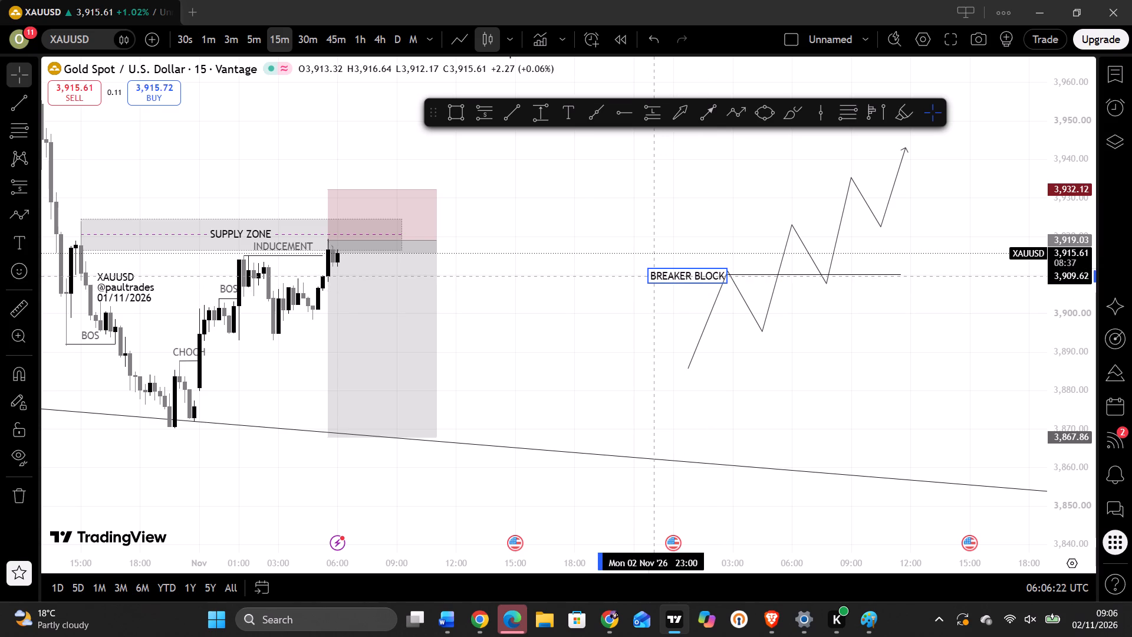
drag(651, 276, 649, 275)
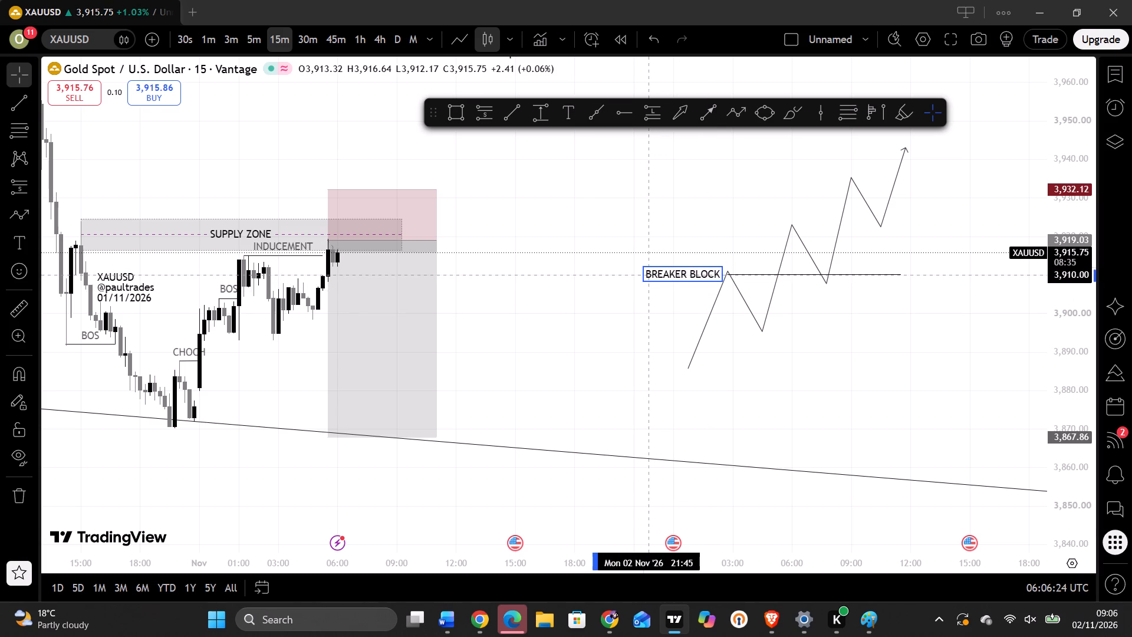
drag(649, 275, 649, 277)
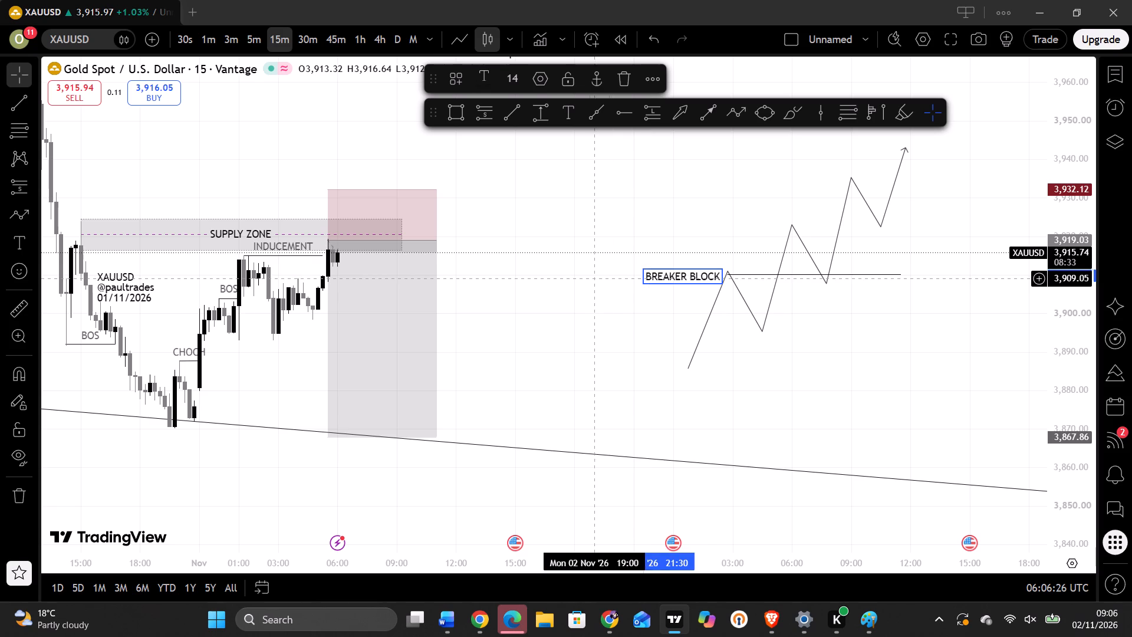
click(588, 278)
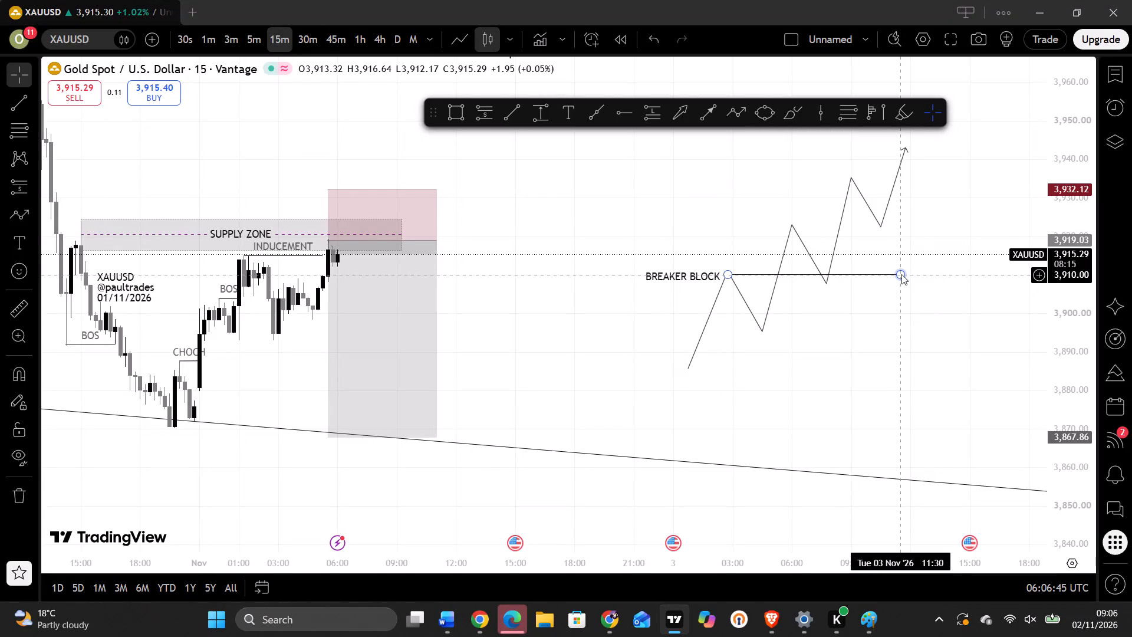
Shorten the horizontal breaker block line to end on the zigzag's second pullback at 3 Nov 07:30, keeping it level at 3,910.20.
drag(901, 274, 868, 274)
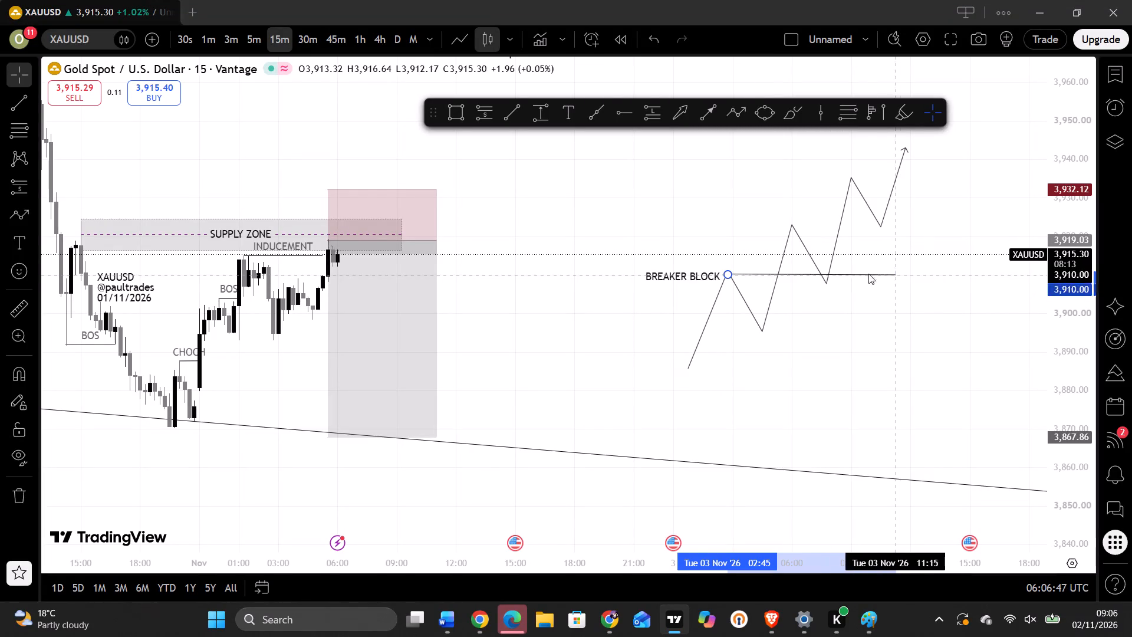
drag(868, 274, 817, 273)
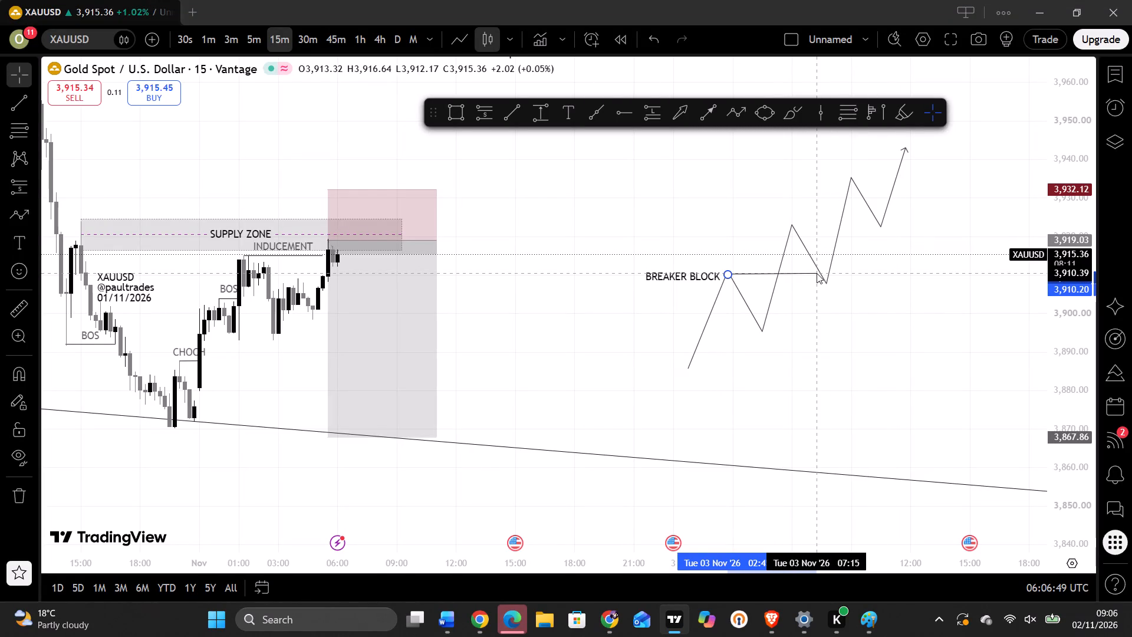
drag(817, 273, 822, 274)
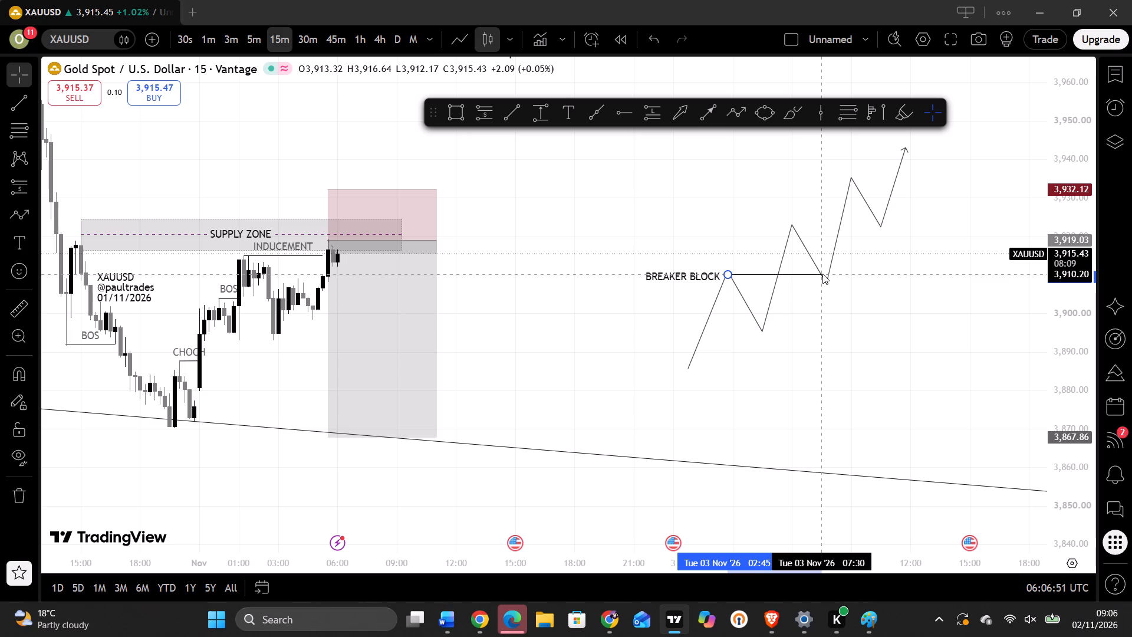
drag(822, 274, 823, 274)
click(823, 274)
double_click(871, 268)
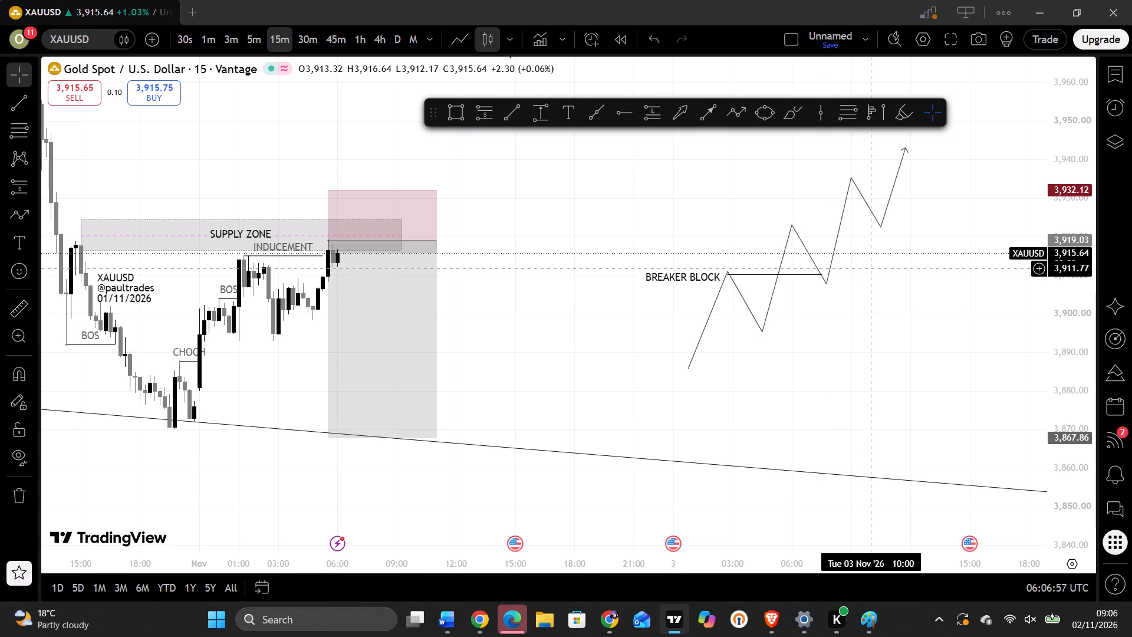
Add an HH text label at each of the zigzag's three swing highs.
drag(871, 268, 710, 284)
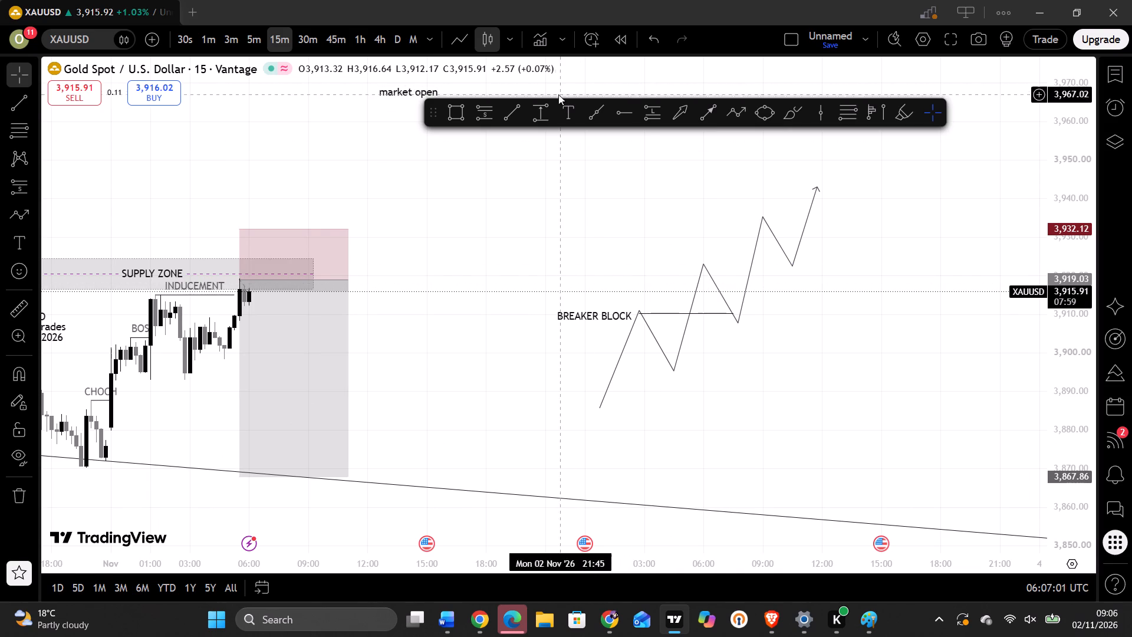
click(569, 109)
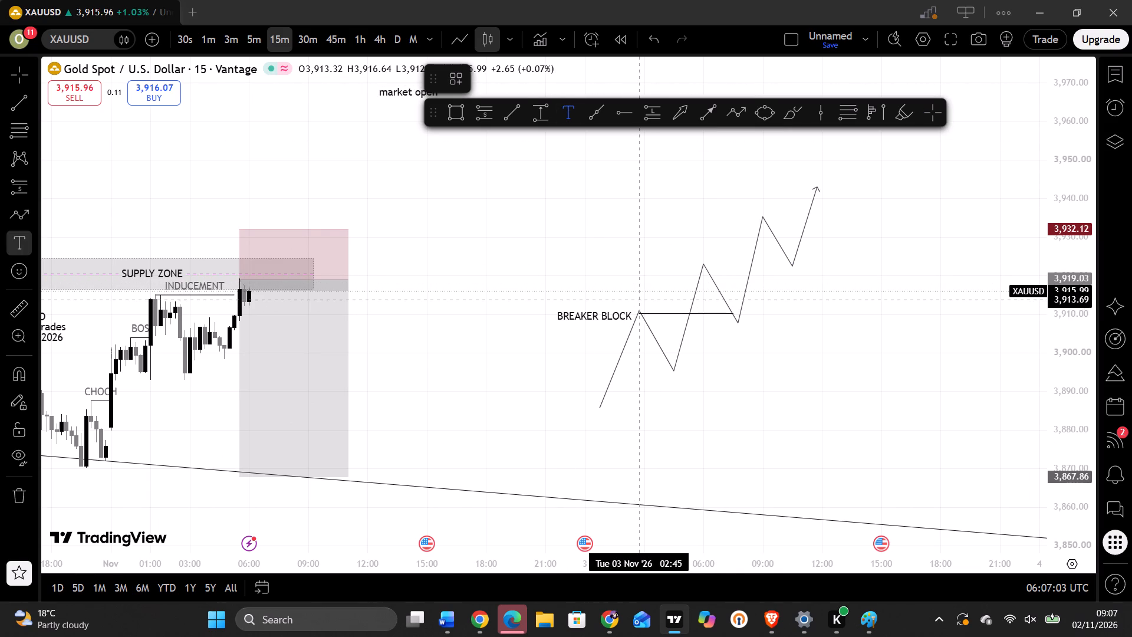
click(639, 297)
text(HH)
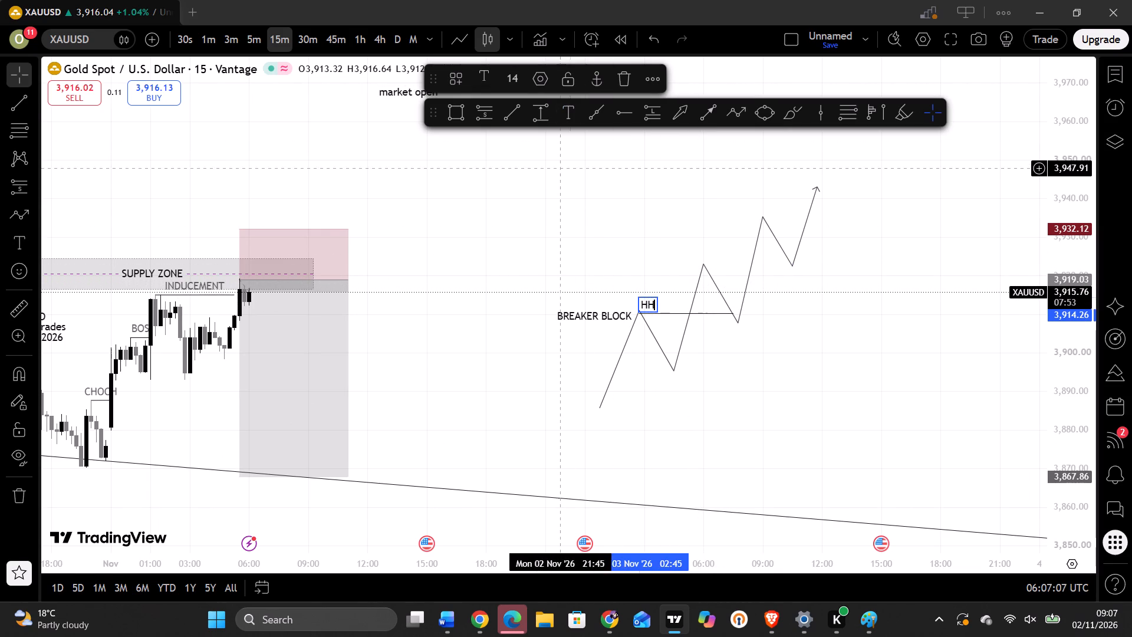
click(574, 110)
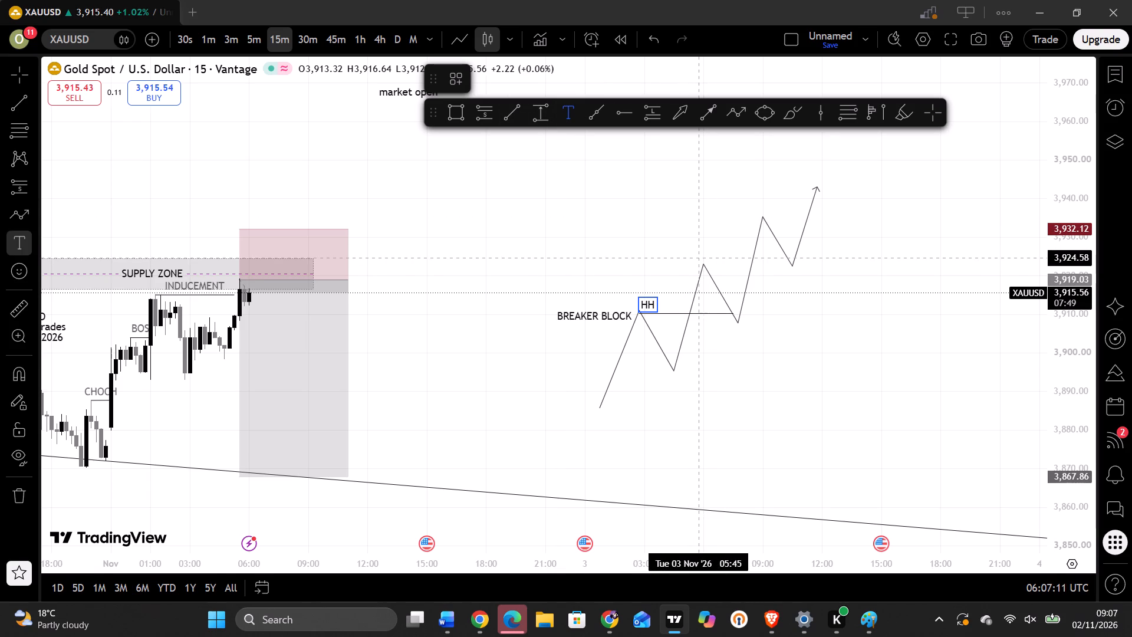
click(699, 259)
text(HH)
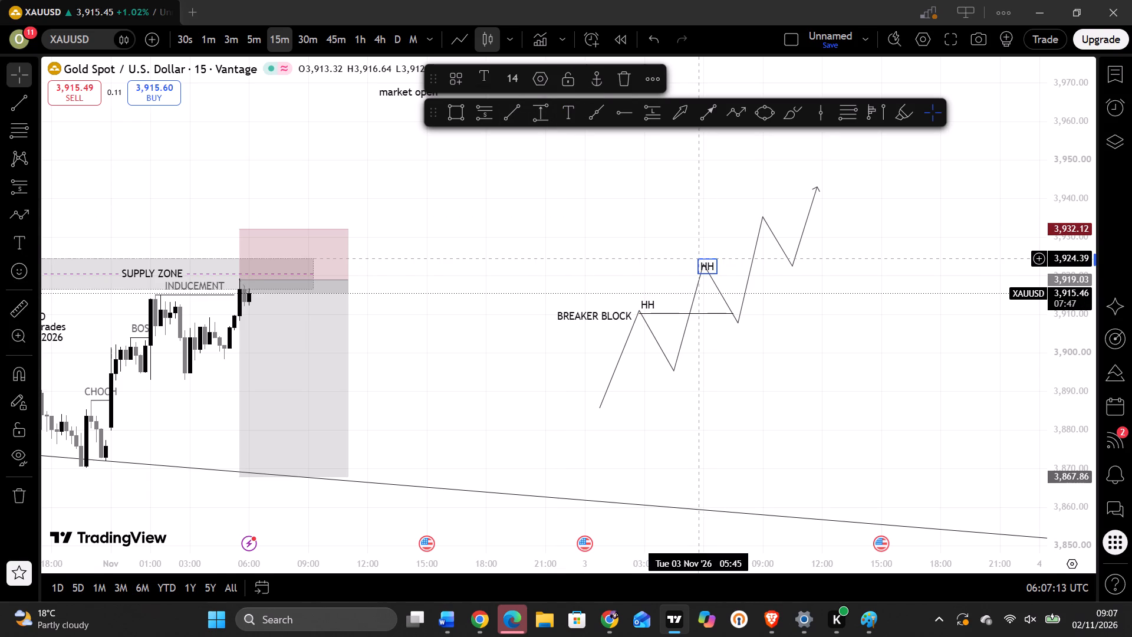
click(567, 117)
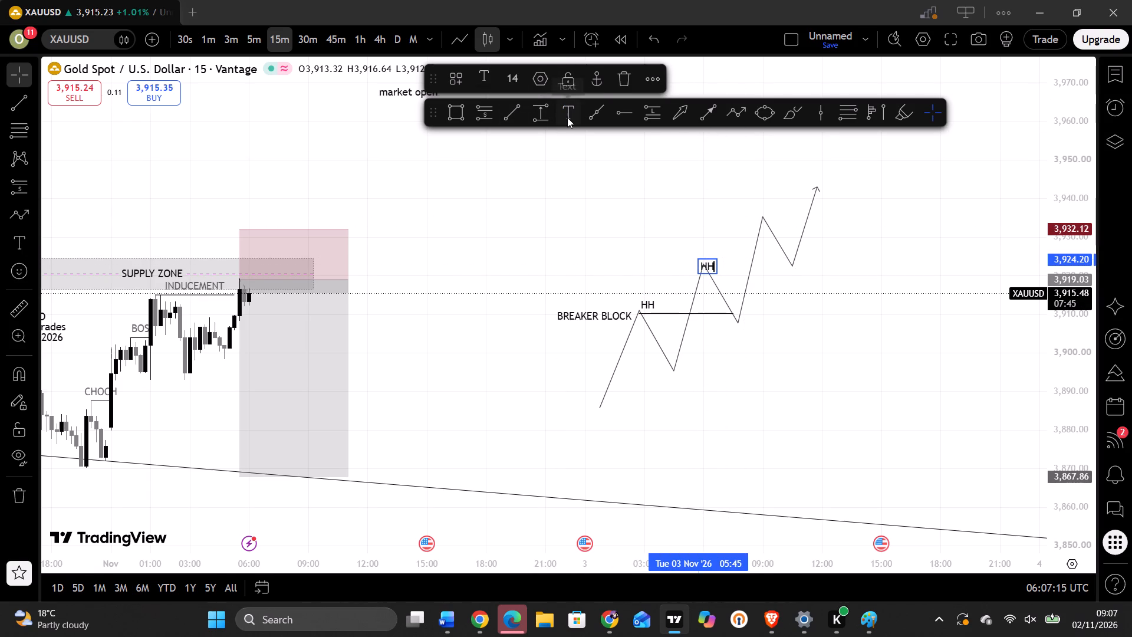
click(761, 214)
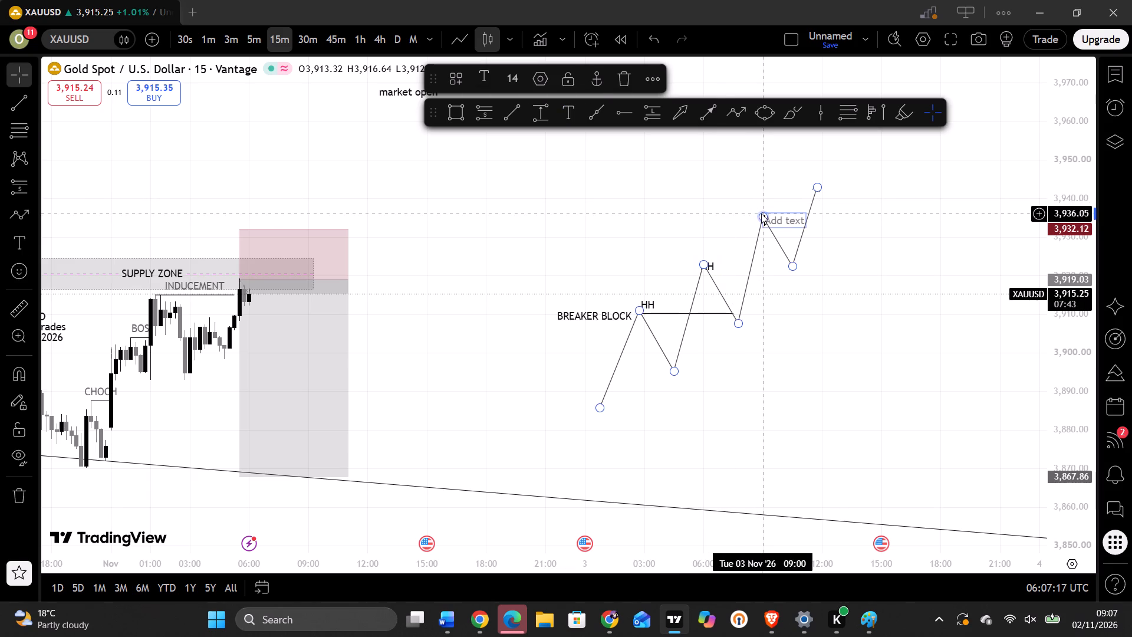
text(HH)
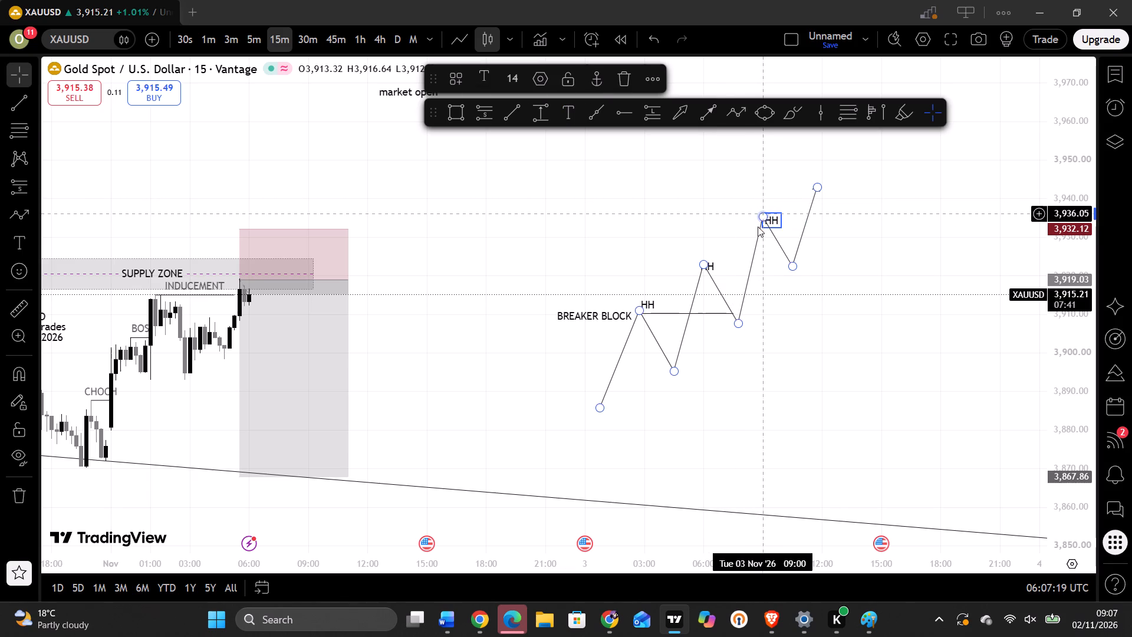
Add an HL text label just below each of the zigzag's three swing lows.
click(673, 372)
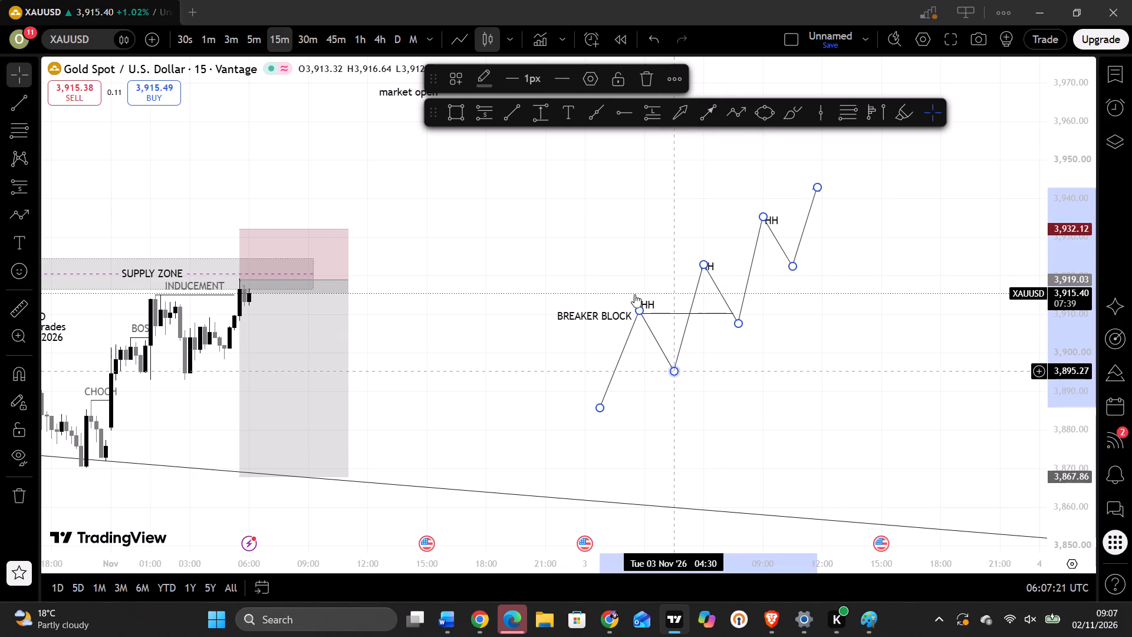
click(571, 110)
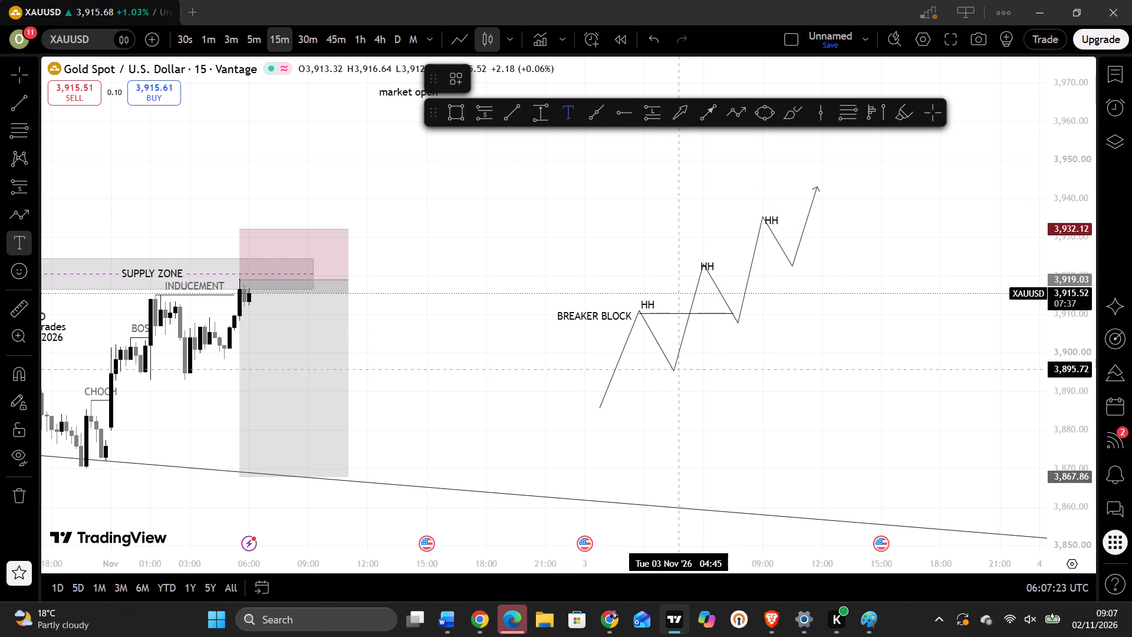
click(670, 374)
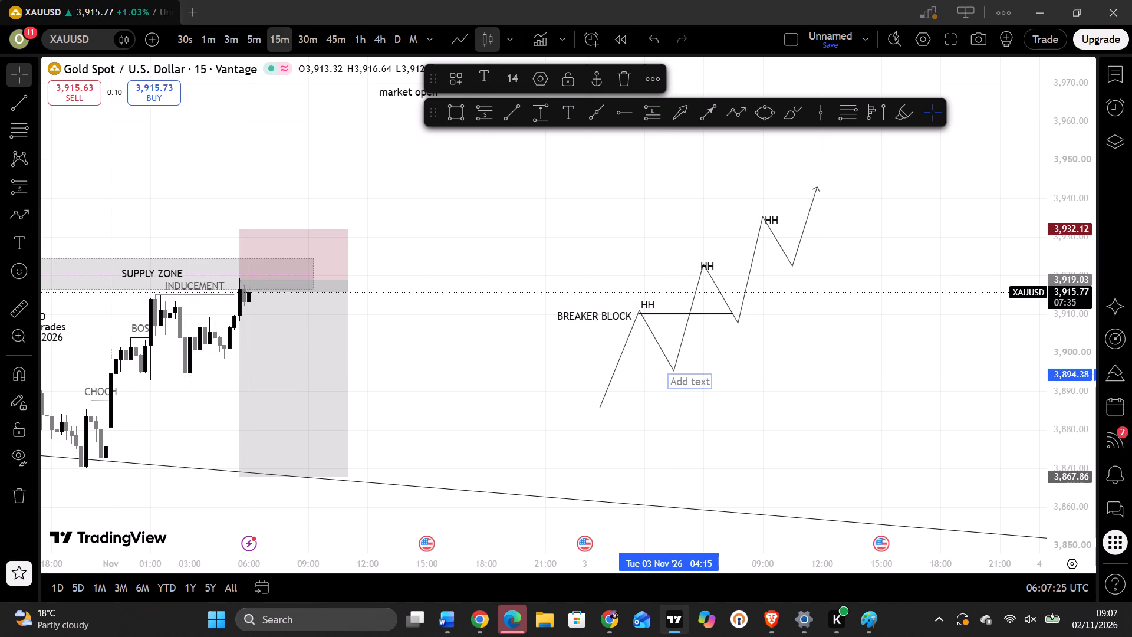
text(HL)
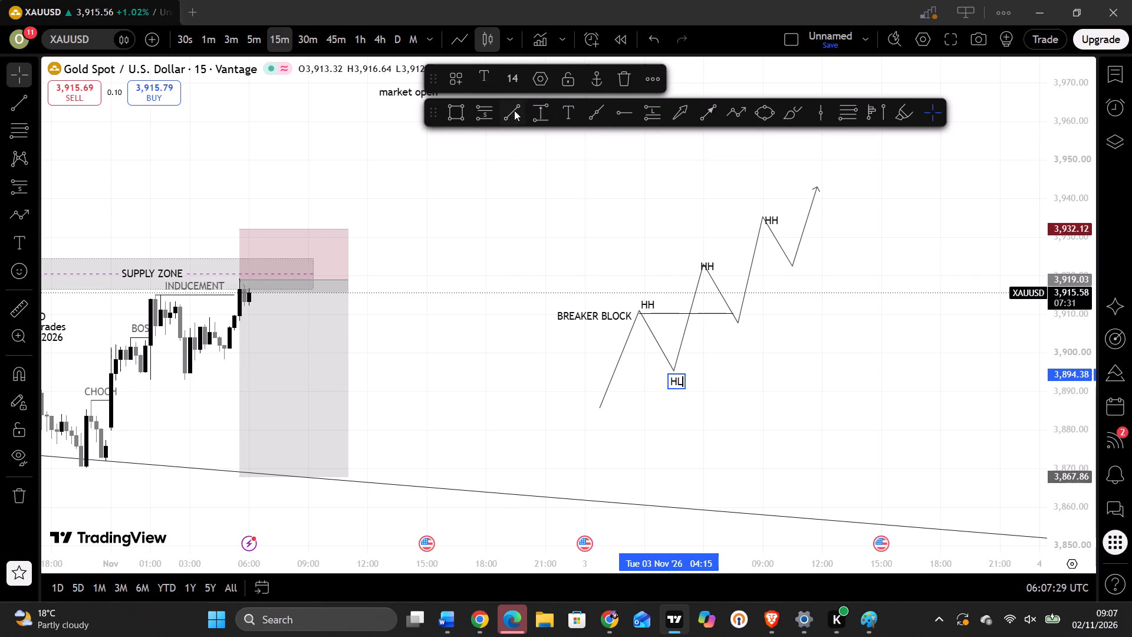
click(569, 109)
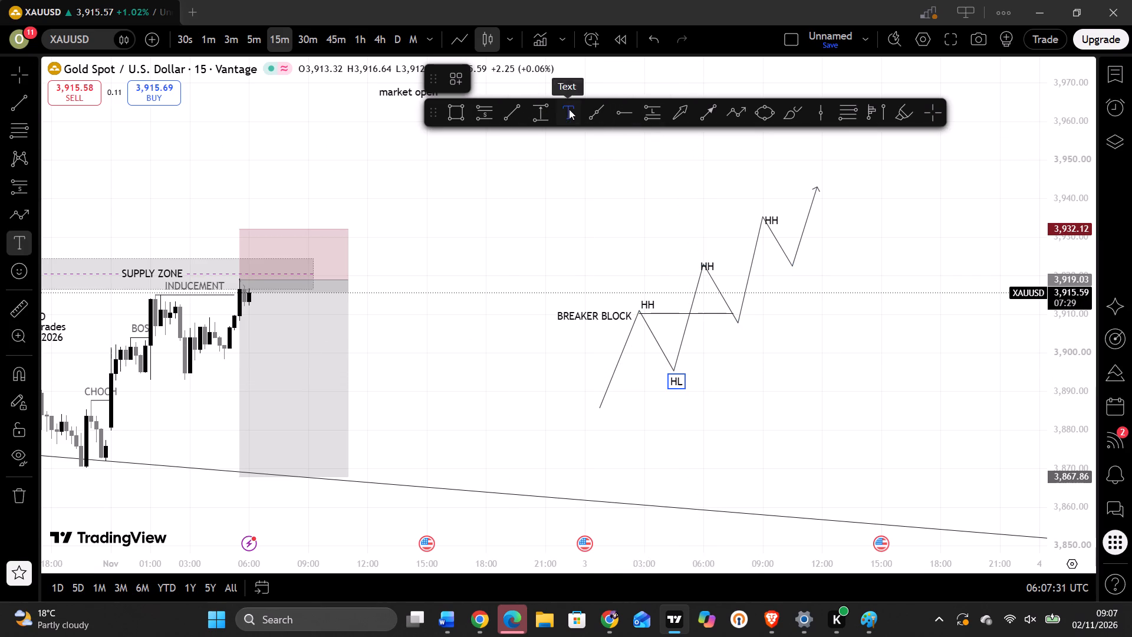
click(729, 326)
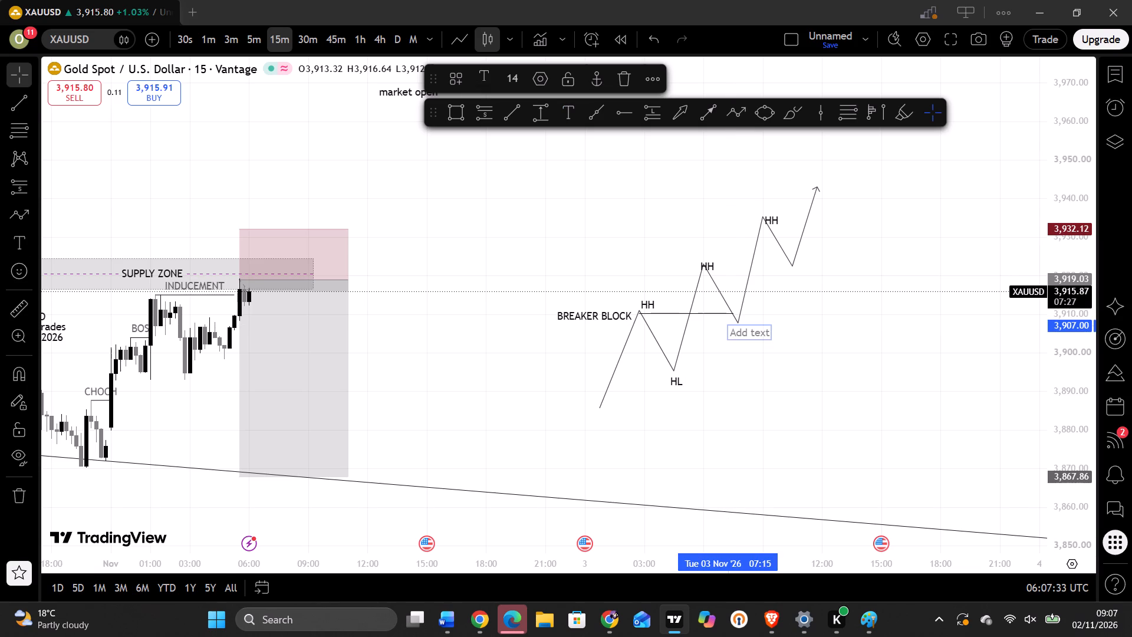
text(HL)
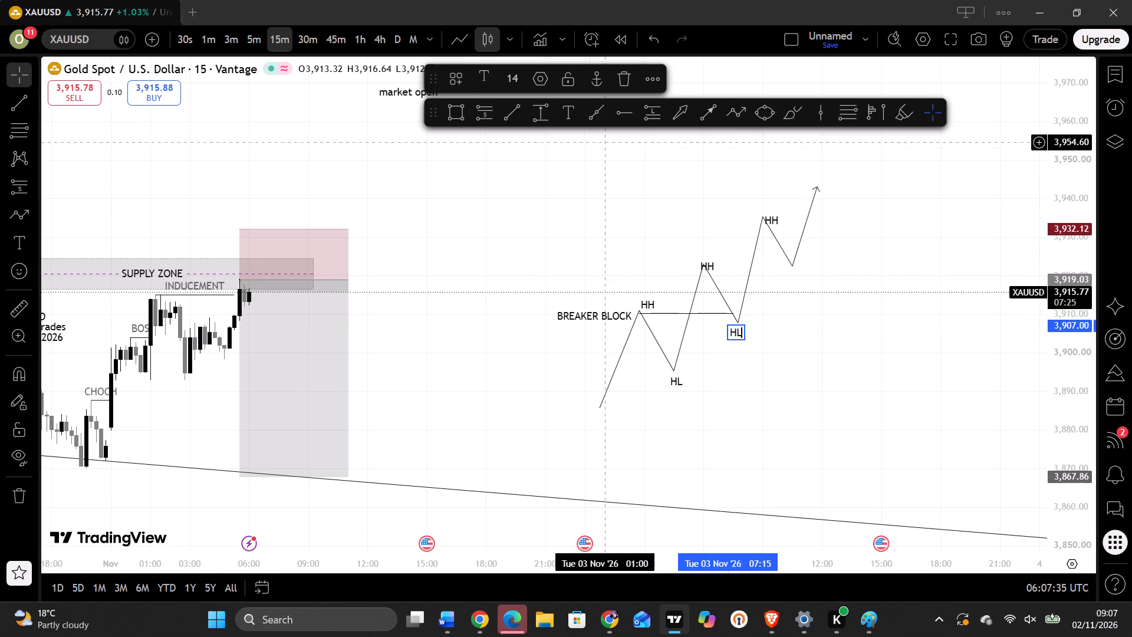
click(565, 113)
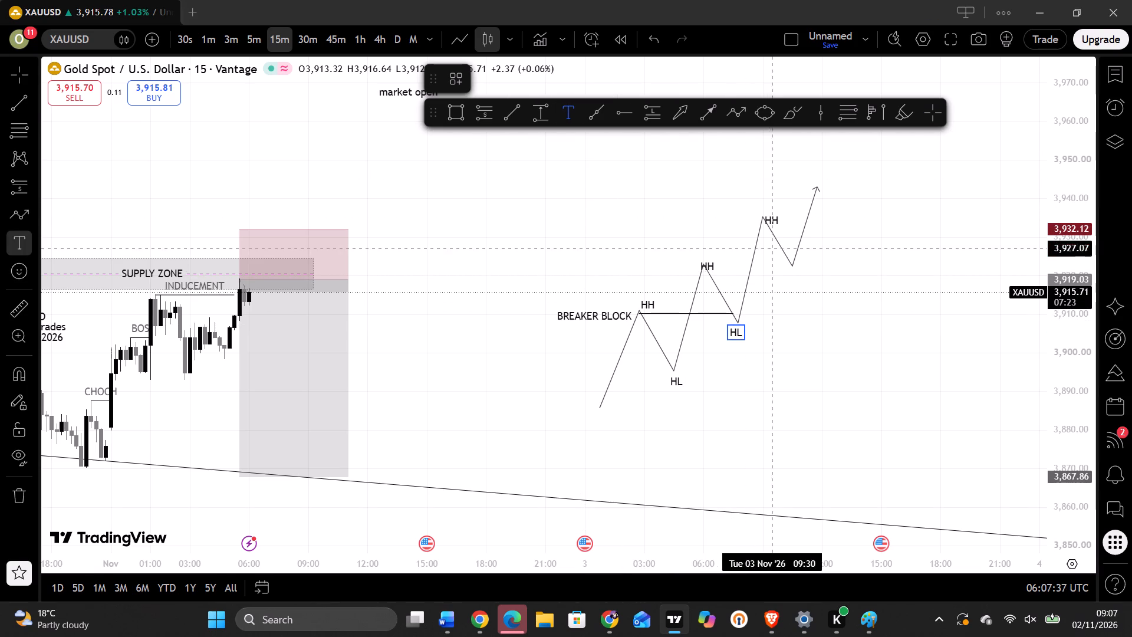
click(784, 268)
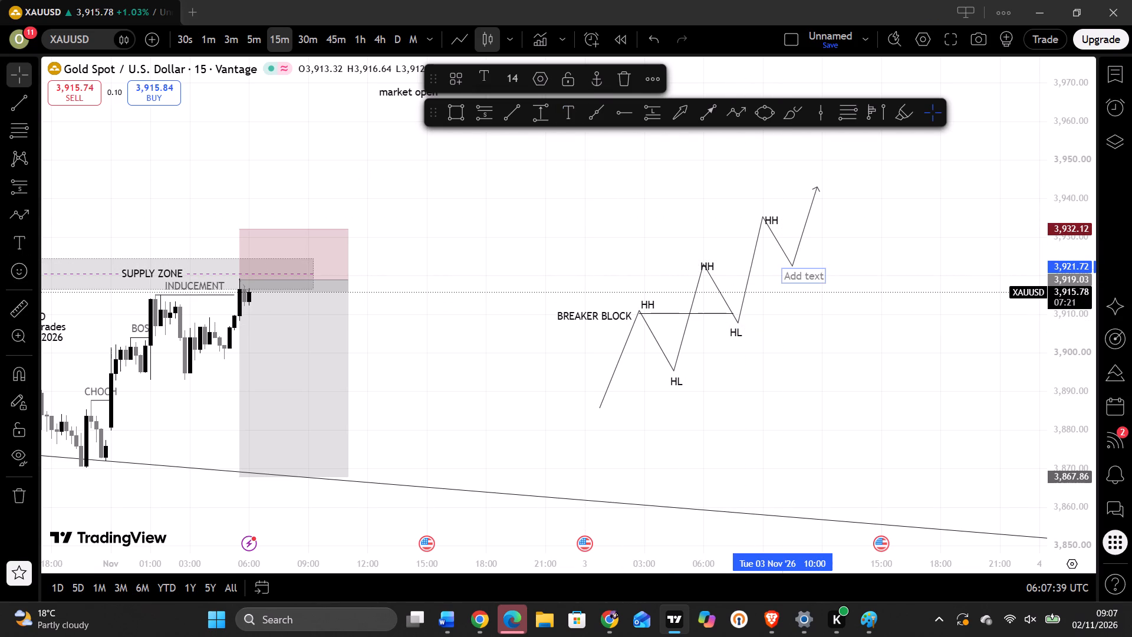
text(HL)
click(846, 318)
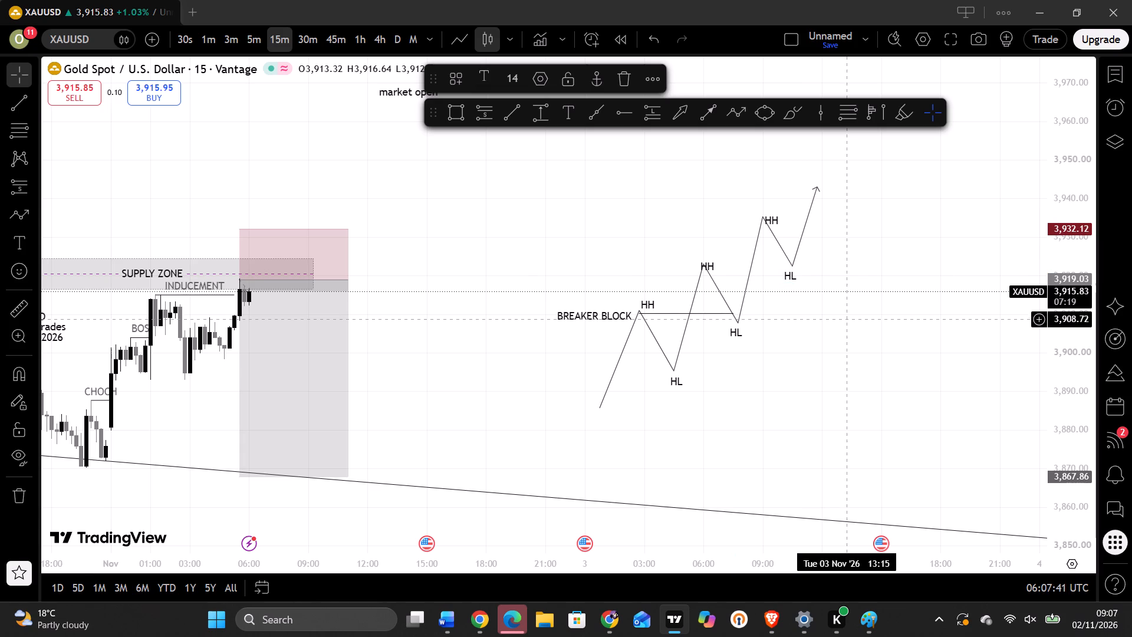
Shift the first swing low's HL label slightly later, to start at 3 Nov 04:30 just below the low.
drag(677, 383, 685, 379)
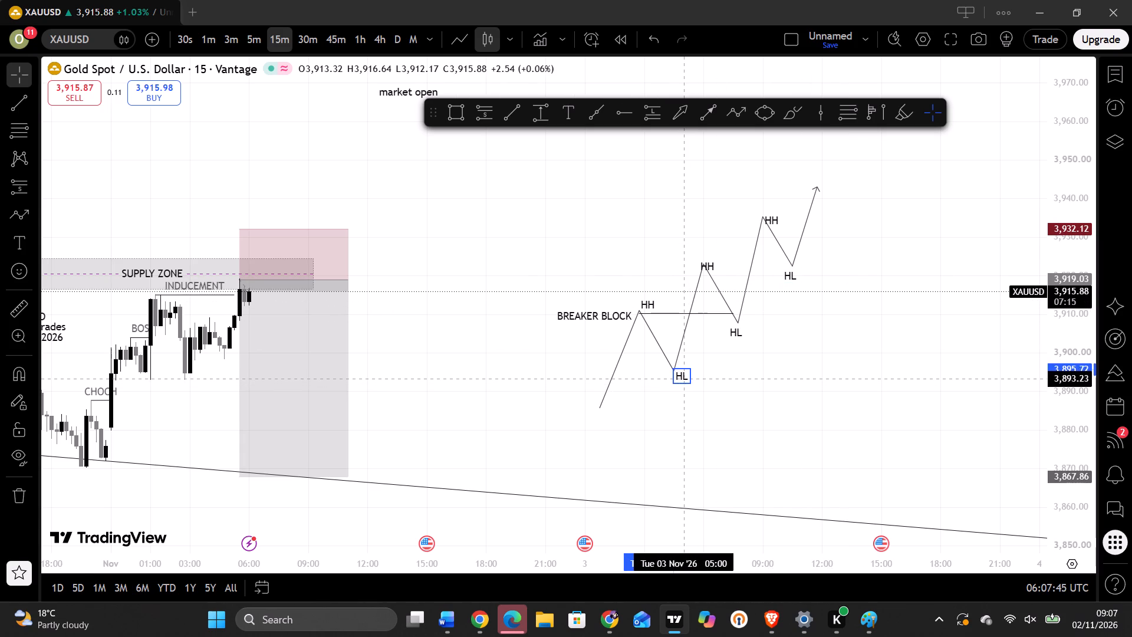
drag(685, 379, 683, 382)
click(683, 382)
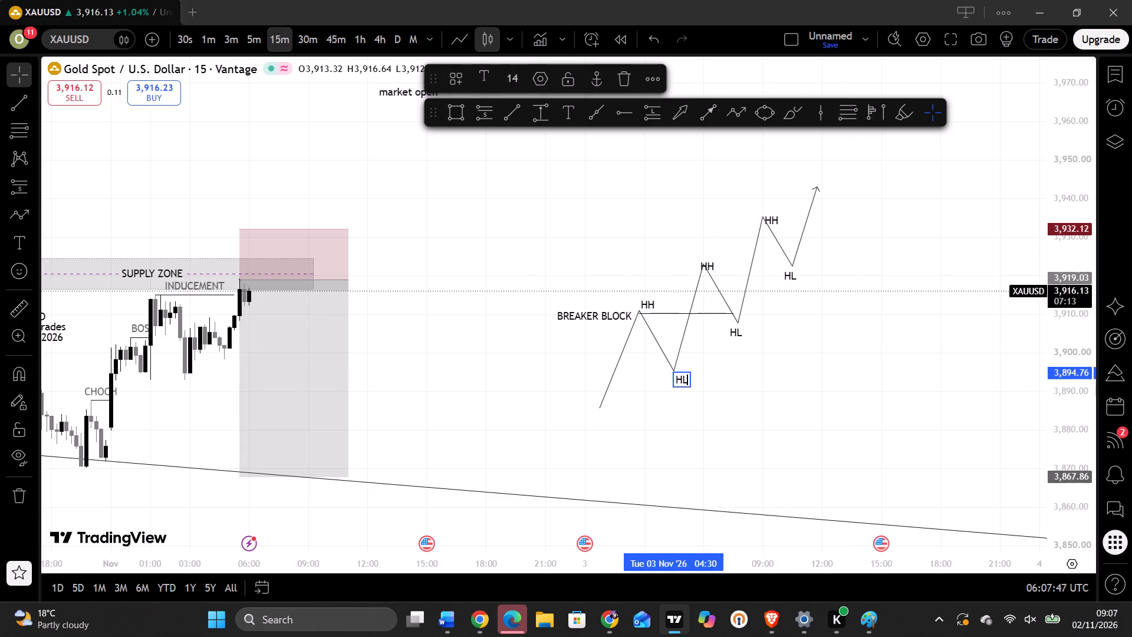
click(686, 380)
click(703, 376)
Reshape the zigzag's final leg, with its arrow tip at about 3,940 at 12:00 and its last swing low at about 11:00.
drag(703, 376, 630, 312)
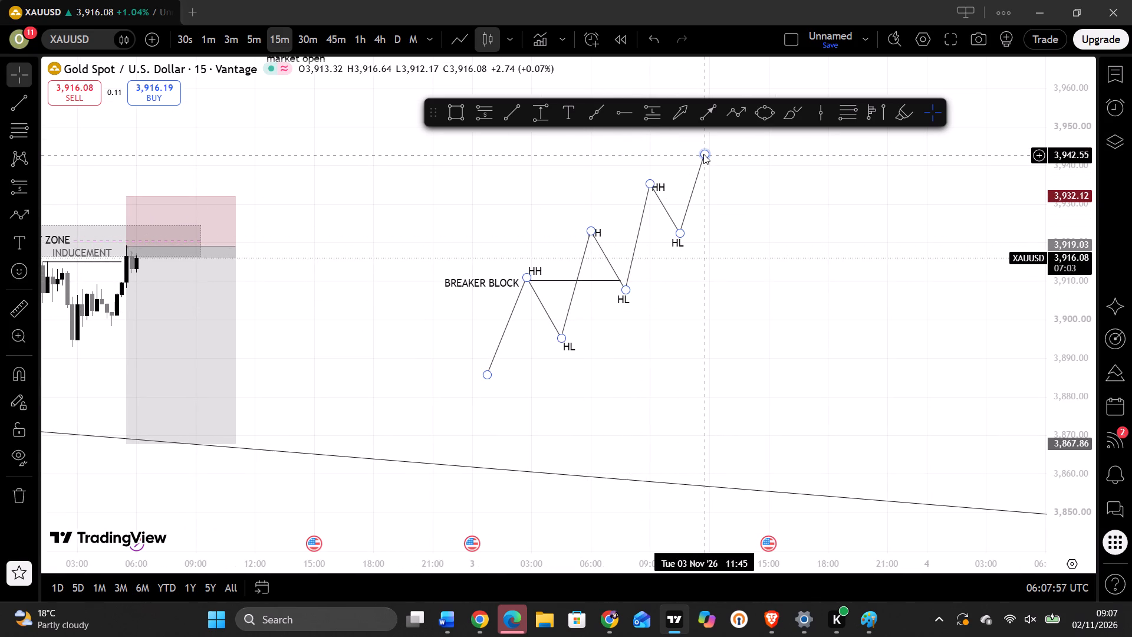
drag(703, 153, 712, 164)
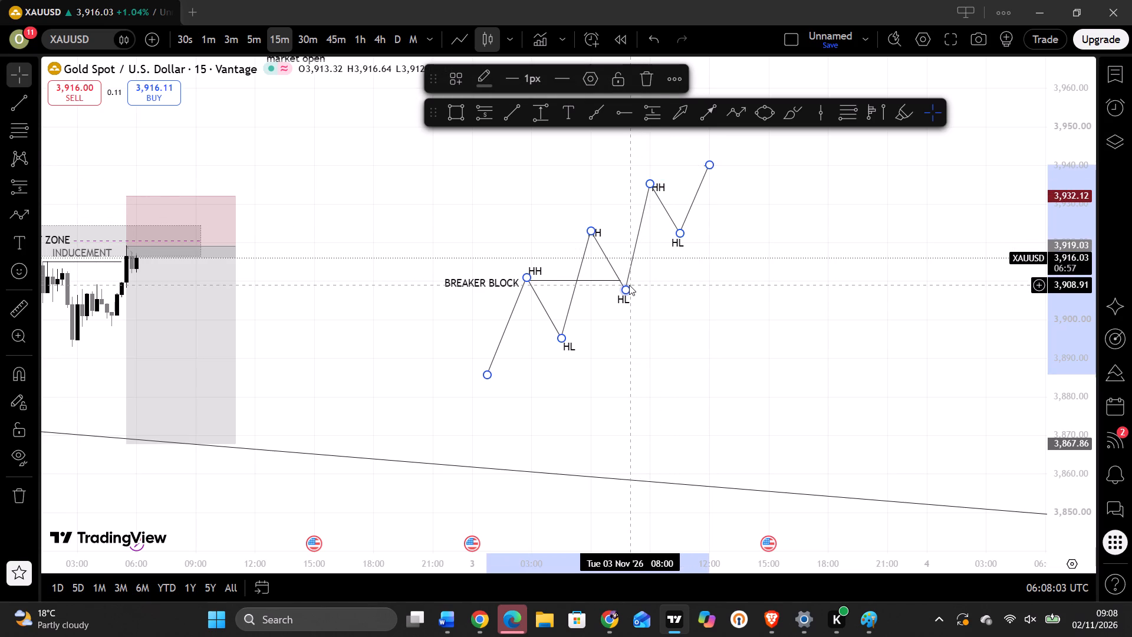
click(662, 304)
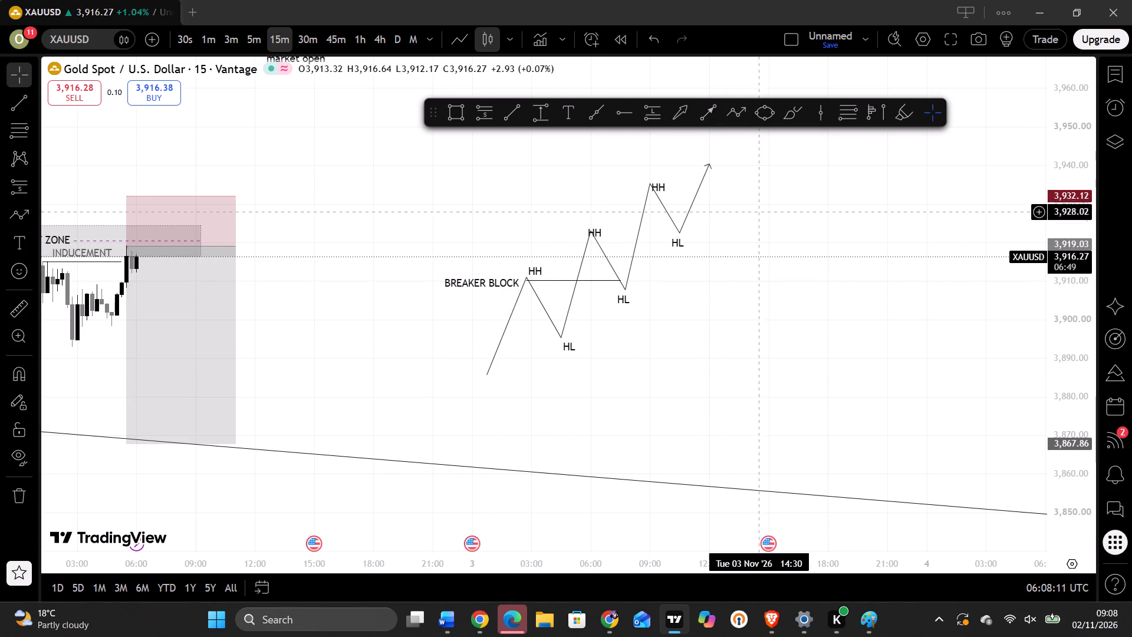
click(360, 360)
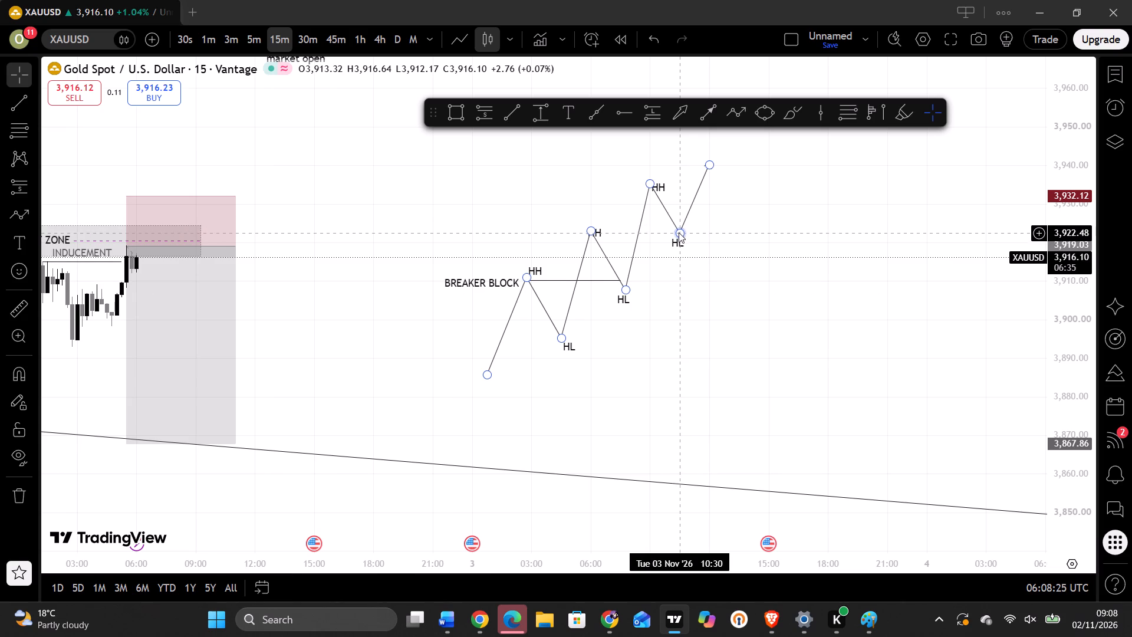
drag(679, 234, 688, 234)
click(772, 204)
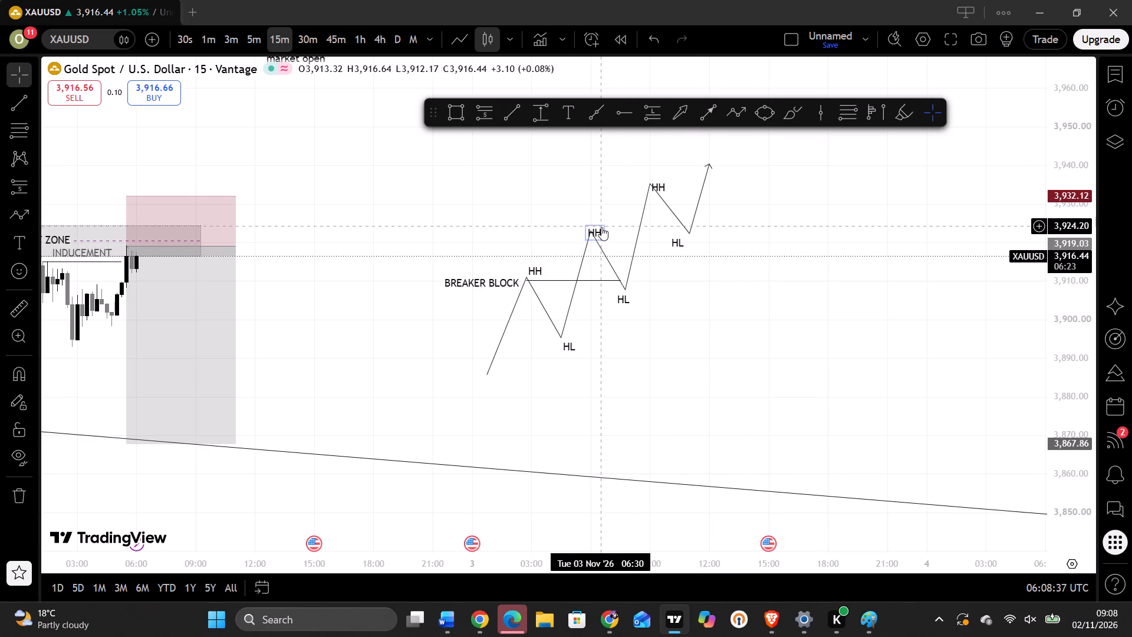
Move the second swing high's HH label off the path to just before the peak.
drag(601, 228, 577, 234)
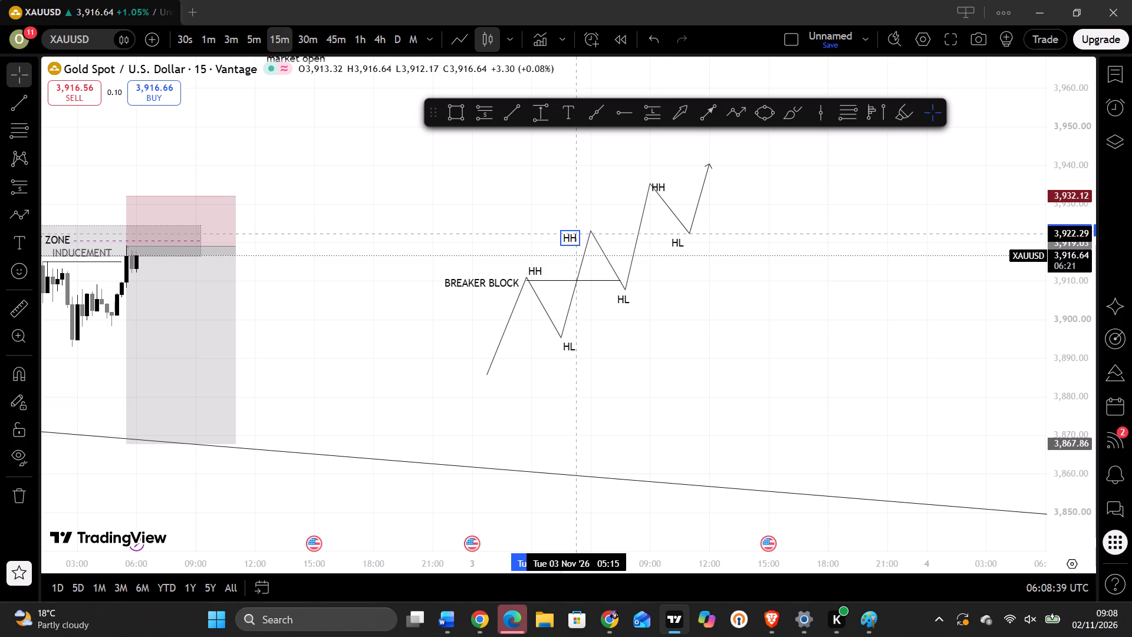
drag(577, 234, 576, 234)
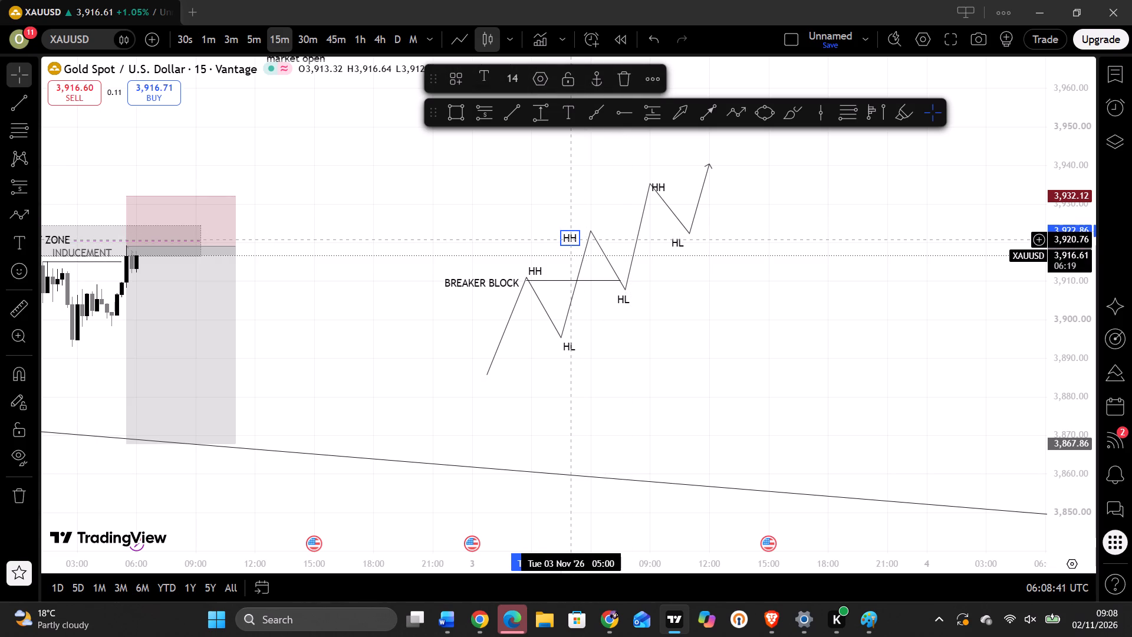
Move the second swing high's HH label to sit just above its peak at 3 Nov 06:00.
drag(532, 223, 558, 232)
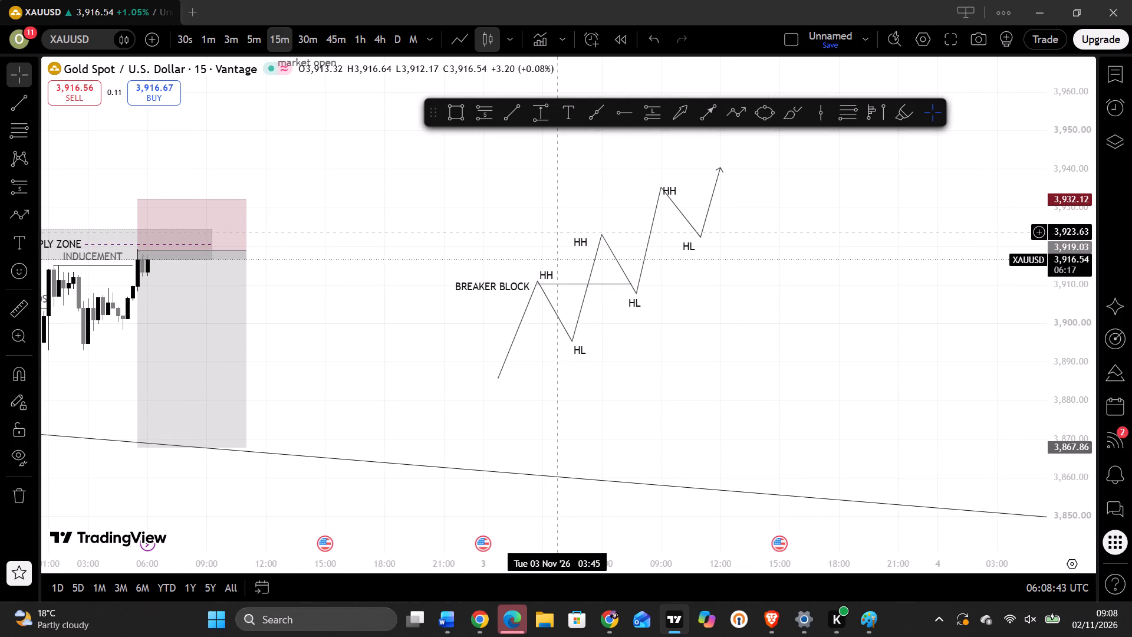
drag(581, 238, 600, 226)
Add a two-line text note reading HIGHER HIGH and LOWER LOW below the zigzag's final leg, at about 3,893 and 3 Nov 11:45.
drag(688, 309, 628, 267)
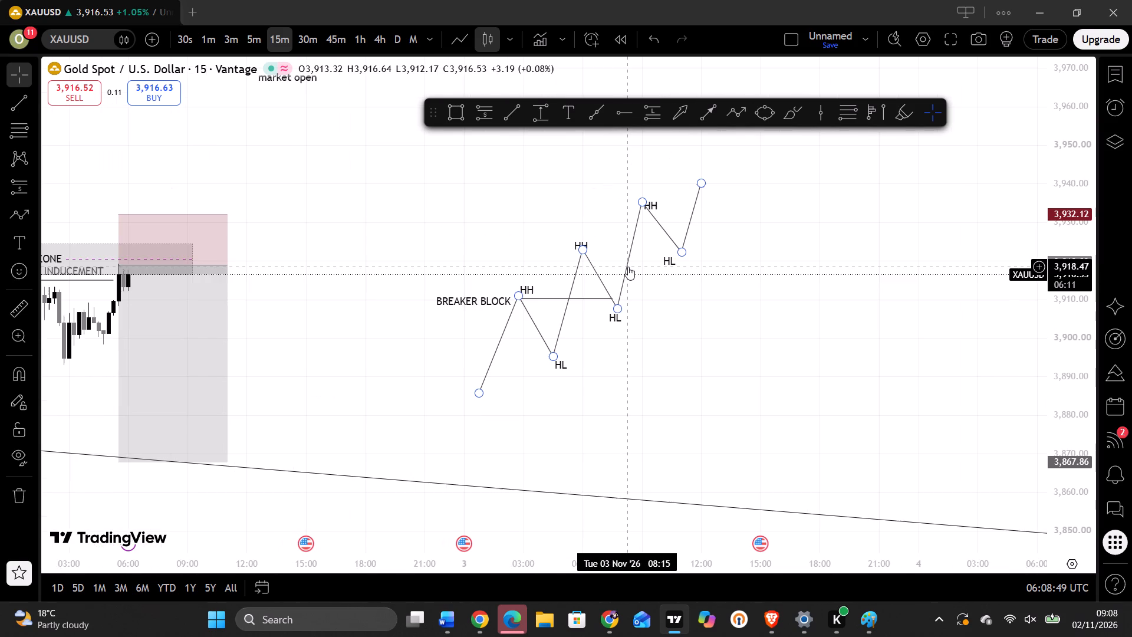
click(560, 114)
click(696, 365)
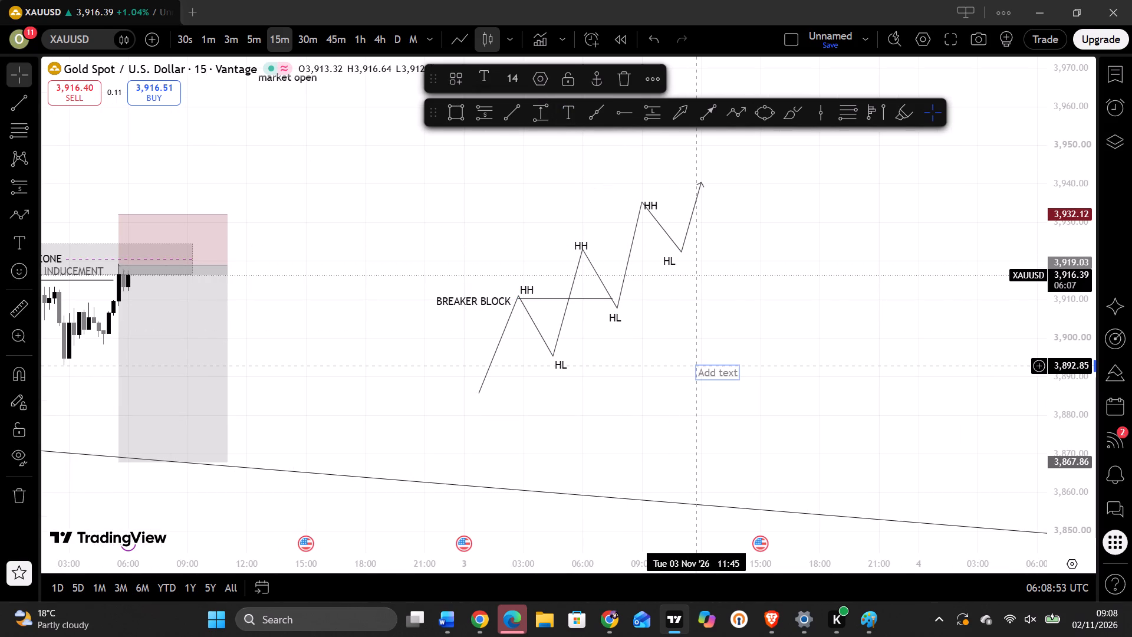
key(h)
text(IGHER HIGH)
key(space)
key(Return)
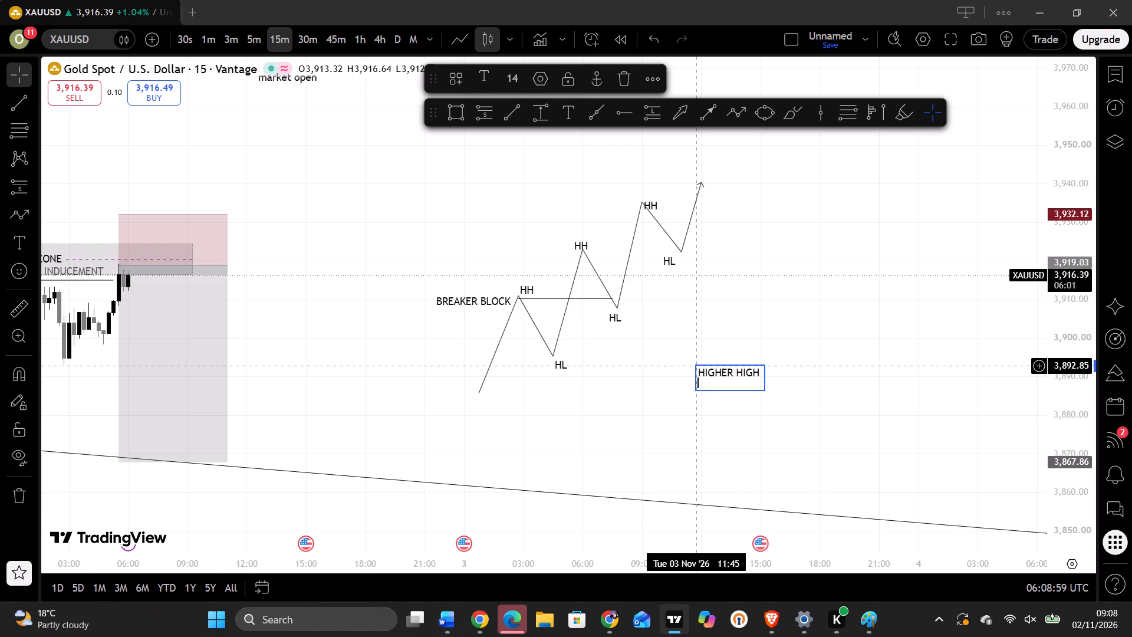
text(LOWER LOW)
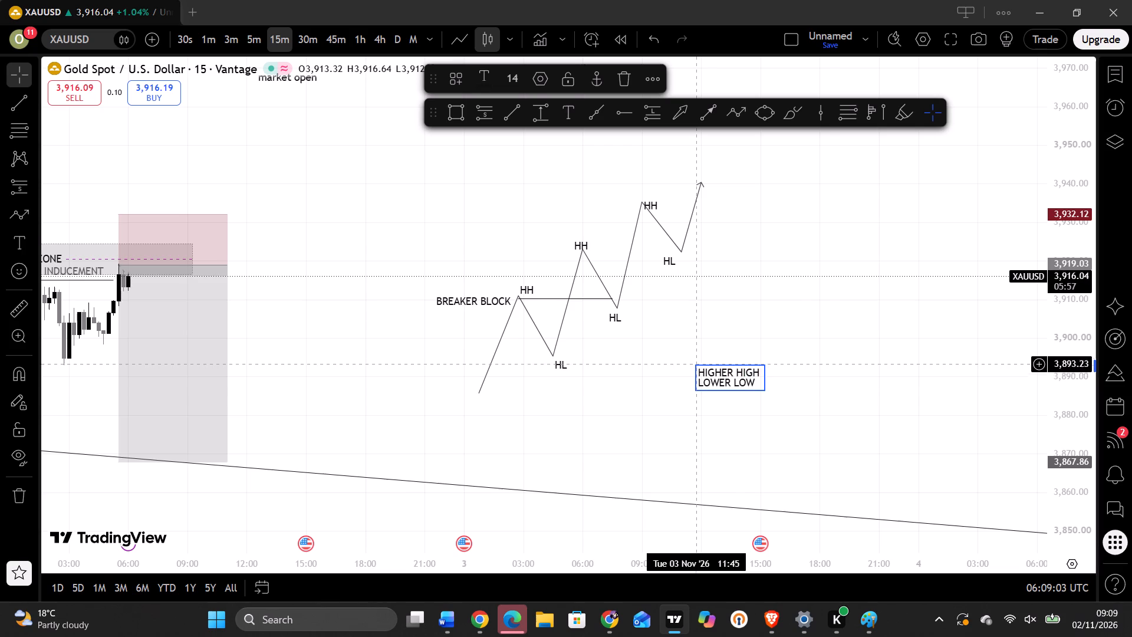
click(831, 404)
click(804, 379)
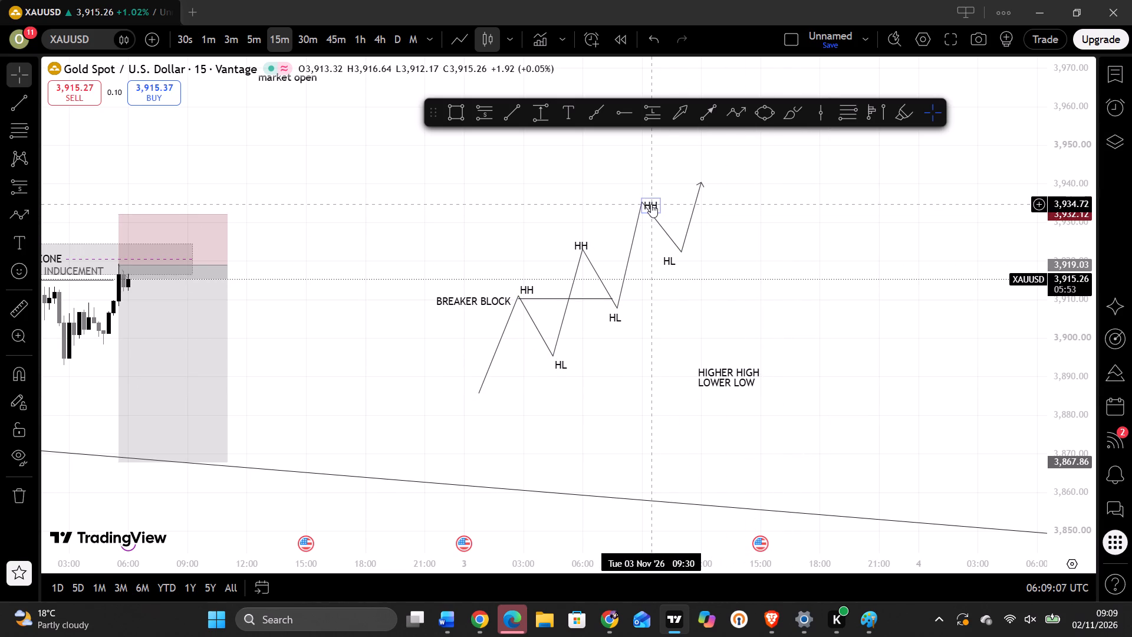
Move the third swing high's HH label and the last swing low's HL label clear of the path, just before their turning points.
drag(651, 204, 627, 202)
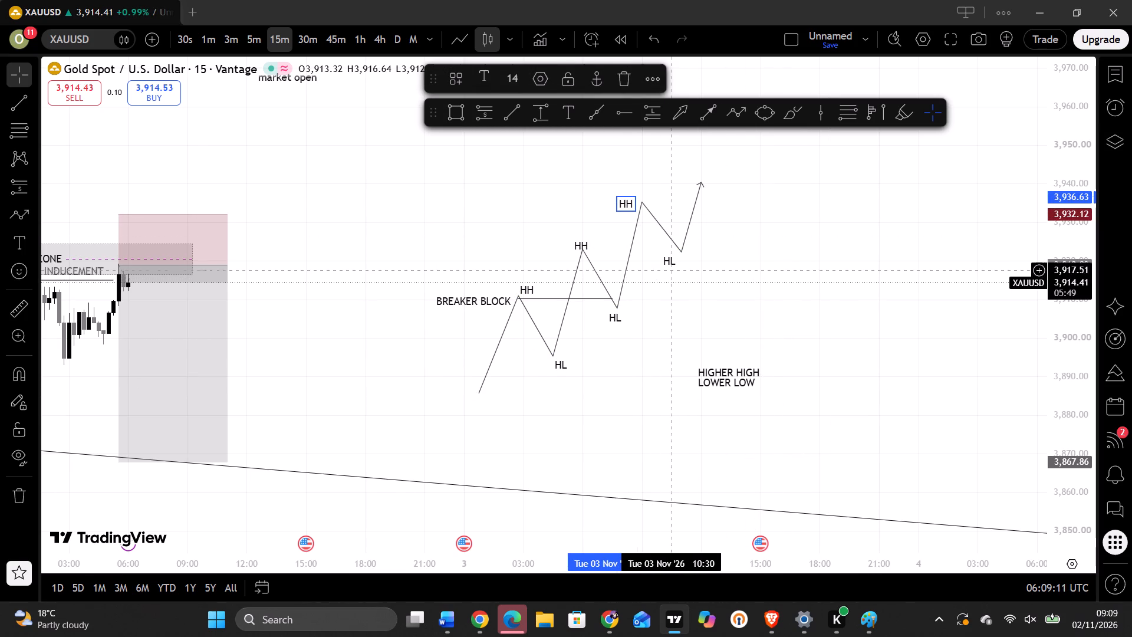
drag(669, 262, 667, 257)
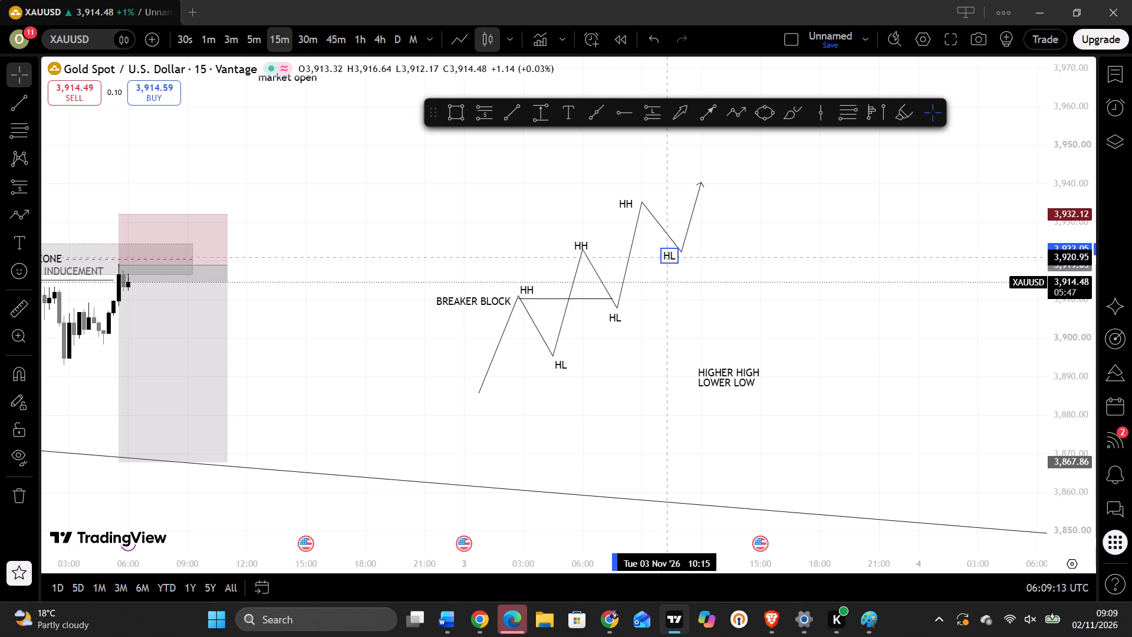
drag(667, 257, 663, 252)
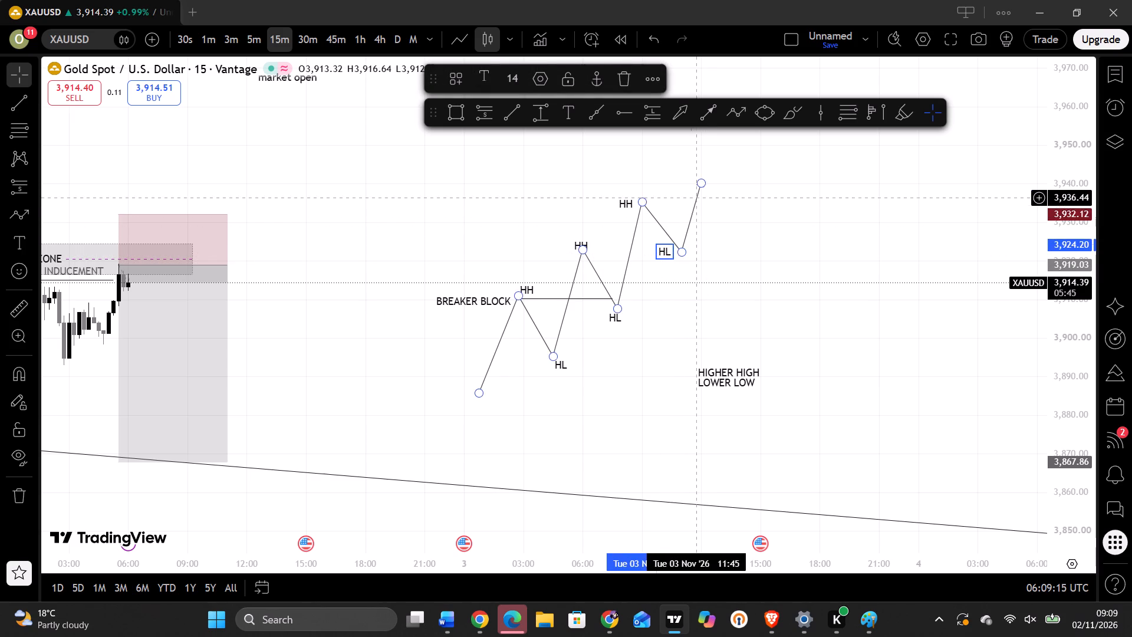
Reshape the zigzag's final leg, with its last swing low at about 3,922 at 11:15 and its arrow tip at about 3,939 at 12:45.
drag(680, 251, 688, 252)
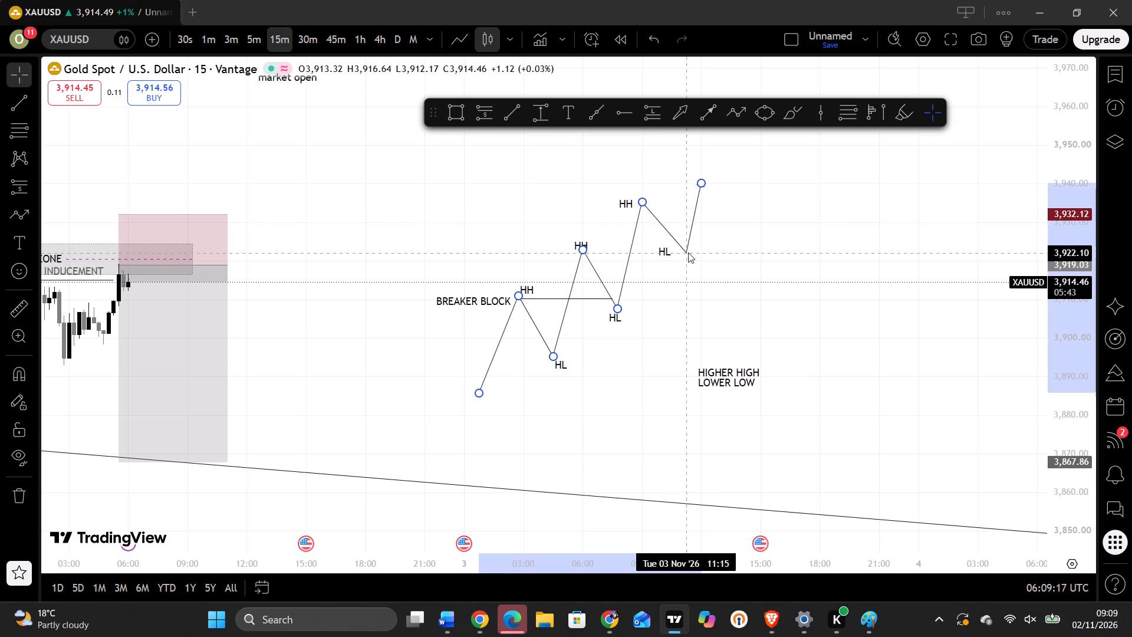
drag(688, 252, 686, 252)
drag(686, 252, 686, 253)
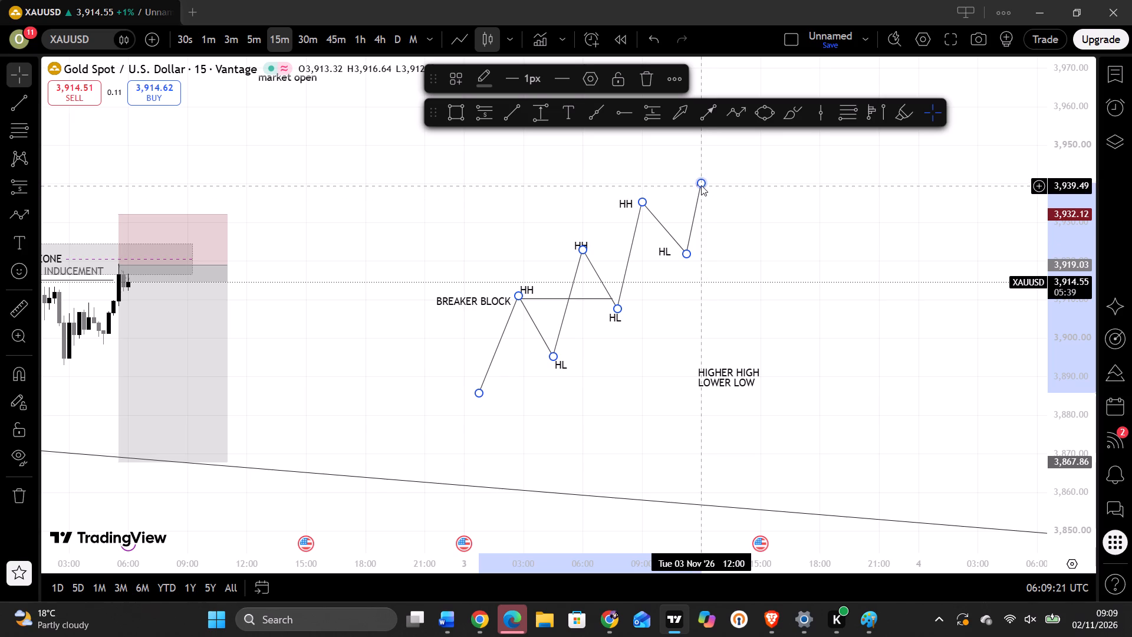
drag(701, 185, 712, 185)
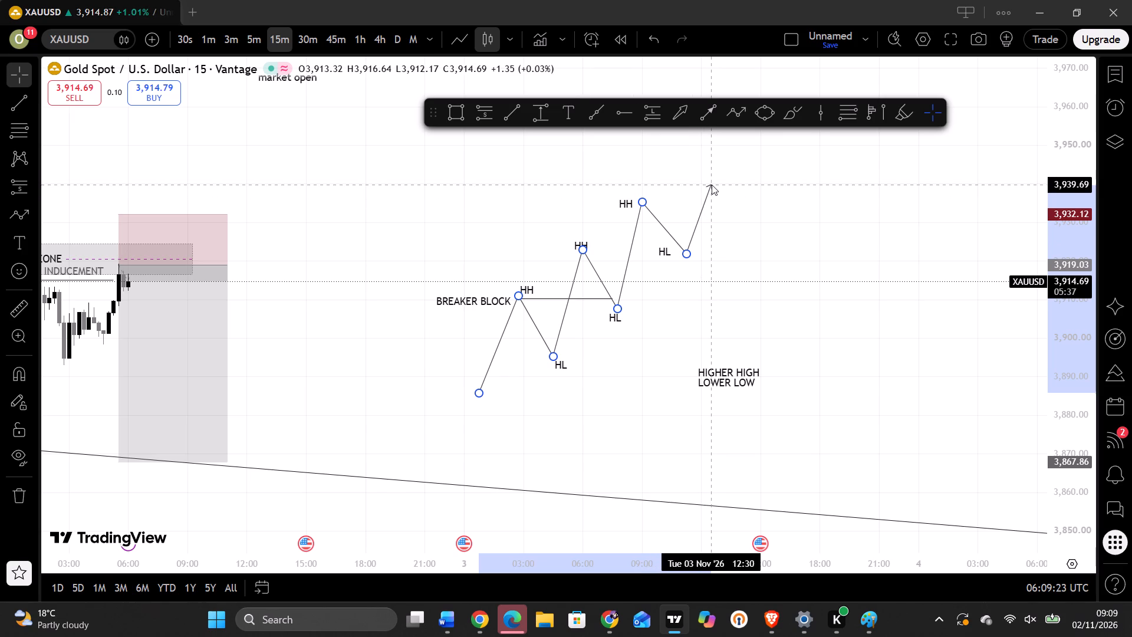
drag(712, 185, 715, 187)
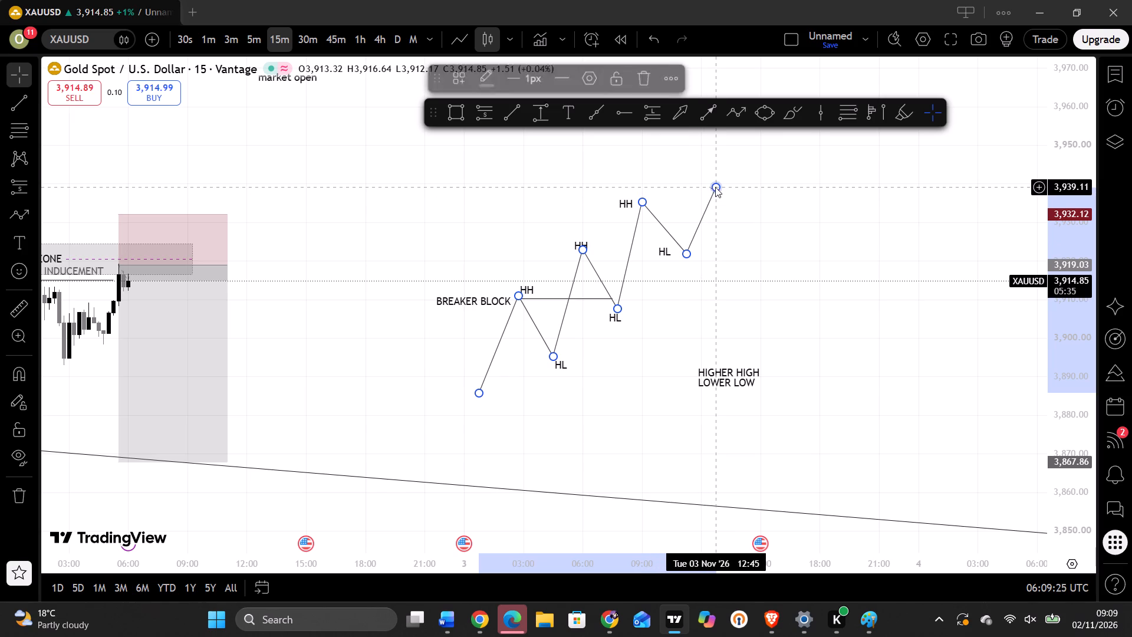
click(765, 278)
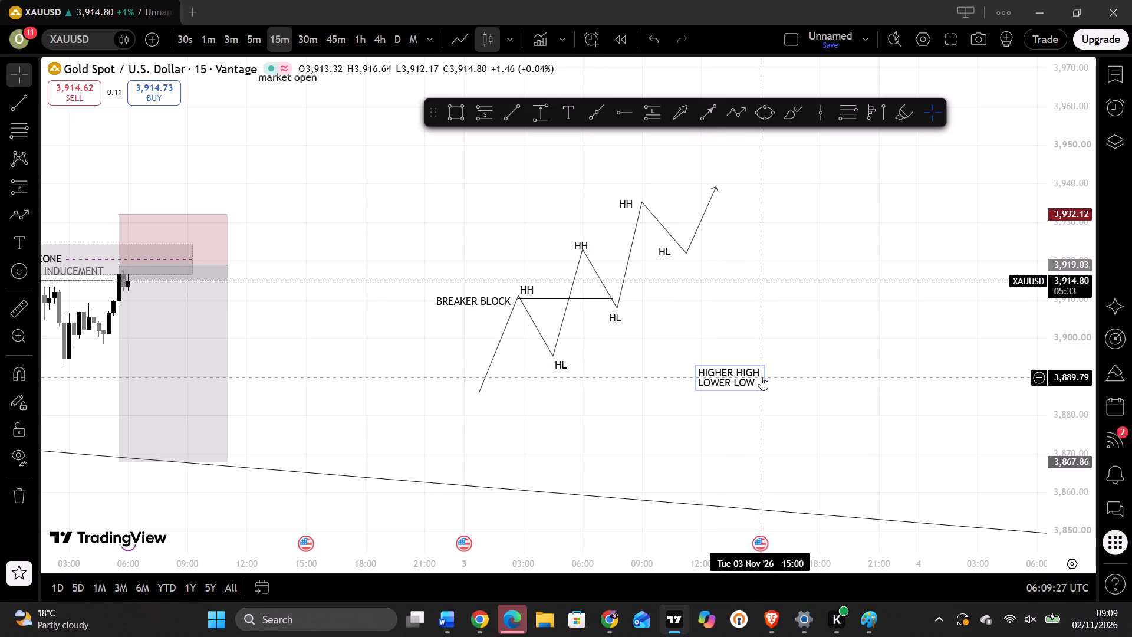
Add an UPTREND text label and place it above the rising zigzag's second swing high.
click(568, 107)
click(651, 318)
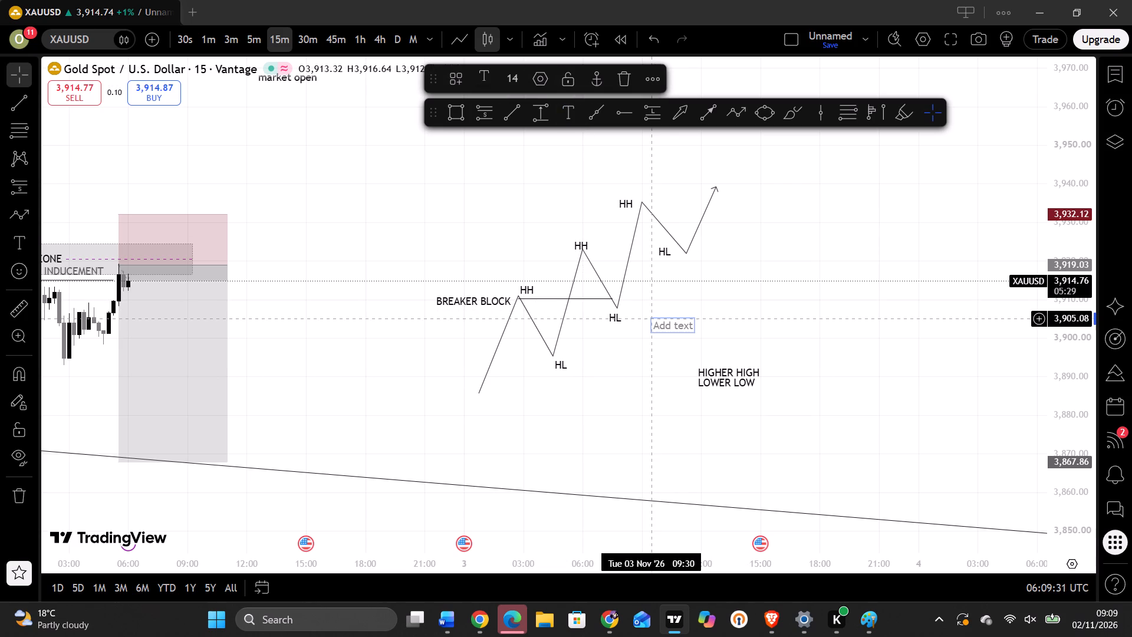
text(UPTREND)
key(space)
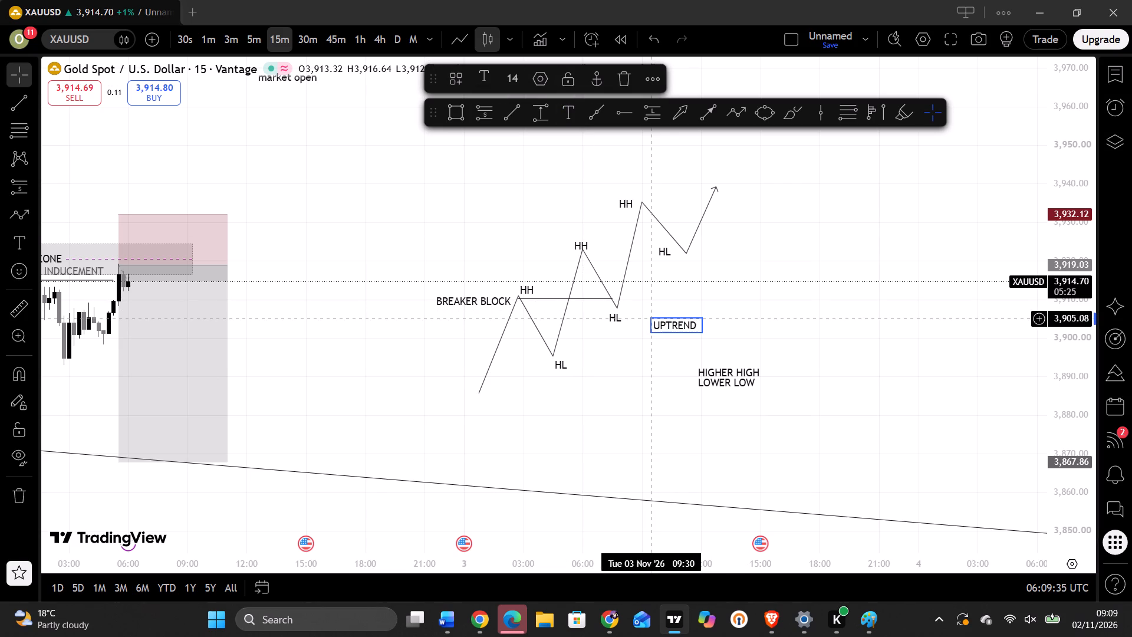
click(775, 337)
drag(676, 328, 623, 287)
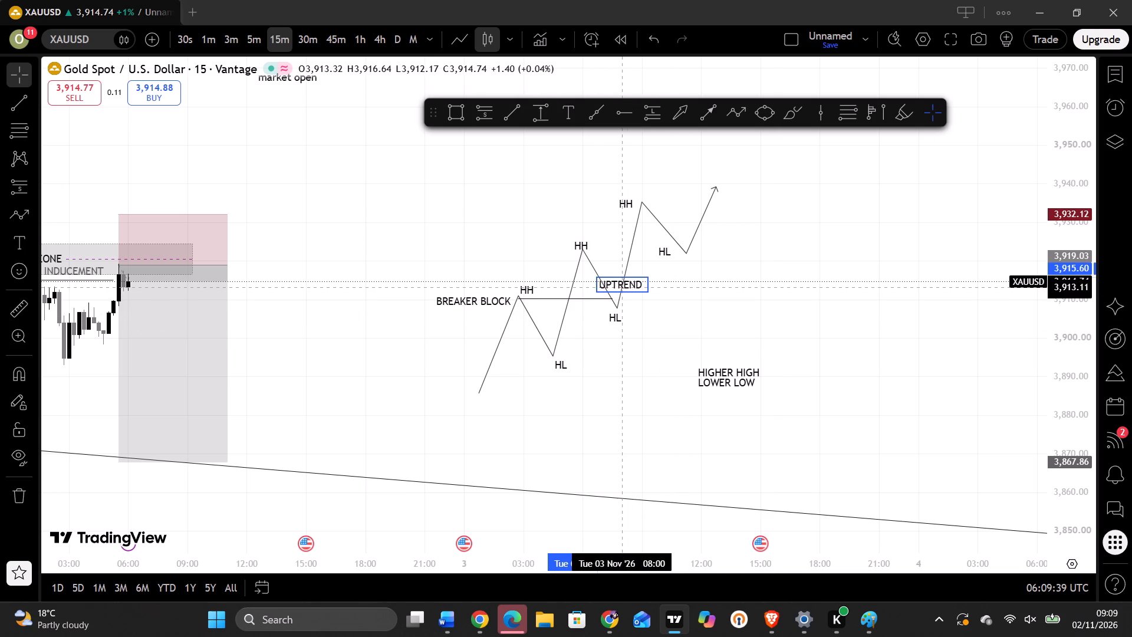
drag(623, 287, 623, 287)
drag(623, 287, 603, 247)
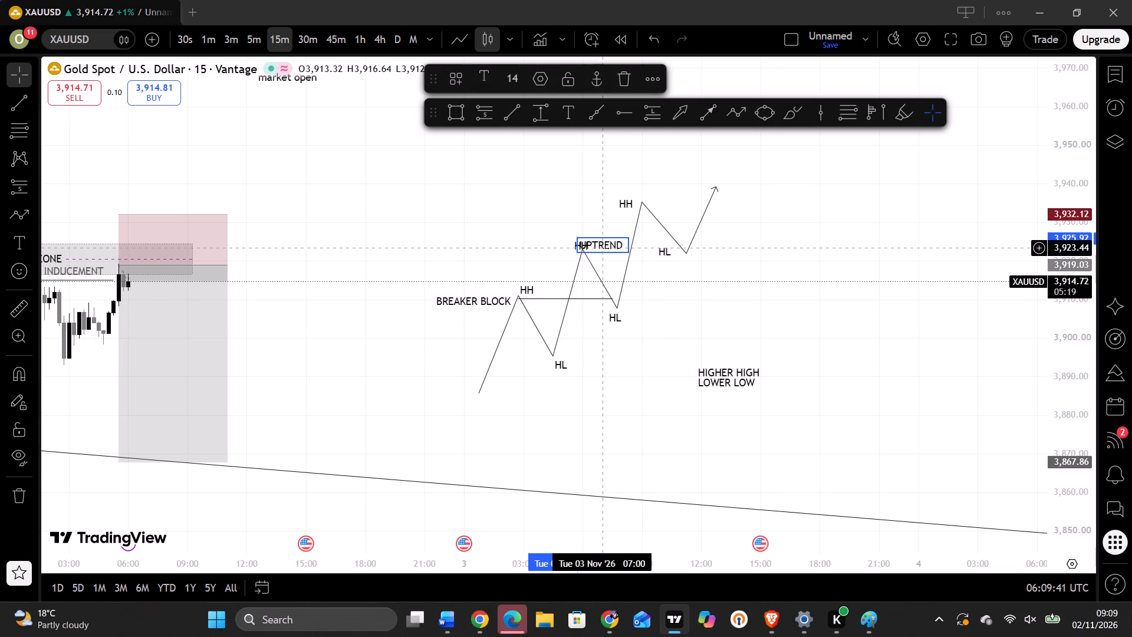
click(611, 265)
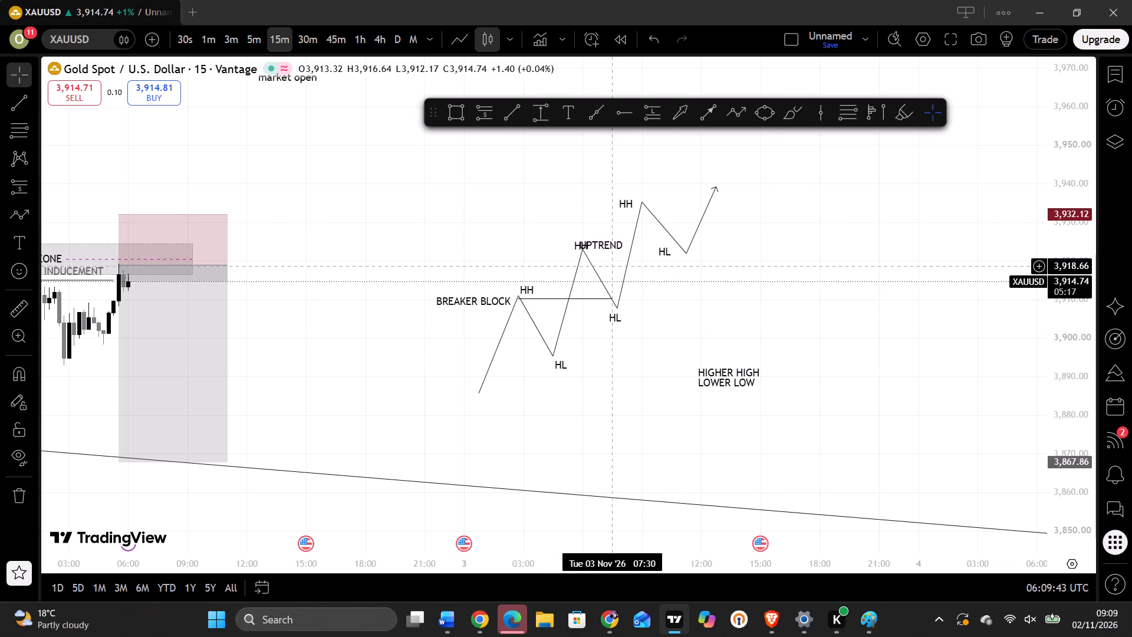
drag(609, 244, 592, 213)
Draw a falling five-leg arrow path after the uptrend schematic, from about 3,932 at 3 Nov 17:00 to about 3,891 at 4 Nov 02:45.
drag(742, 258, 805, 195)
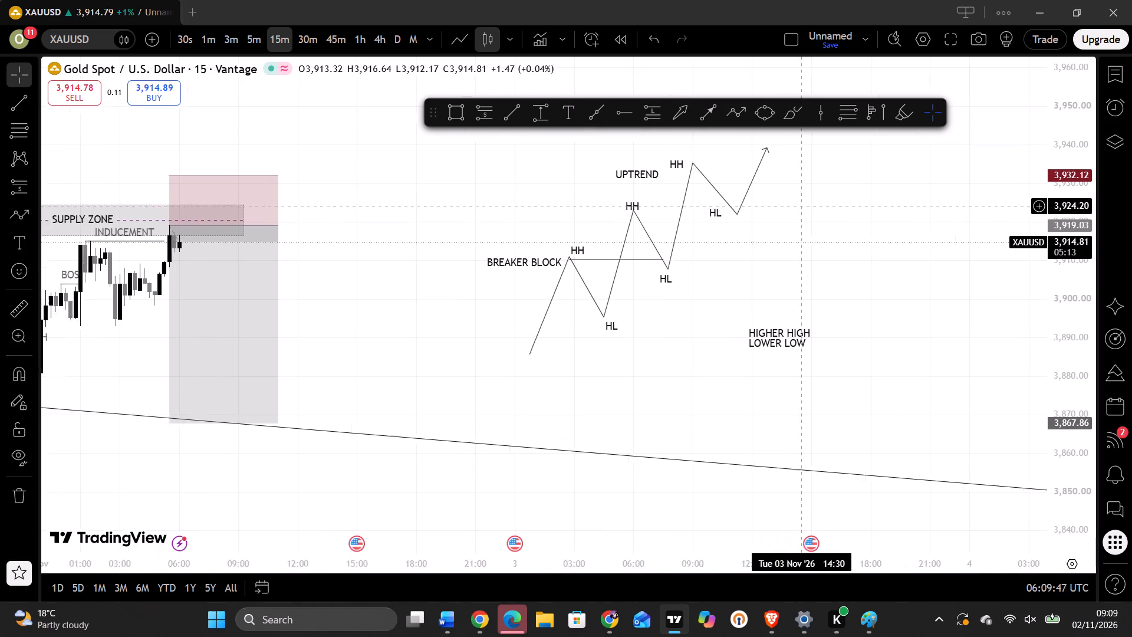
drag(805, 195, 754, 202)
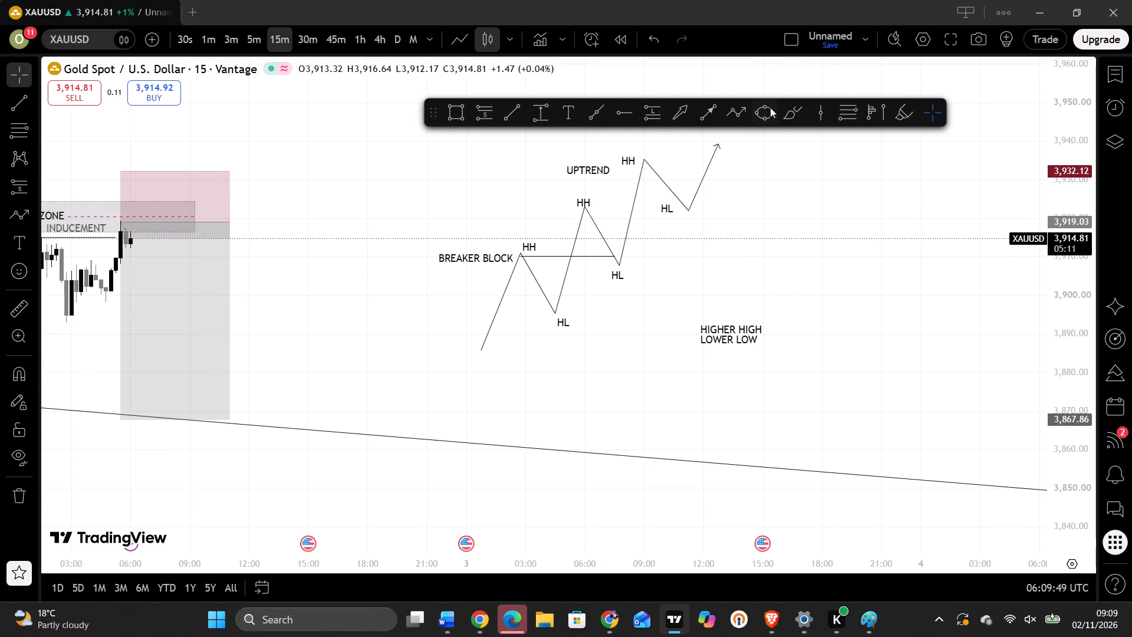
click(739, 110)
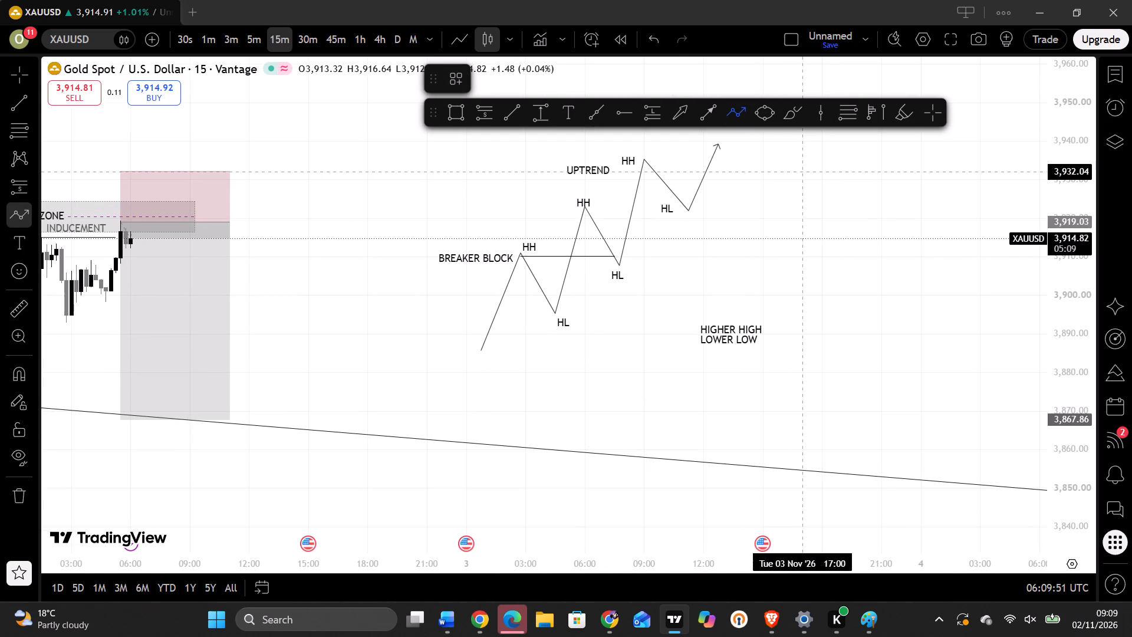
click(802, 171)
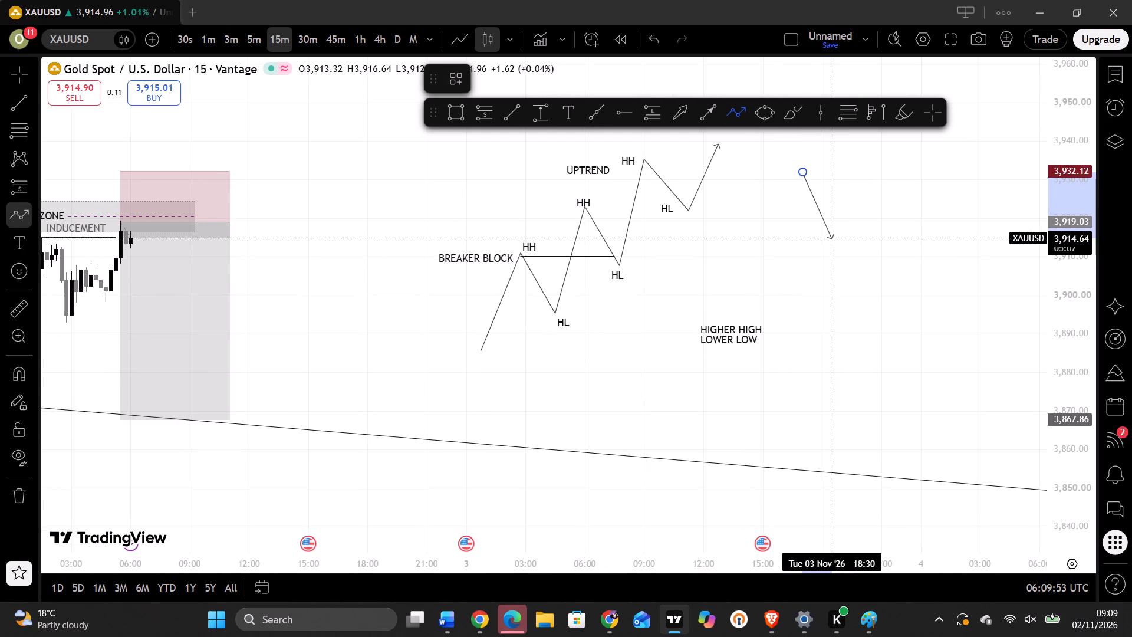
drag(830, 238, 853, 193)
click(853, 193)
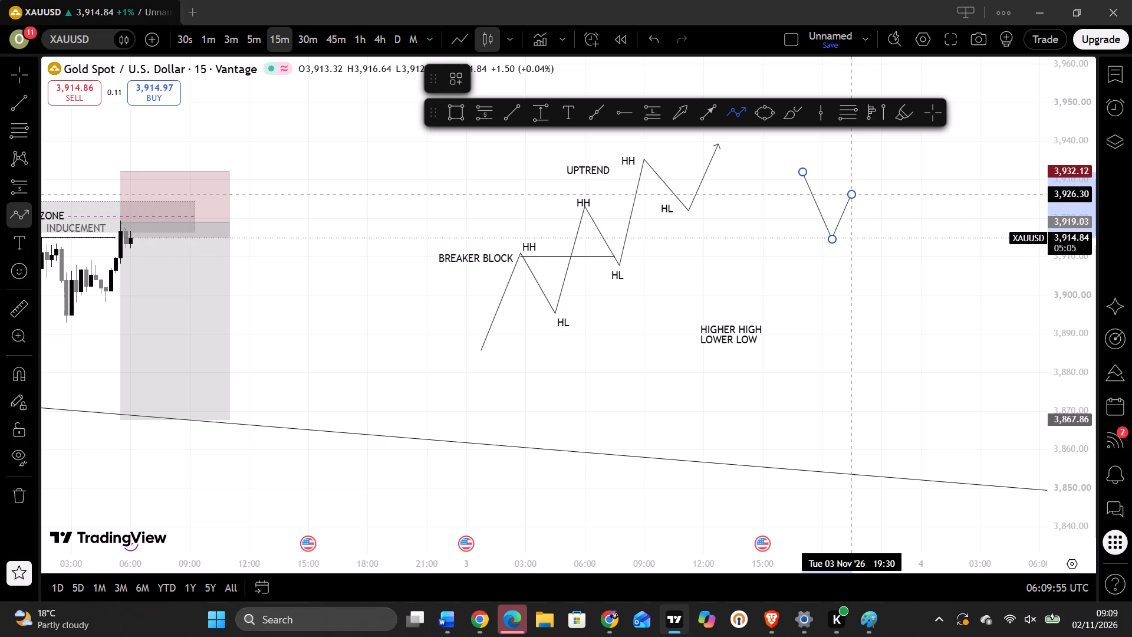
click(895, 278)
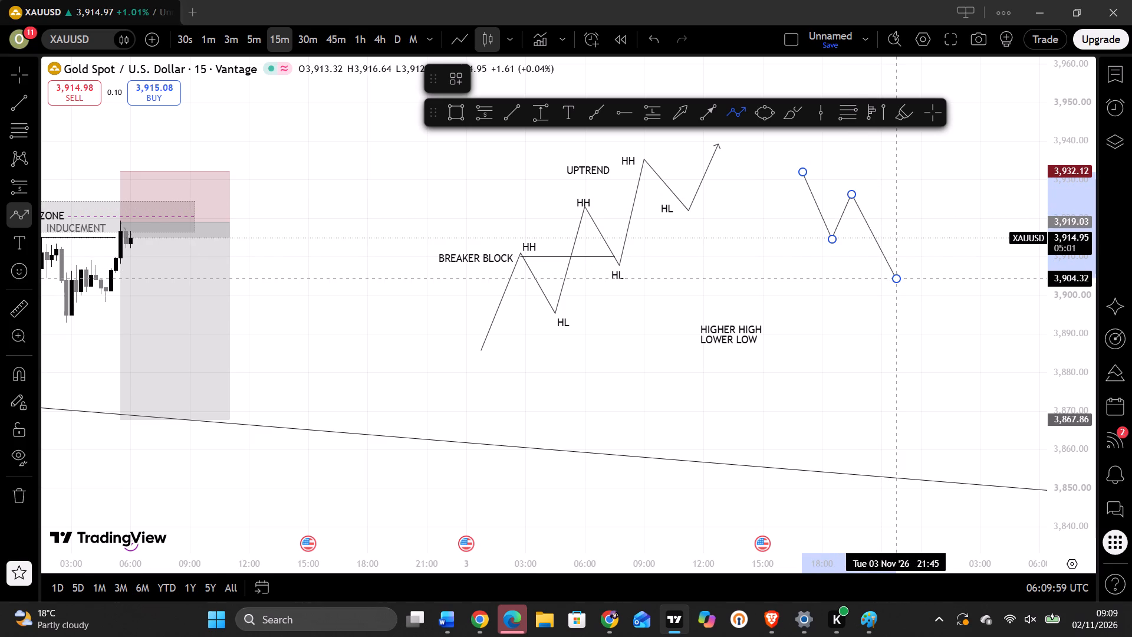
click(920, 228)
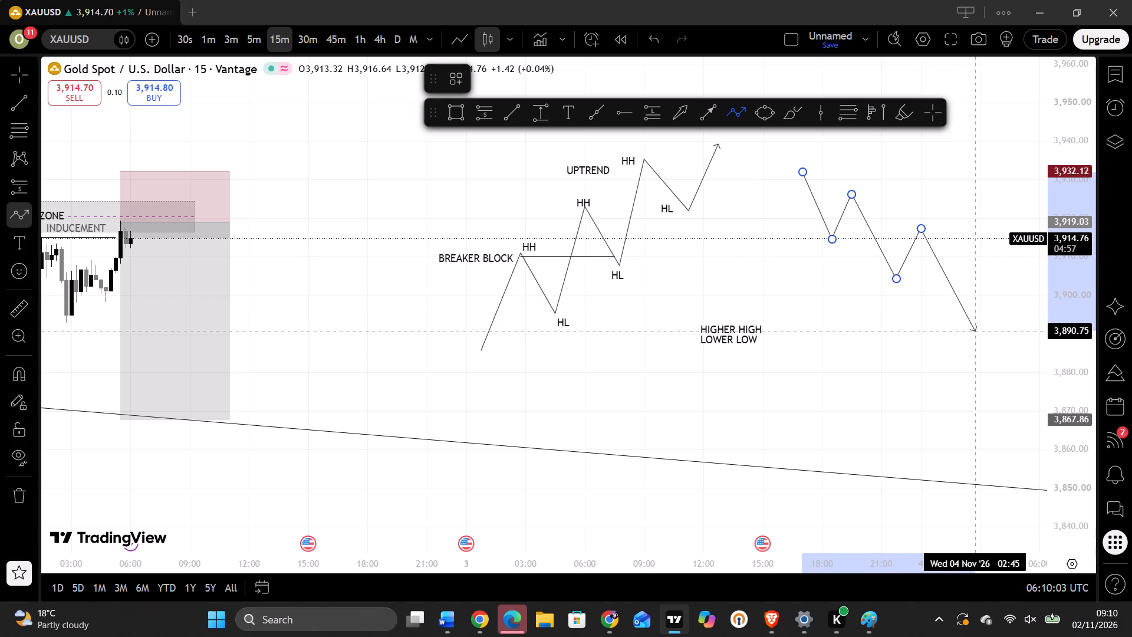
click(978, 330)
click(978, 330)
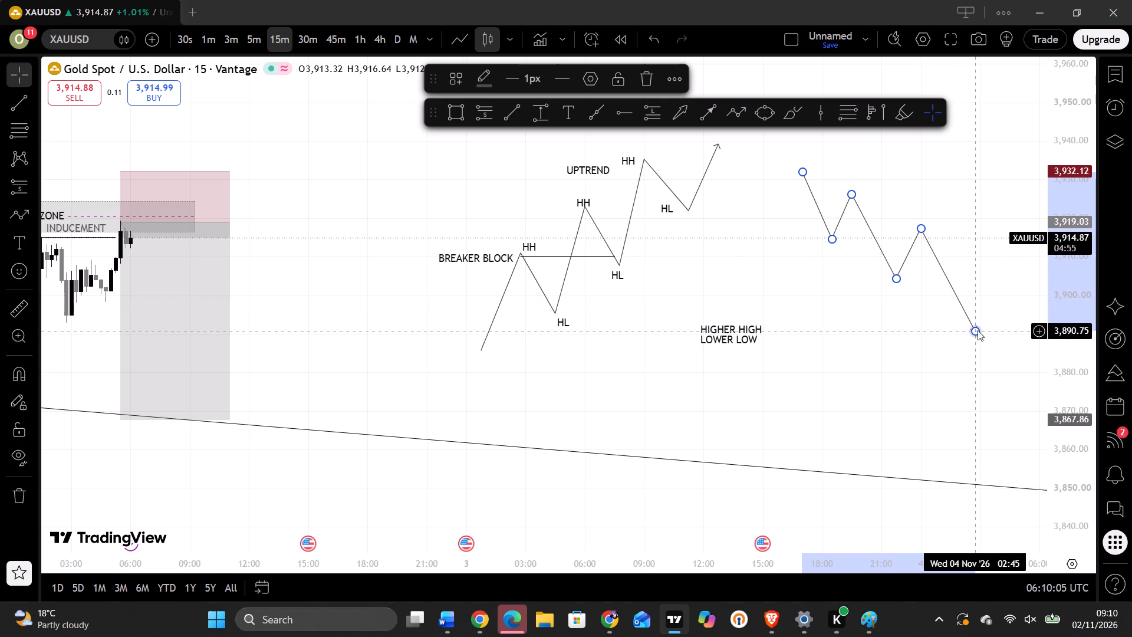
click(877, 306)
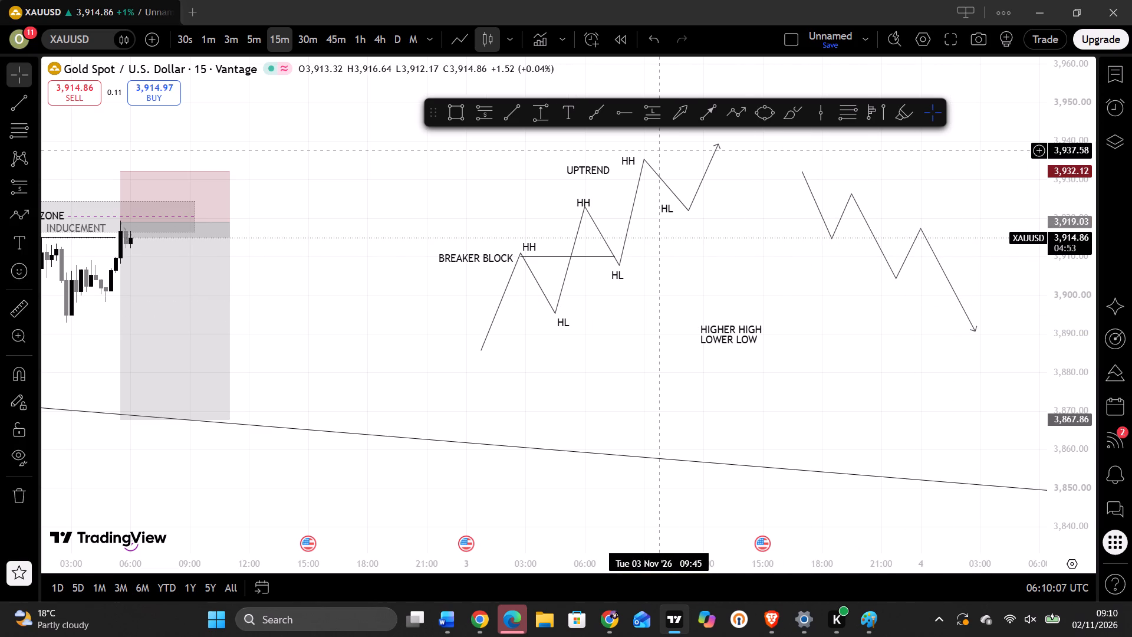
Add an HL text label at each of the falling path's two swing highs.
click(572, 109)
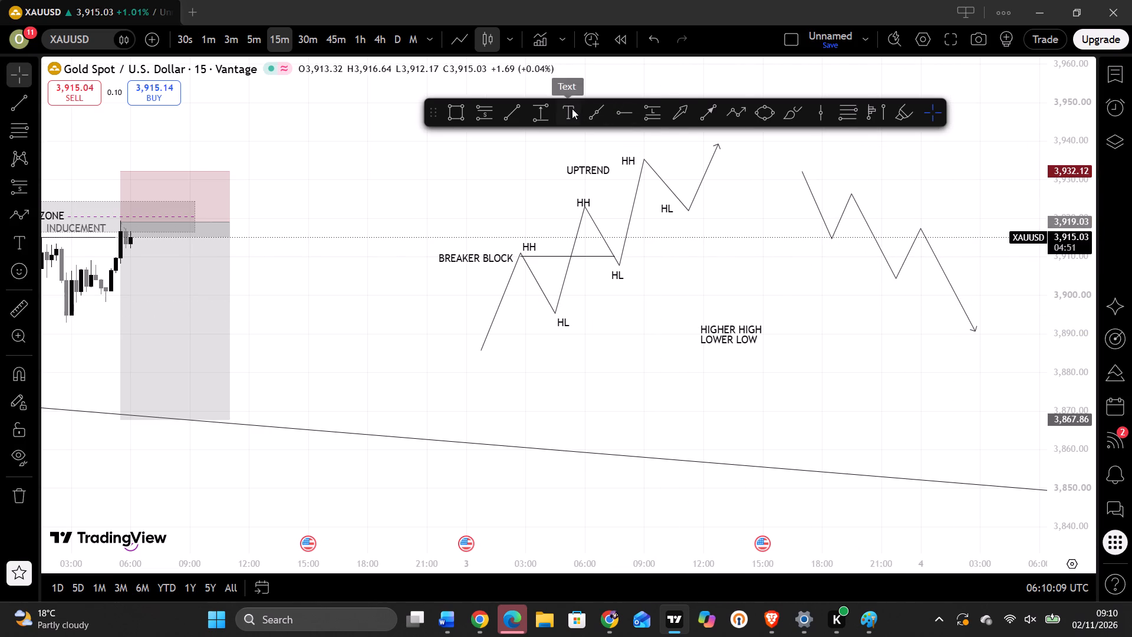
click(850, 183)
text(HL)
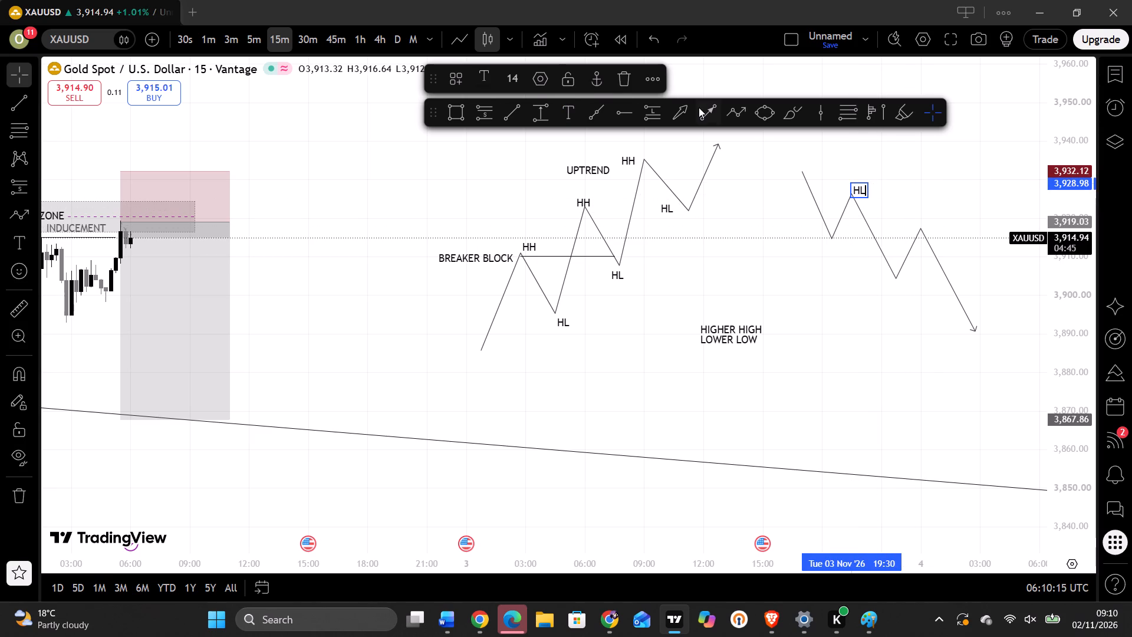
click(568, 106)
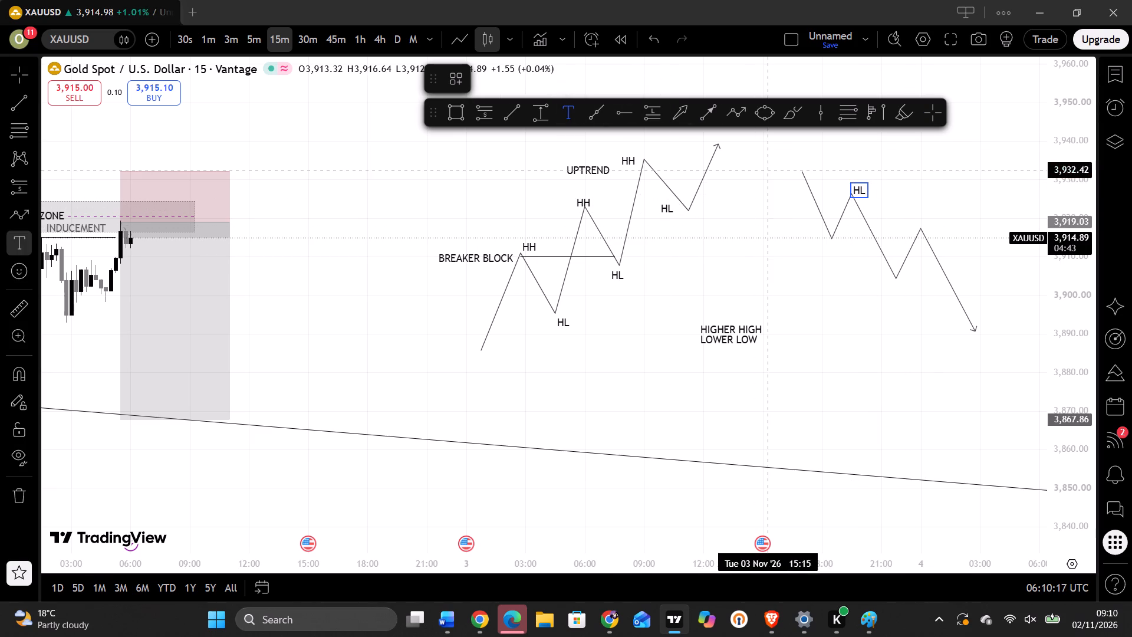
click(924, 221)
text(HL)
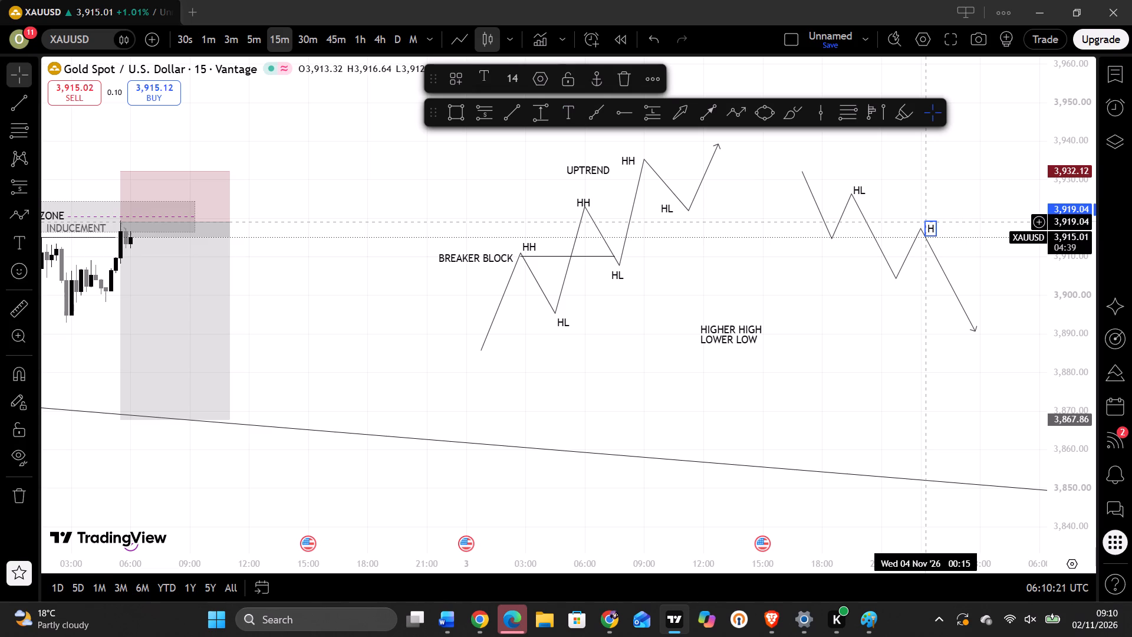
Add an LL text label just below the falling path's first swing low.
click(570, 109)
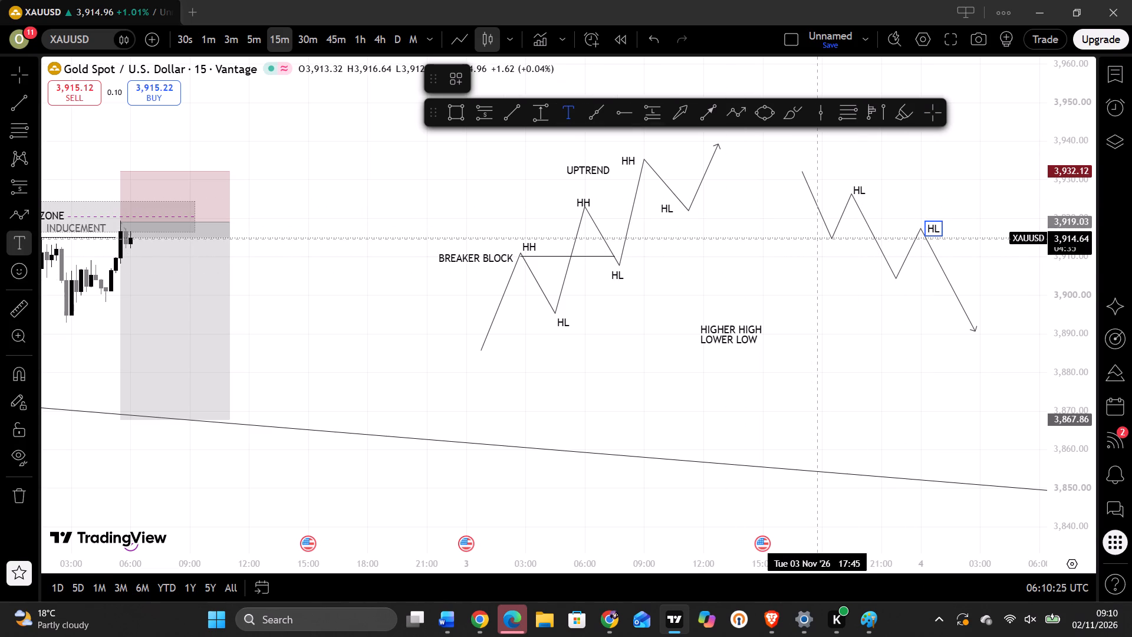
click(820, 238)
text(LL)
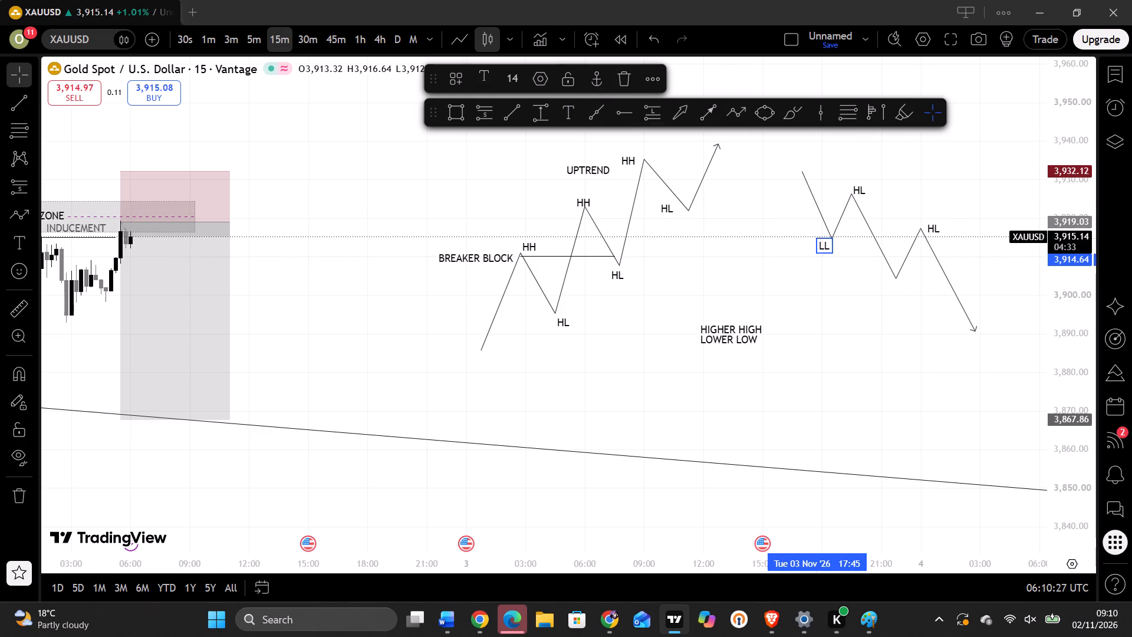
Add an LL text label just below the falling path's second swing low.
click(568, 120)
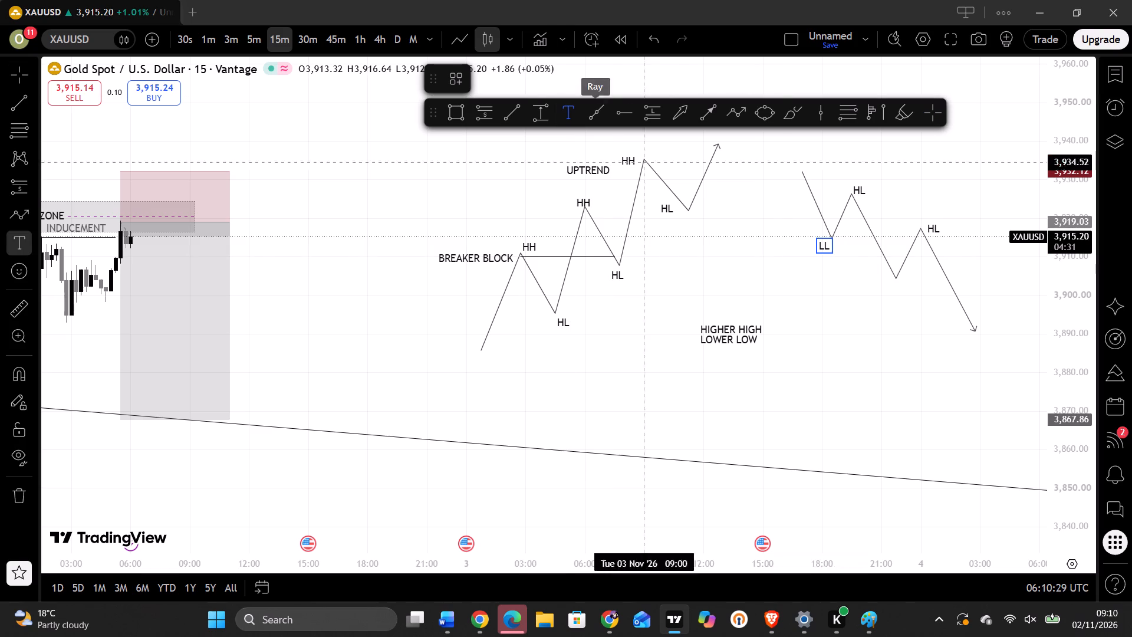
click(886, 277)
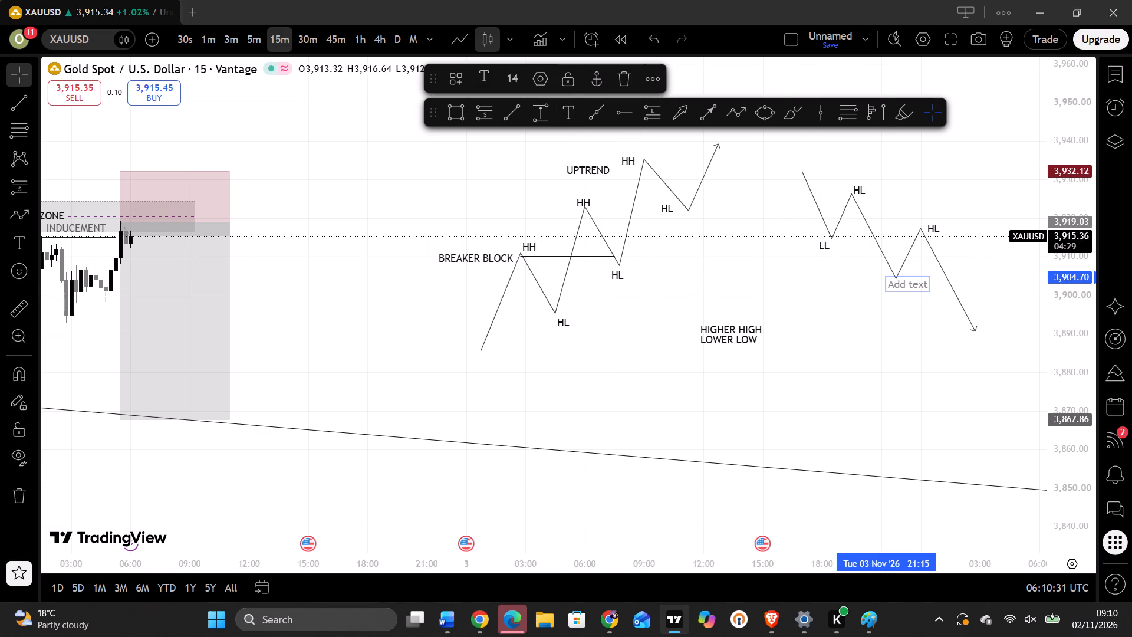
text(LL)
click(871, 335)
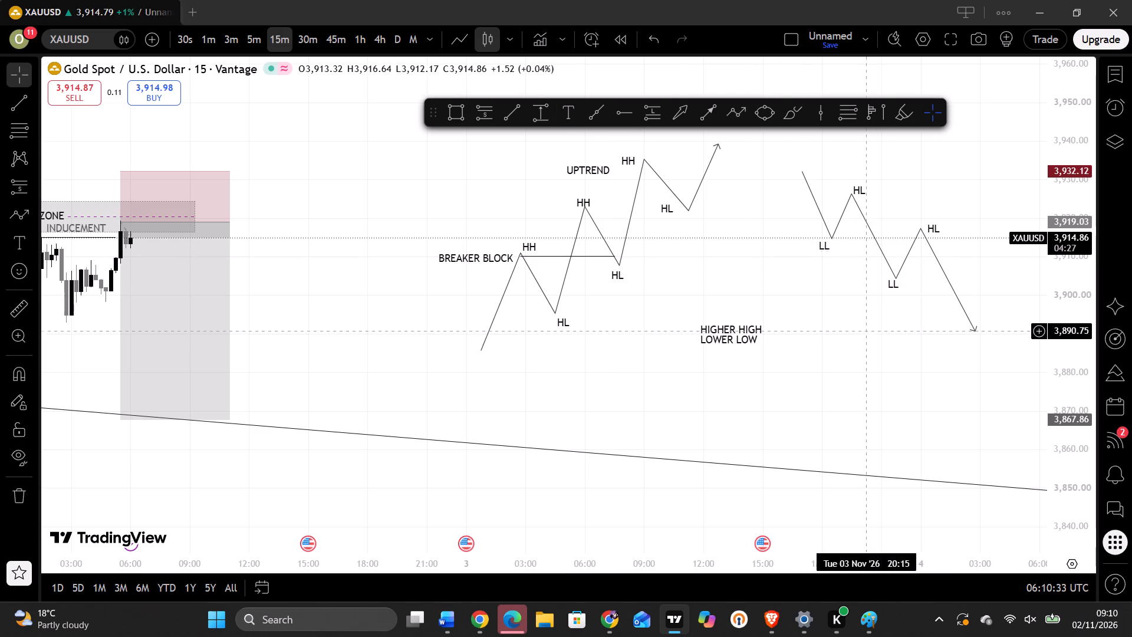
Add a DOWNTREND text label and place it between the falling path's first and second swing lows, at about 3,909.67.
click(560, 111)
click(799, 258)
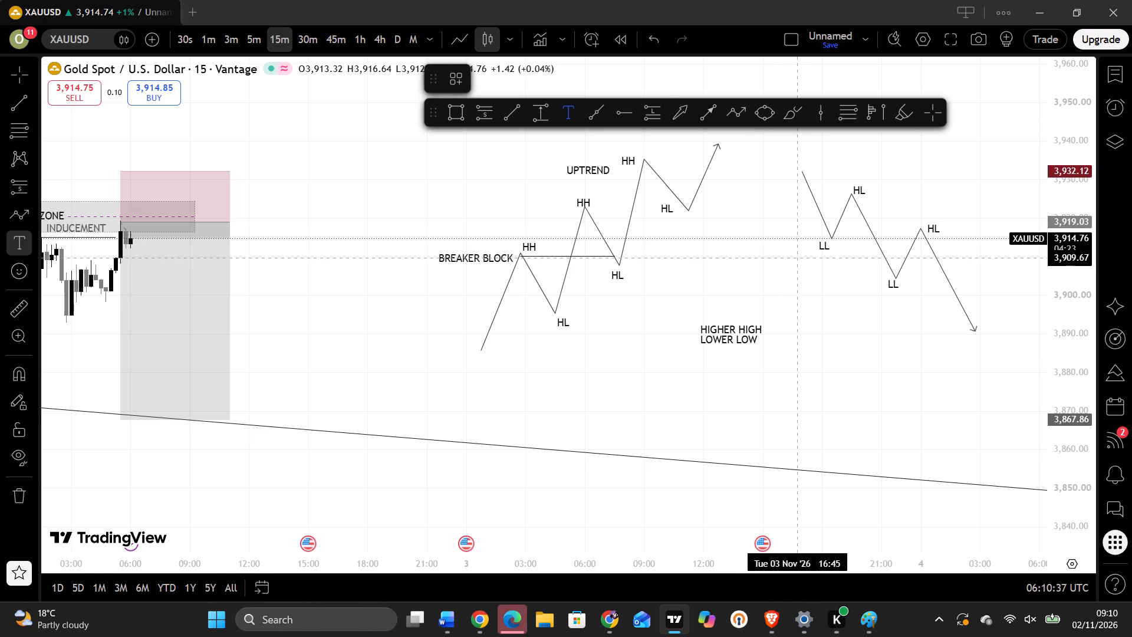
key(d)
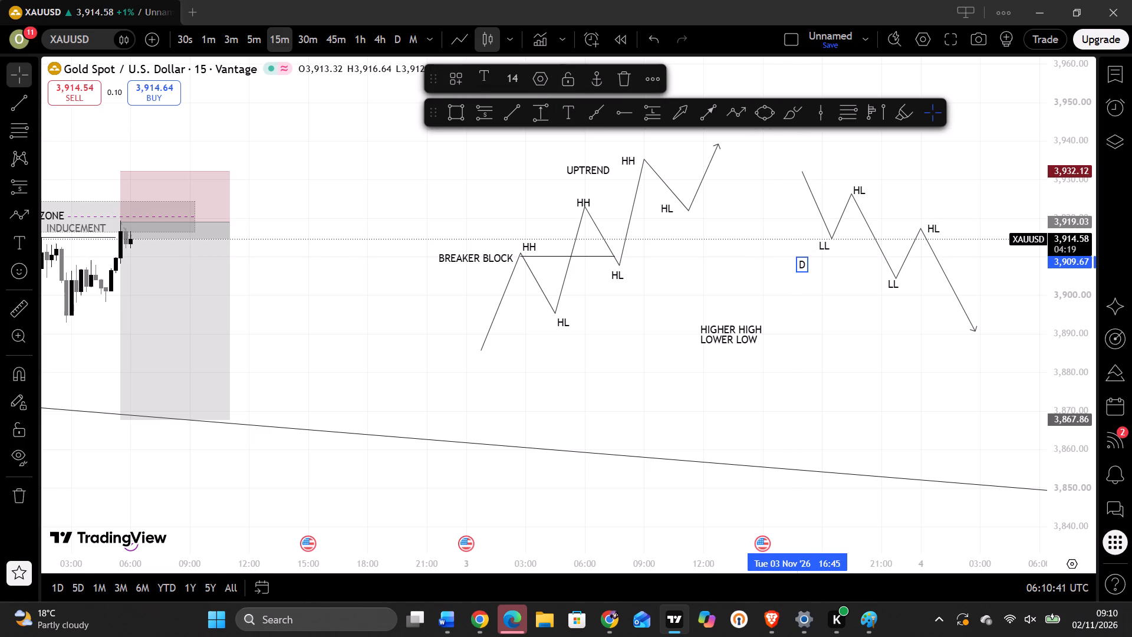
text(OWNTREND)
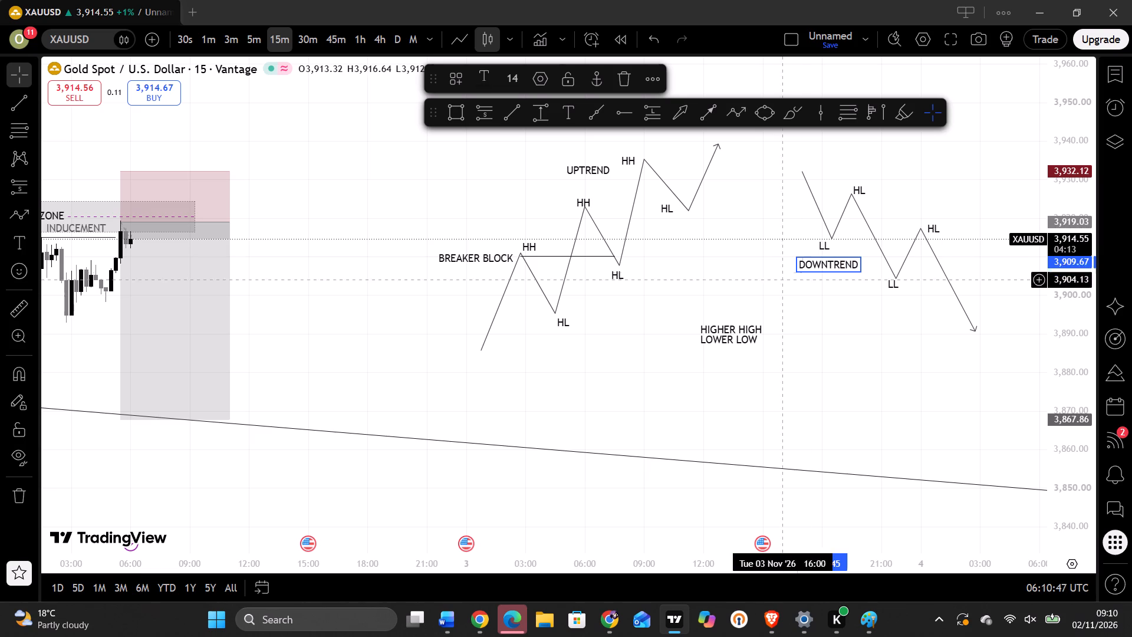
drag(828, 331, 802, 307)
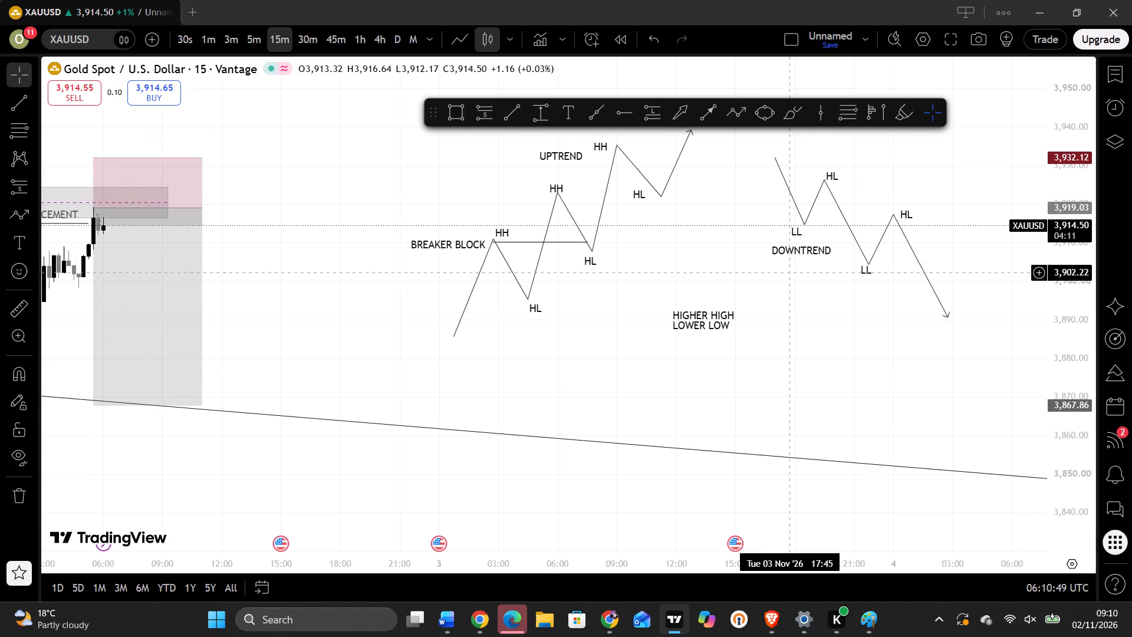
drag(790, 254, 813, 254)
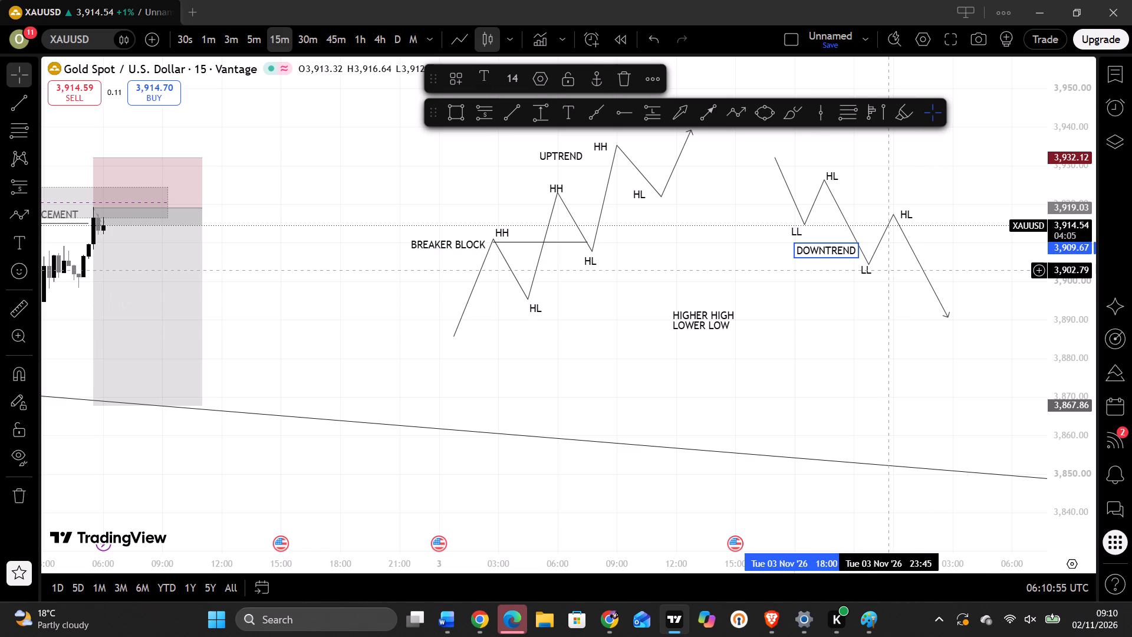
Add a two-line text label reading HIGHER LOW and LOWER LOW, and place it beneath the falling path's second LL label.
click(570, 114)
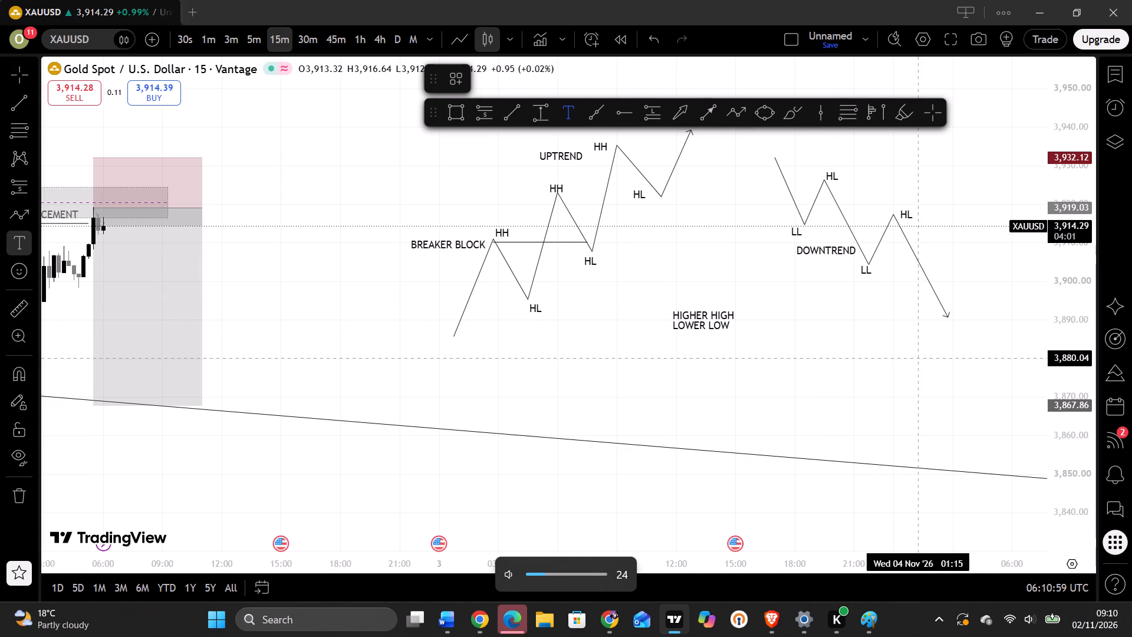
click(896, 287)
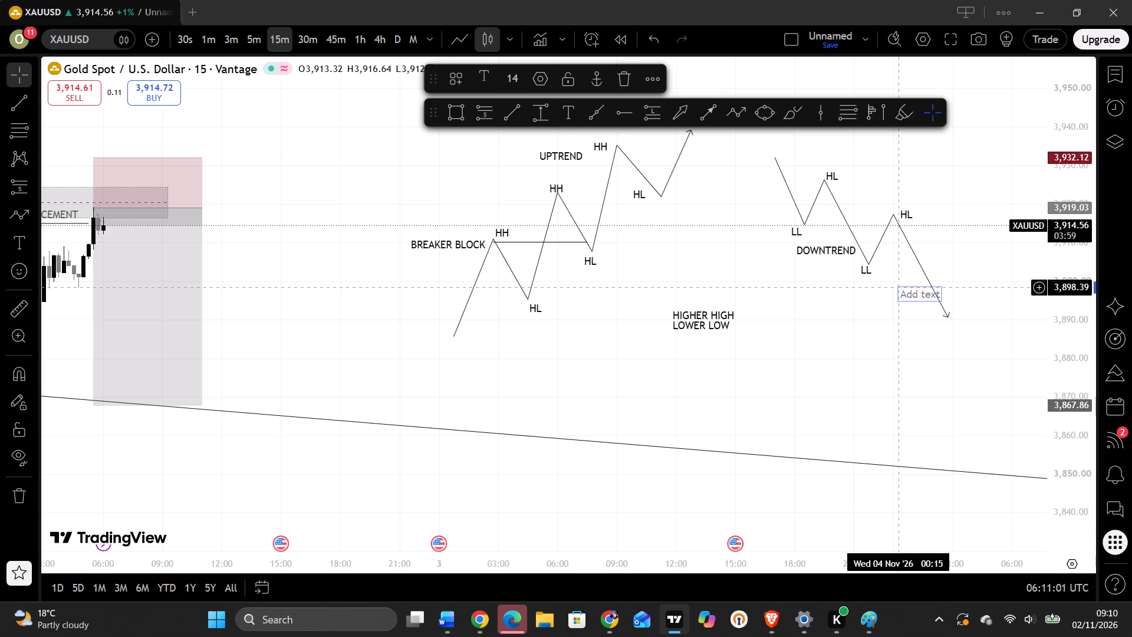
text(HIGHER)
key(space)
text(LOW)
key(Return)
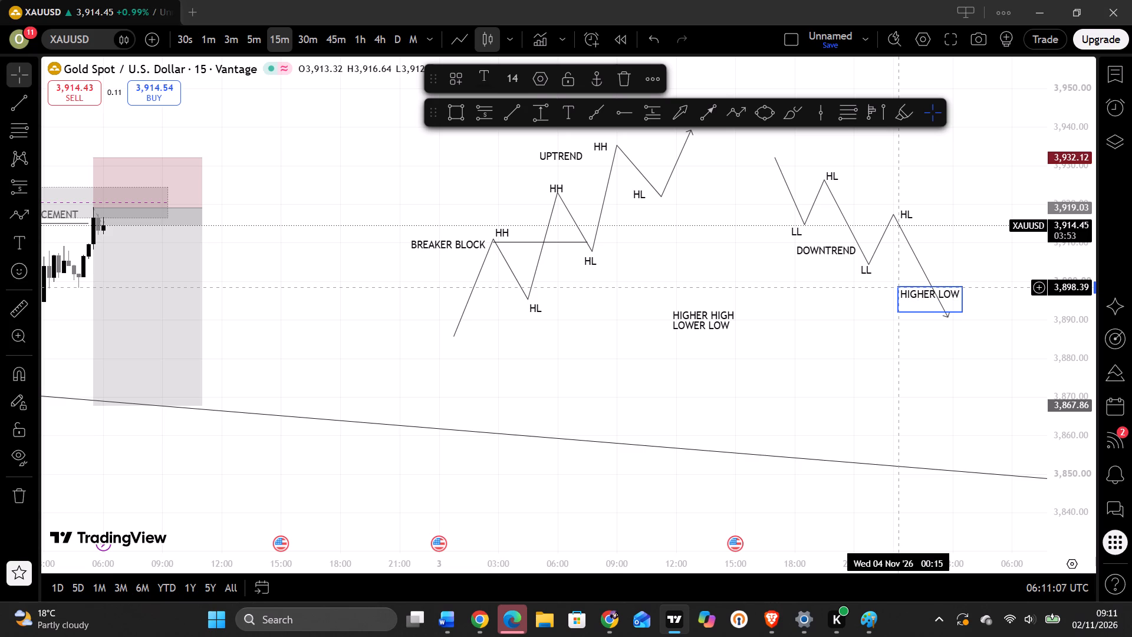
text(LOWER LOW)
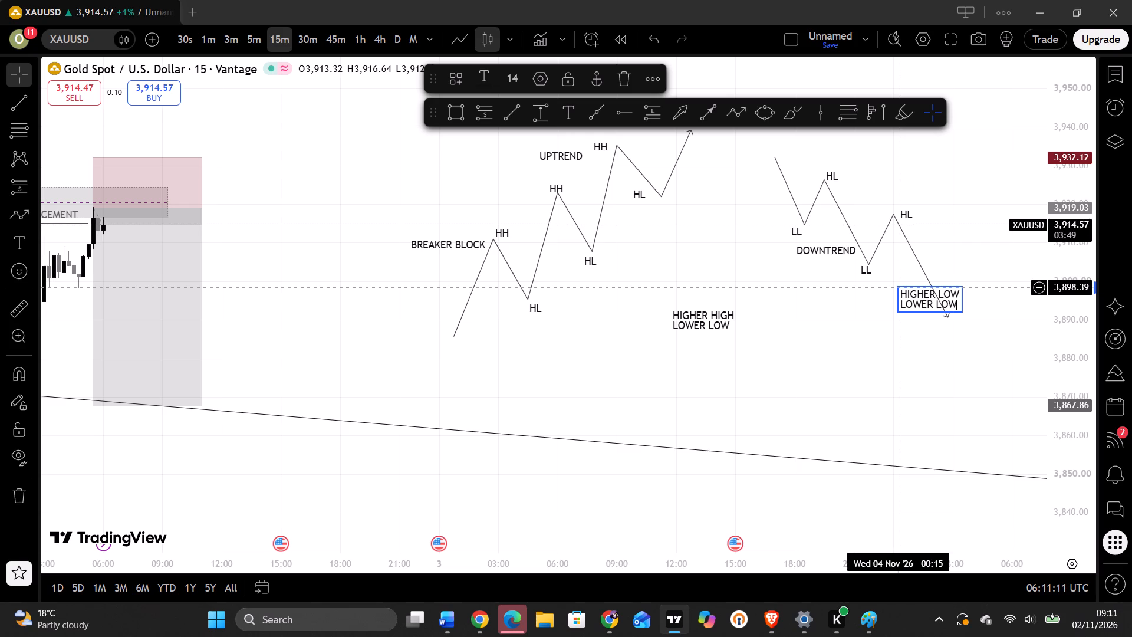
click(890, 364)
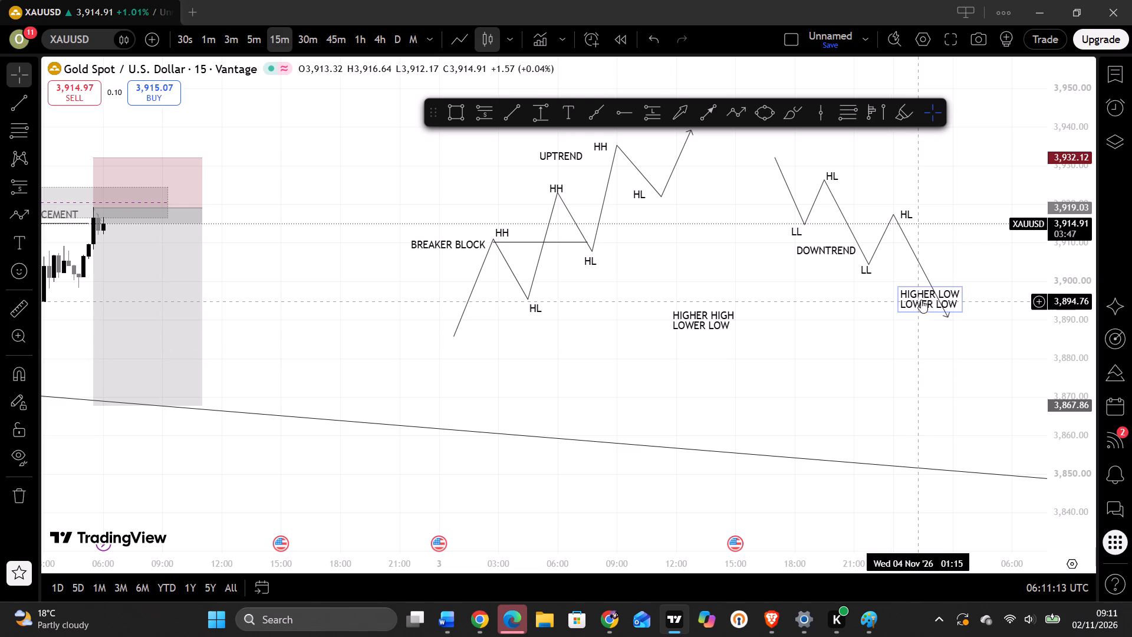
drag(920, 297, 849, 294)
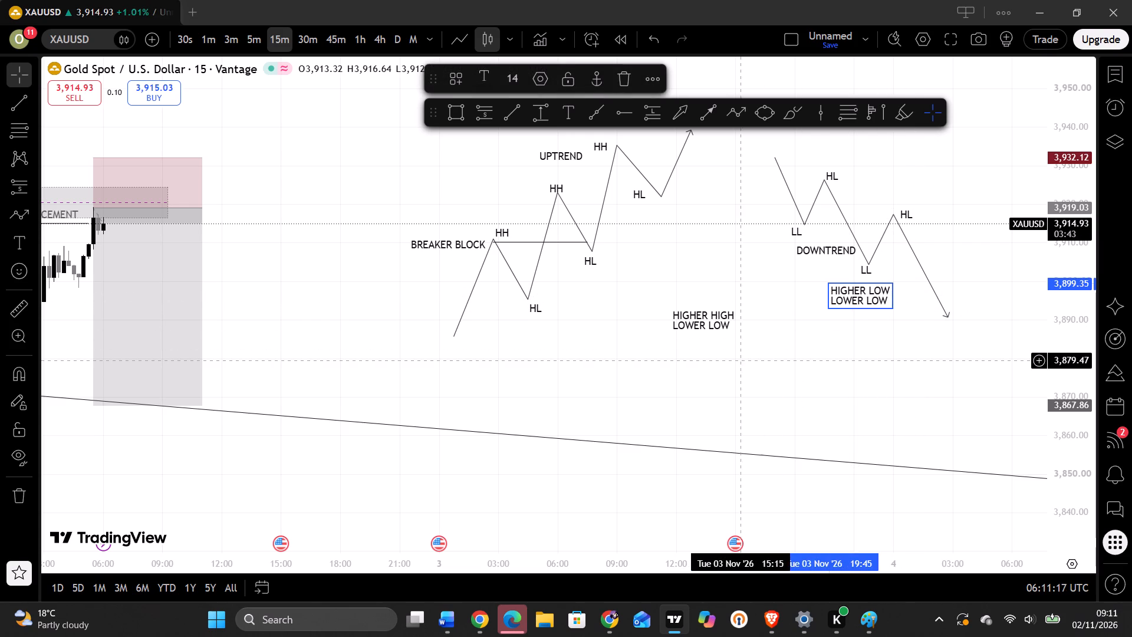
click(749, 360)
Move the HIGHER HIGH / LOWER LOW label beside the uptrend schematic, just after the end of the breaker block line.
drag(712, 325, 643, 240)
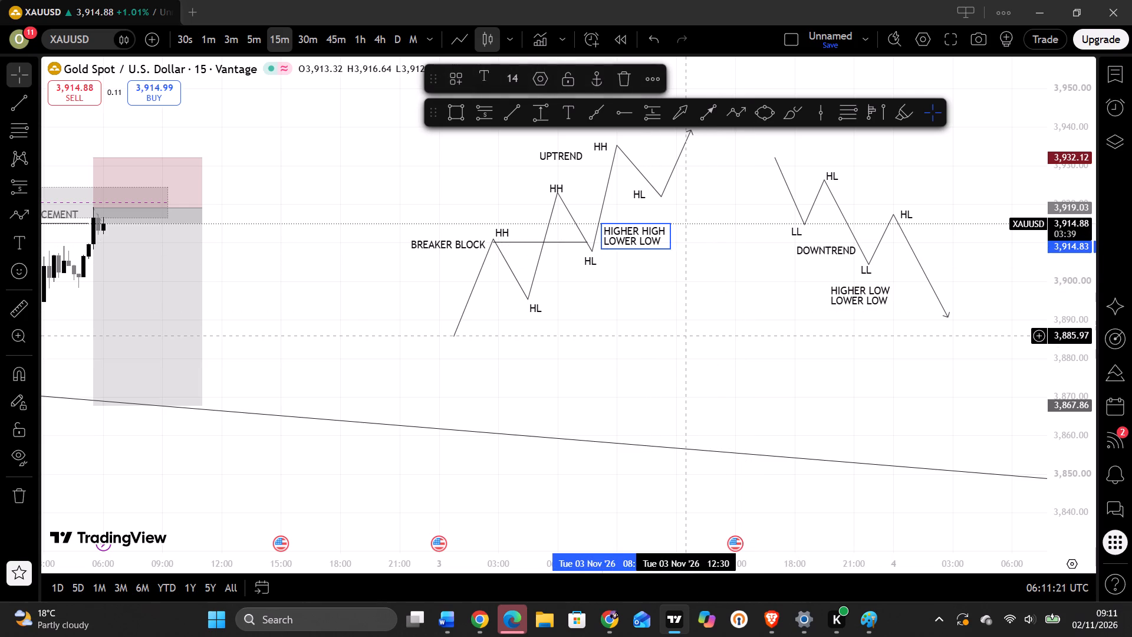
click(689, 334)
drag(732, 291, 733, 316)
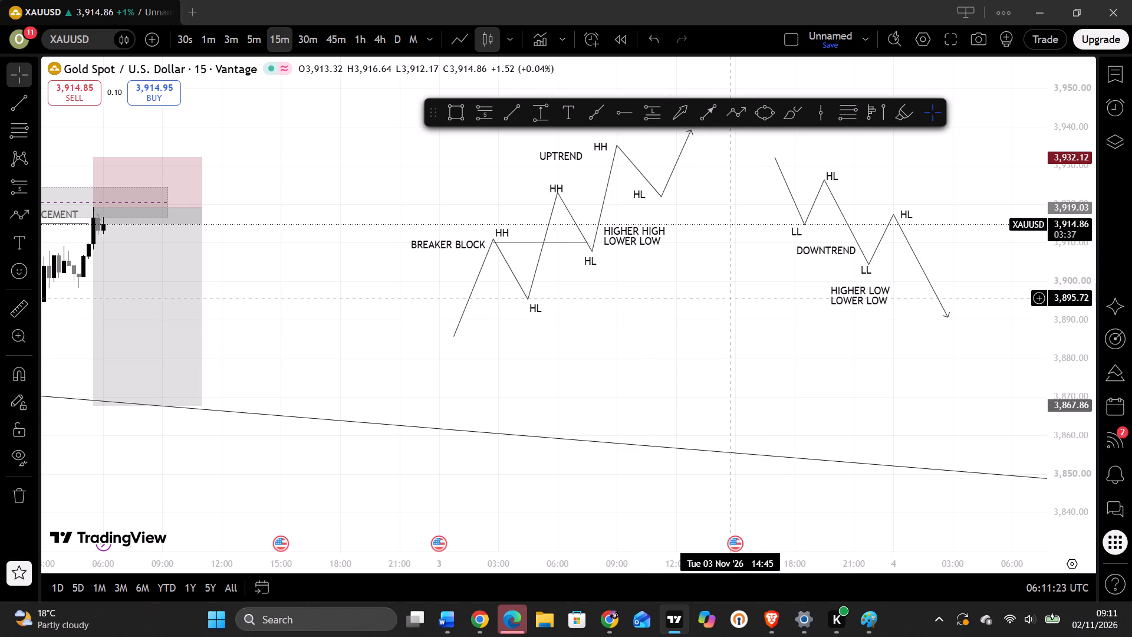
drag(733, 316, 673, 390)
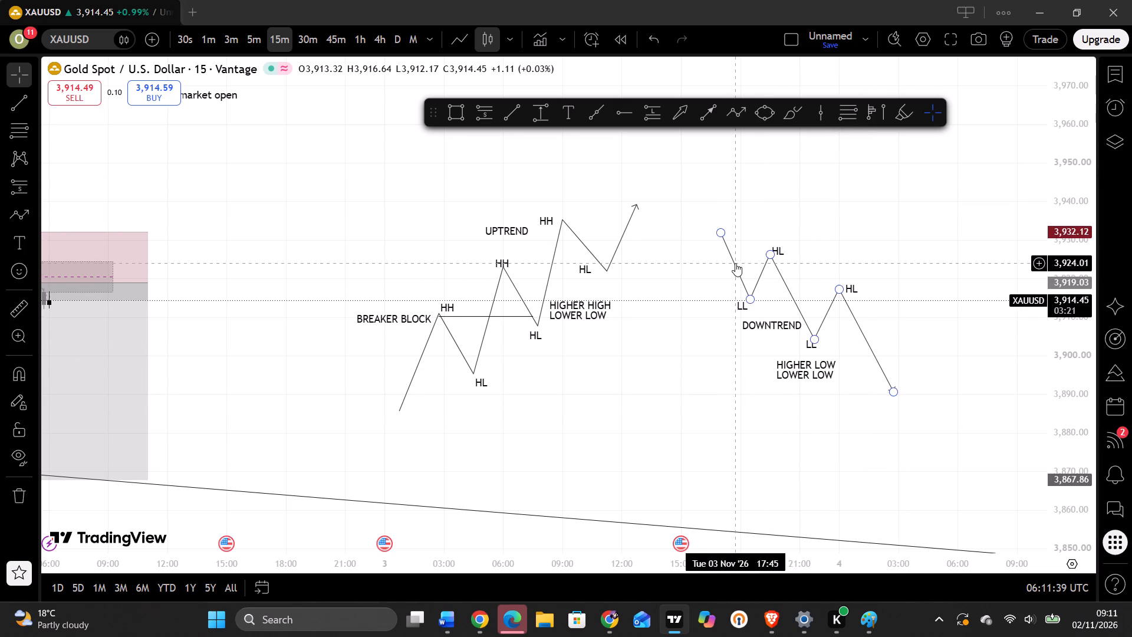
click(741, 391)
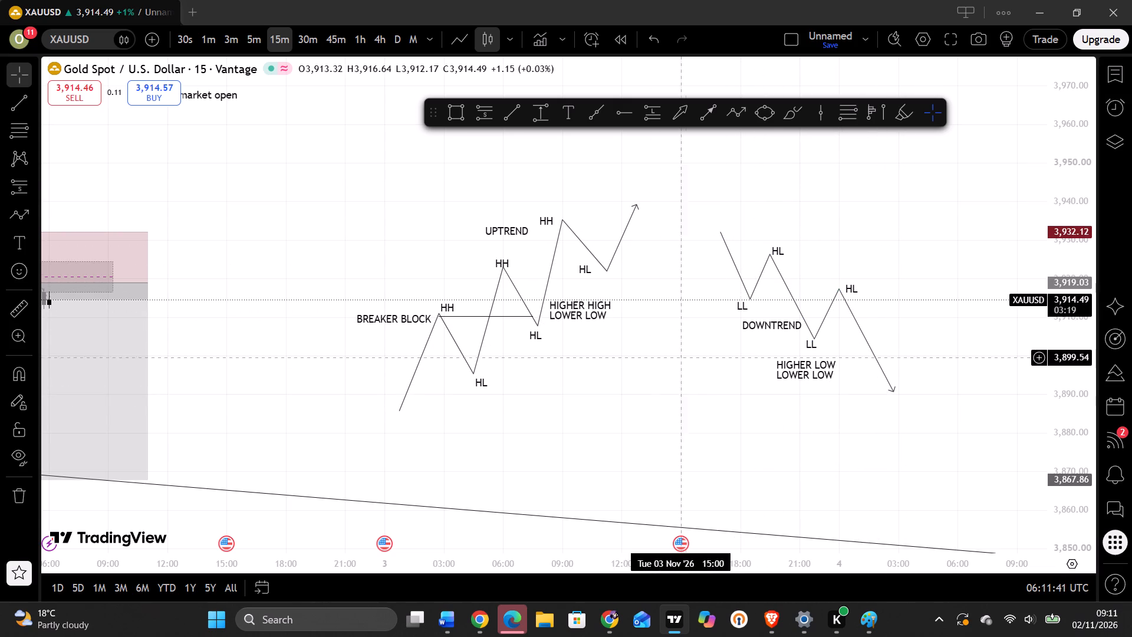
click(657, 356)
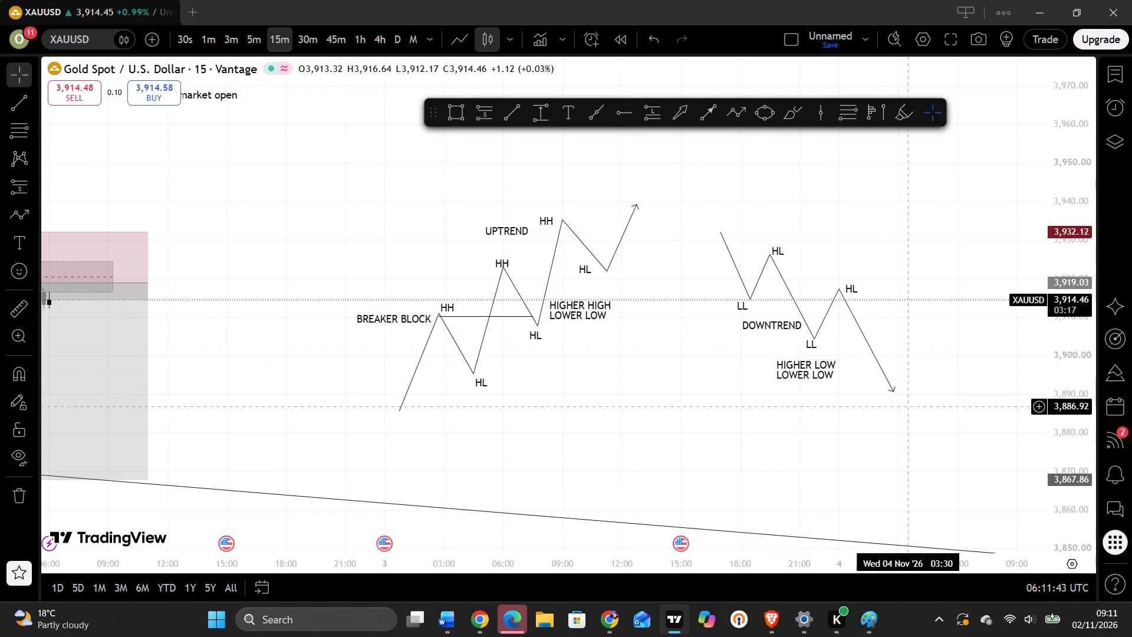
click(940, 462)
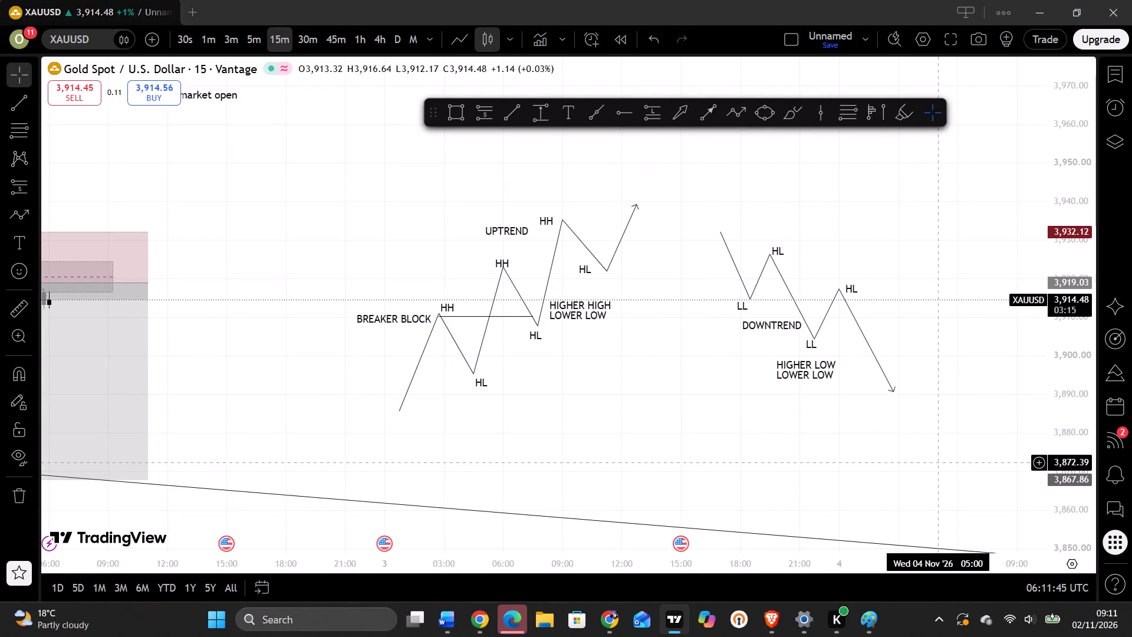
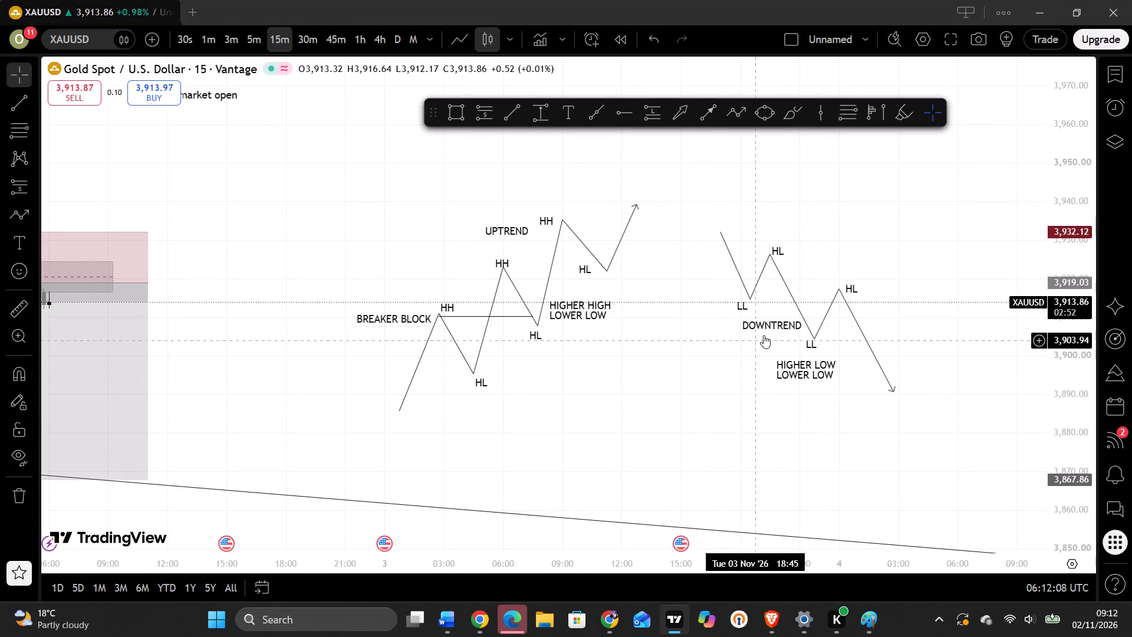
Draw a near-horizontal trend line from the falling path's first swing low, at about 3,914.83, to Wed 04 Nov 03:15.
click(504, 107)
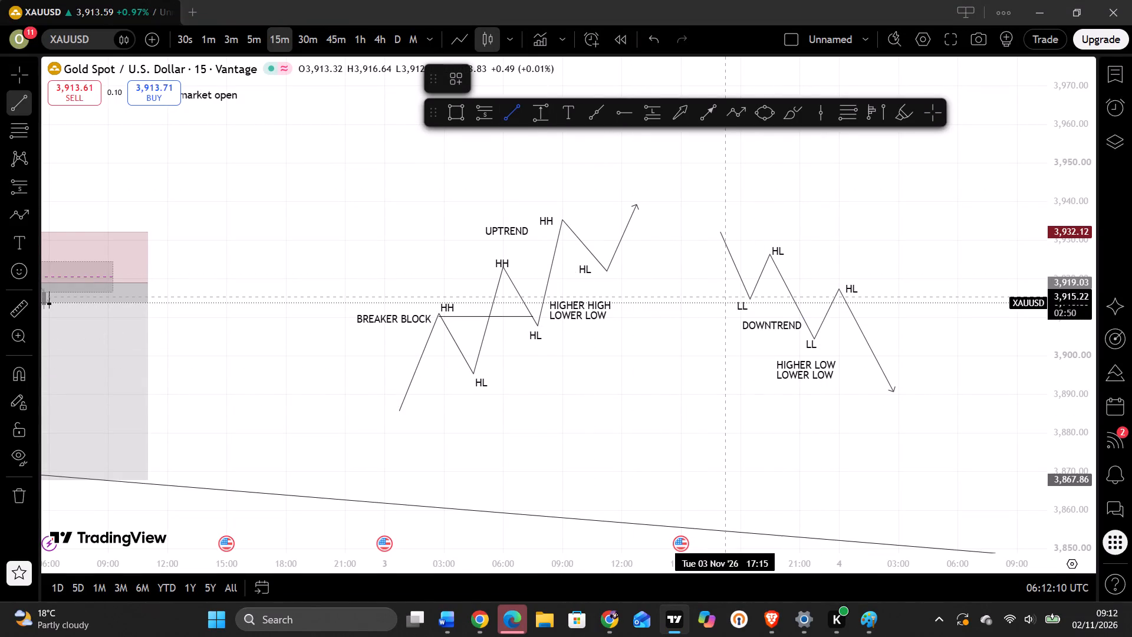
drag(749, 299, 873, 283)
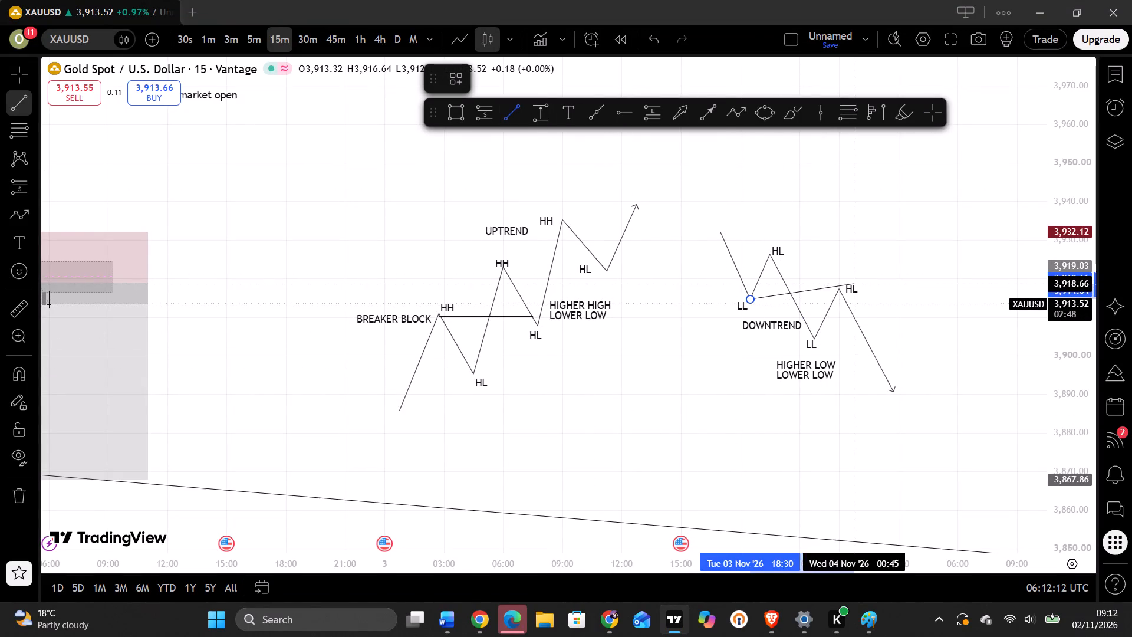
drag(873, 283, 928, 293)
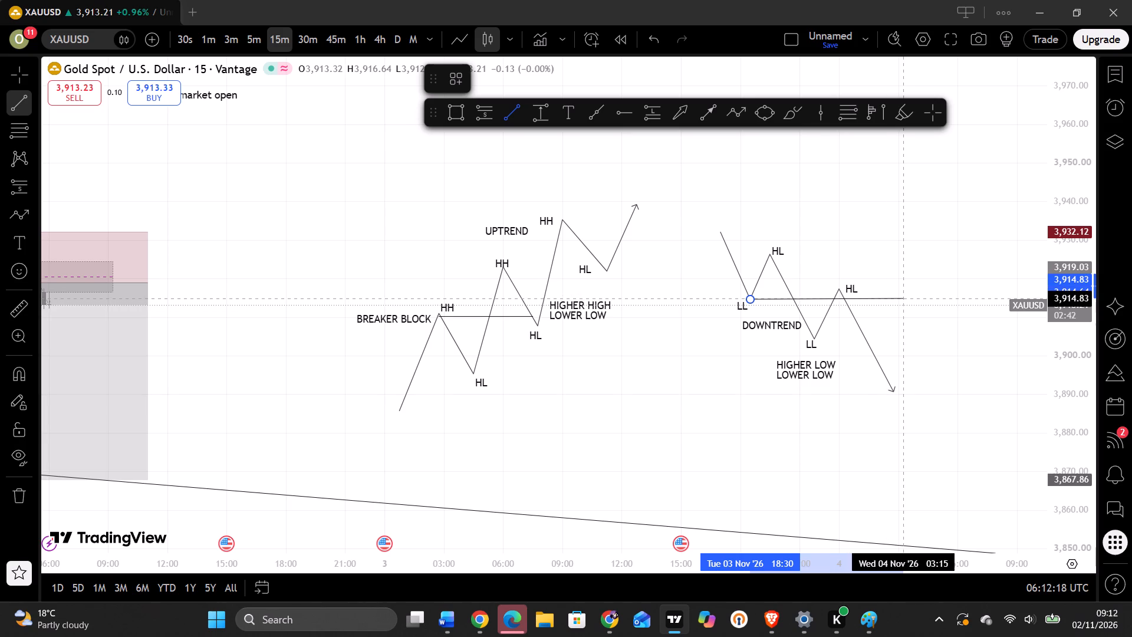
click(906, 298)
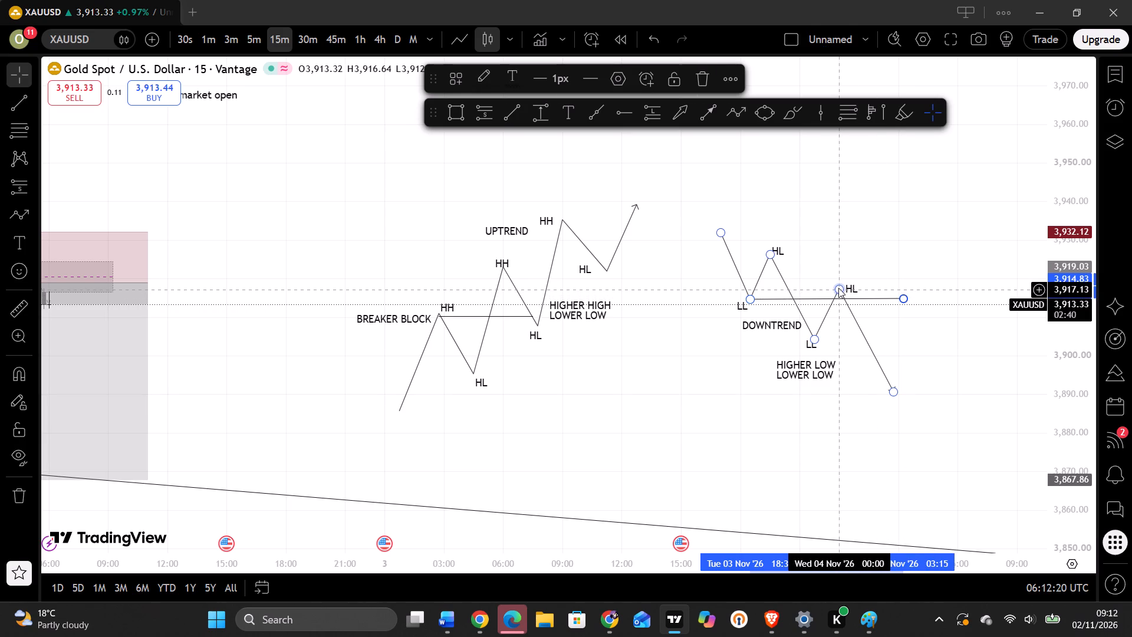
Lower the falling path's second swing high onto the new horizontal line, at about 3,915.02.
drag(838, 288, 840, 297)
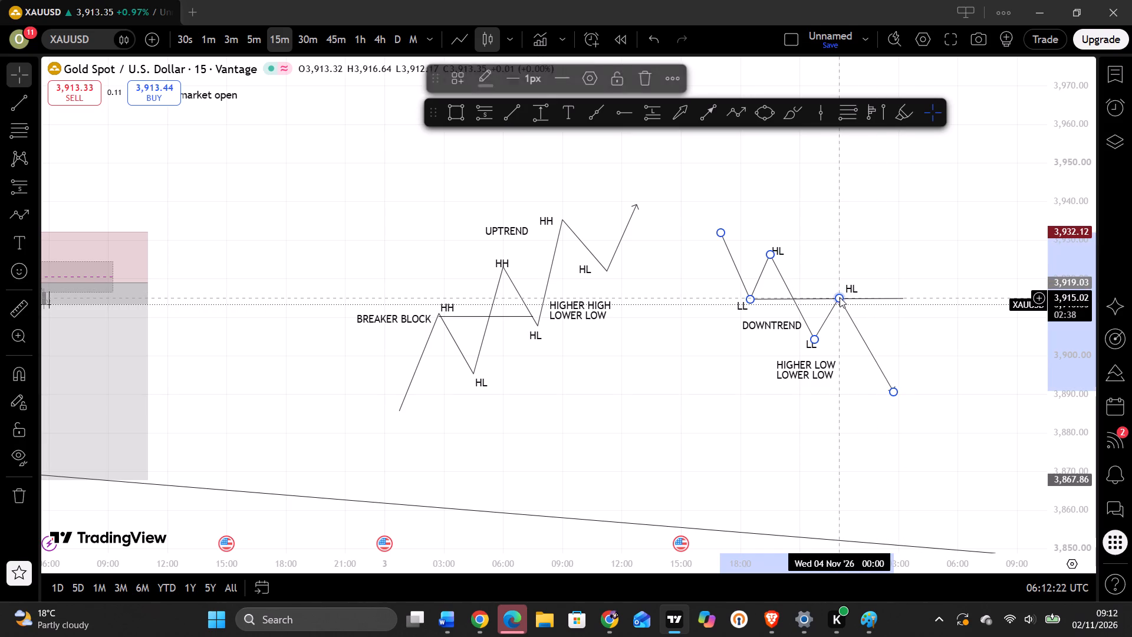
click(838, 228)
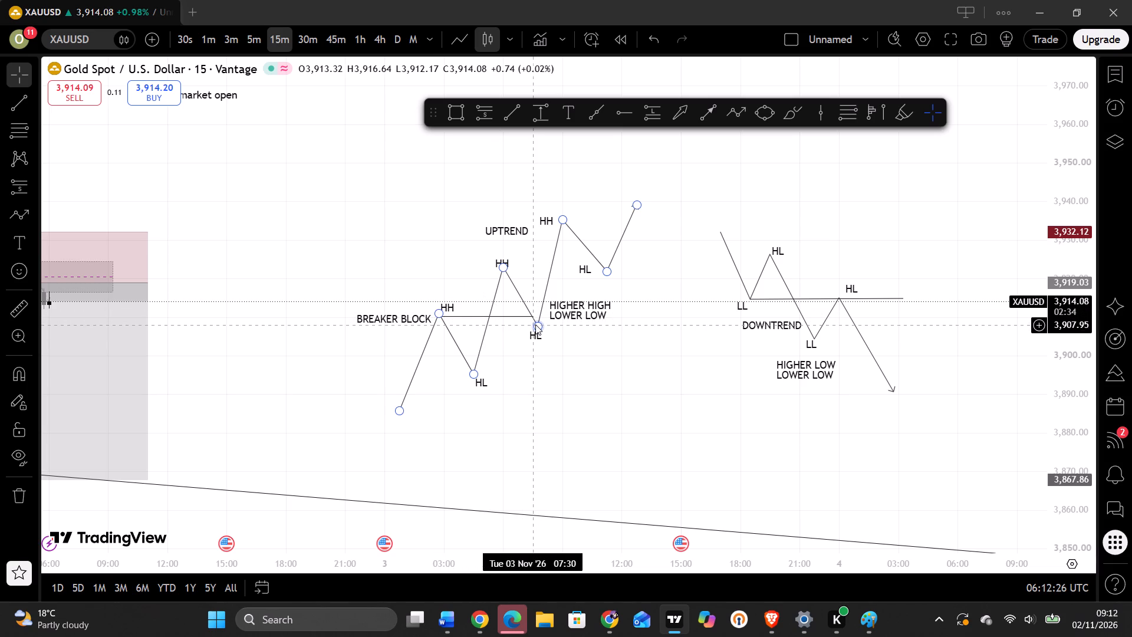
Raise the uptrend path's second swing low to the breaker block line, at about 3,910.25.
drag(535, 324, 539, 316)
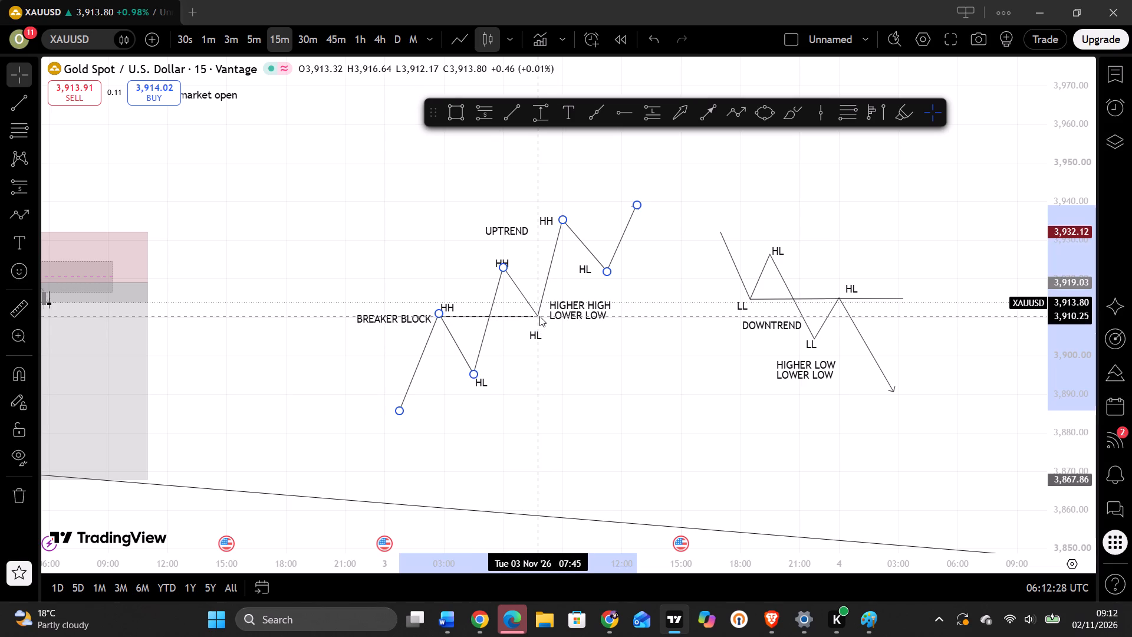
drag(539, 316, 540, 317)
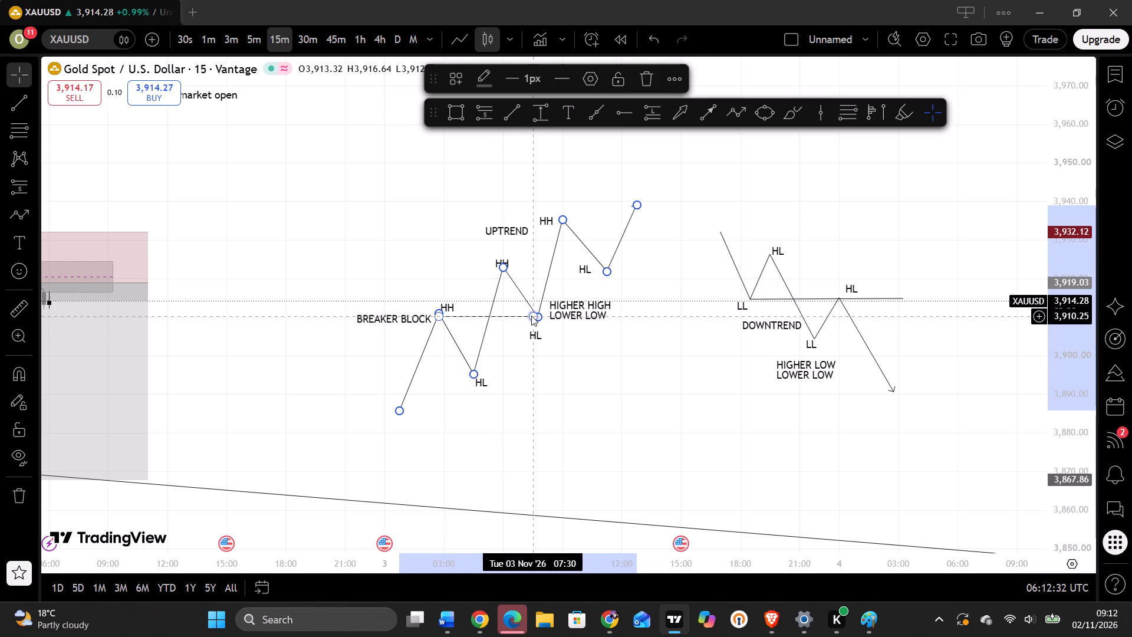
Extend the end of the breaker block line to meet the uptrend's second swing low at Tue 03 Nov 07:45.
drag(531, 316, 539, 317)
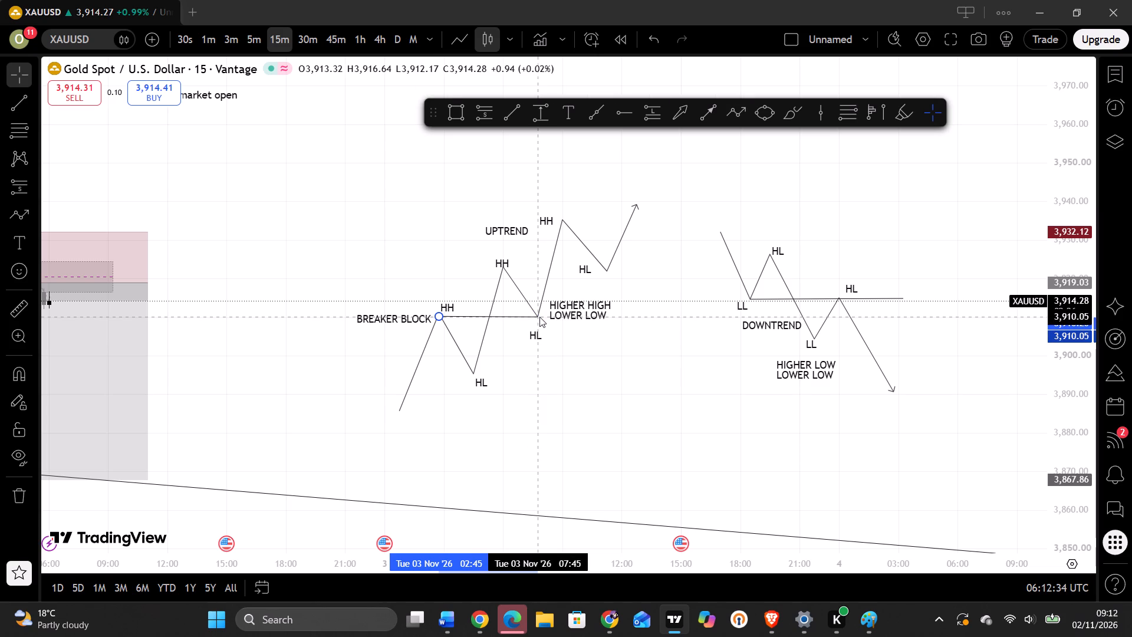
drag(539, 317, 541, 315)
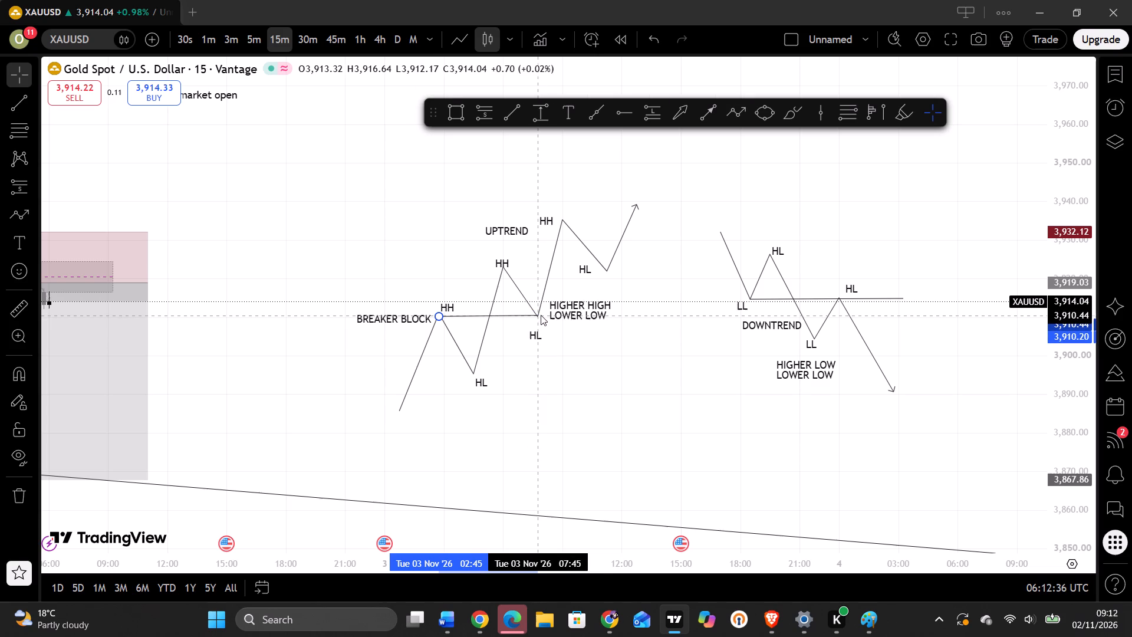
drag(541, 315, 541, 316)
click(637, 394)
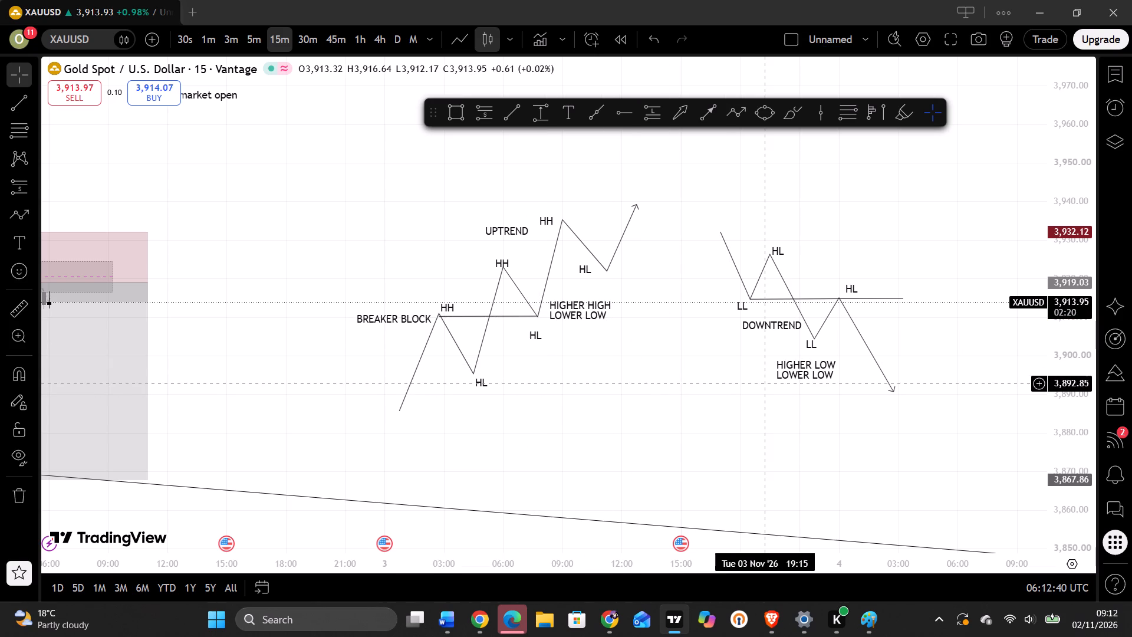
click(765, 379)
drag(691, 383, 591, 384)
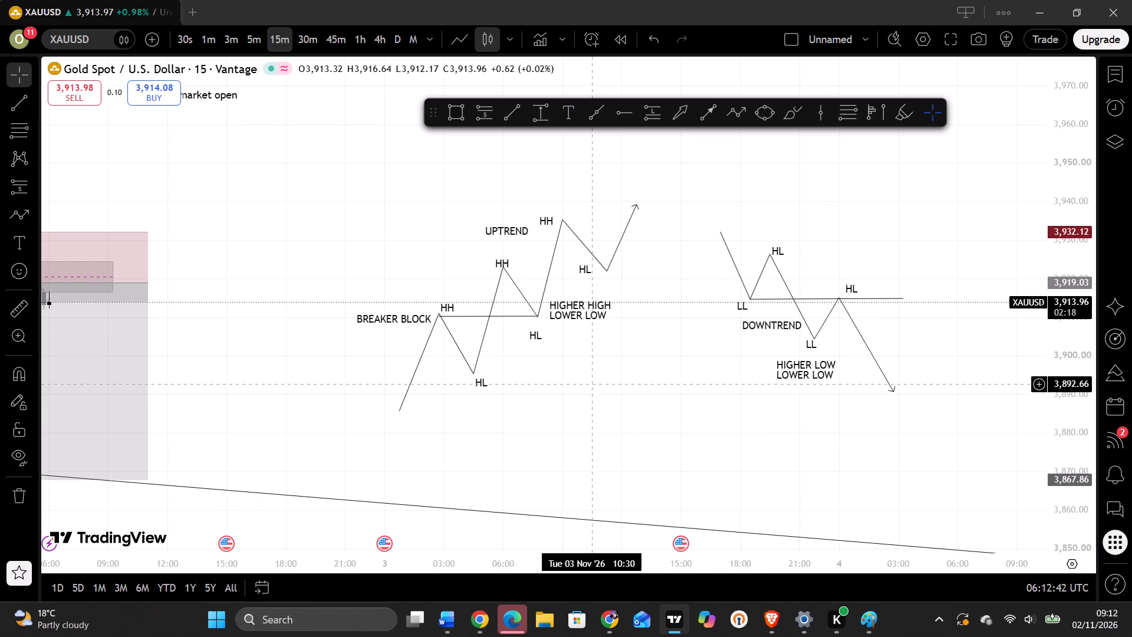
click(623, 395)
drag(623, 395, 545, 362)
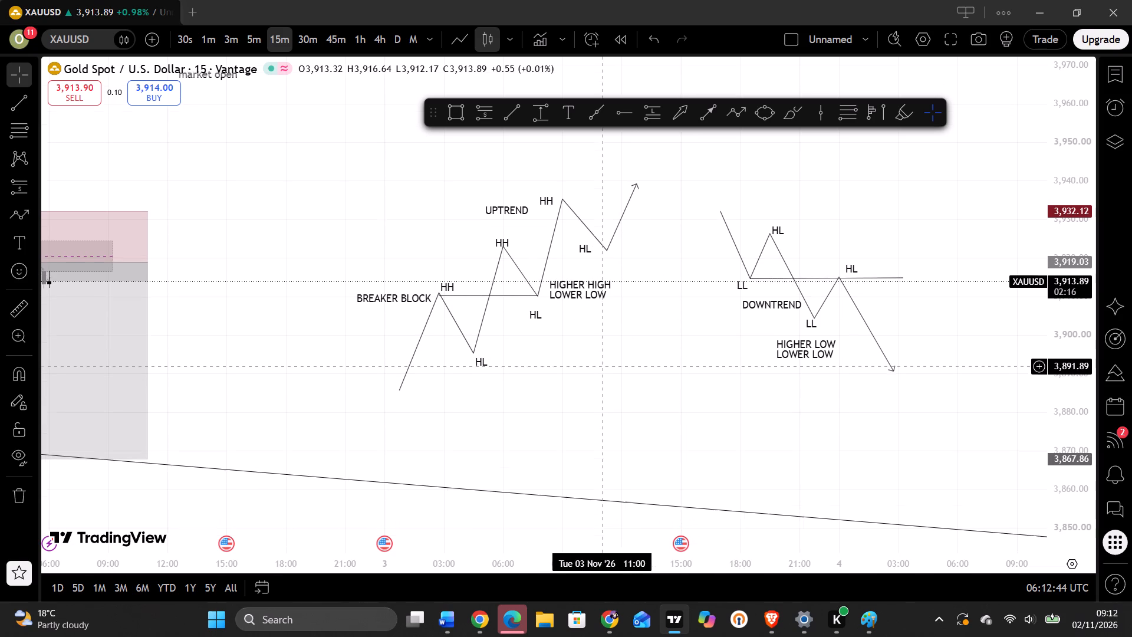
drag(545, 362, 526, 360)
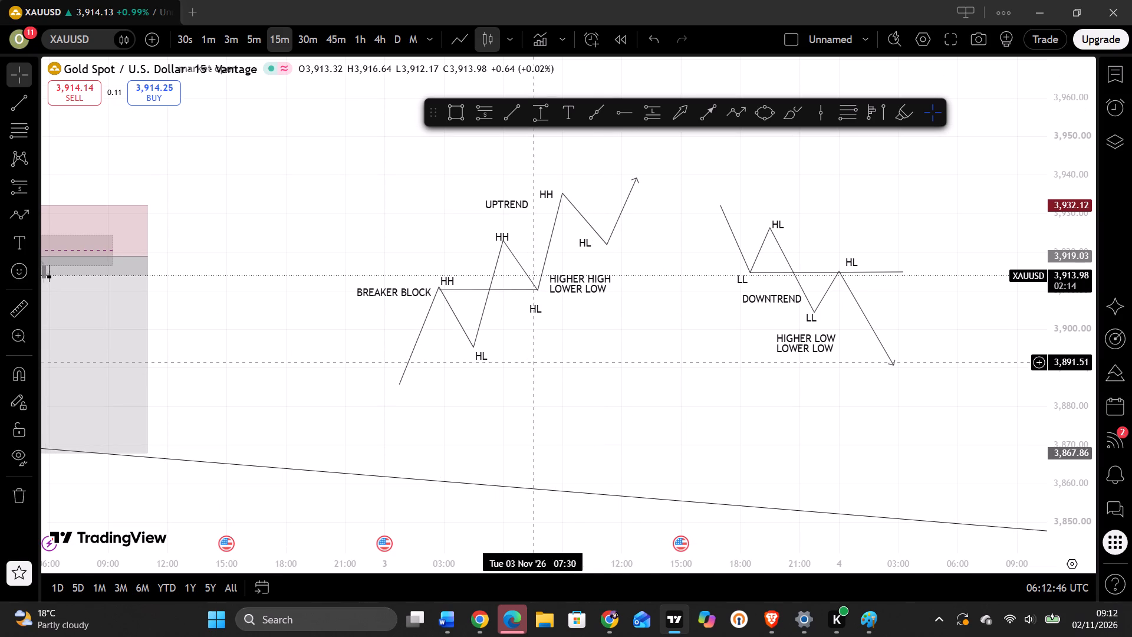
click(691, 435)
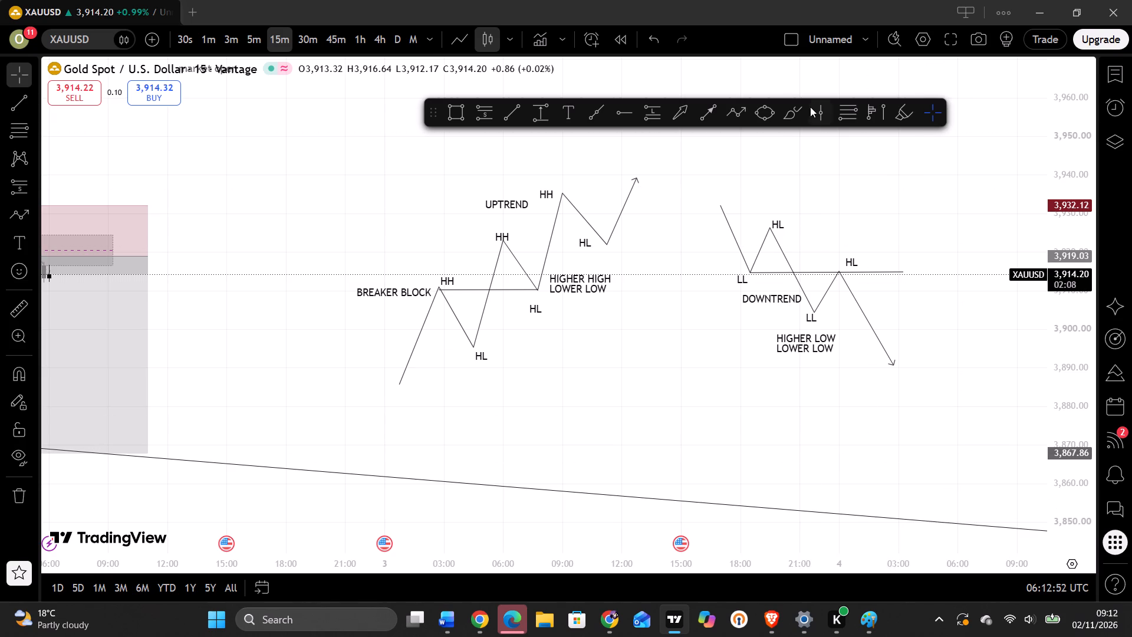
Add text labels reading "IN a downtrend look for sells" beside the falling path and "in an uptrend look for buys" below the uptrend.
click(874, 109)
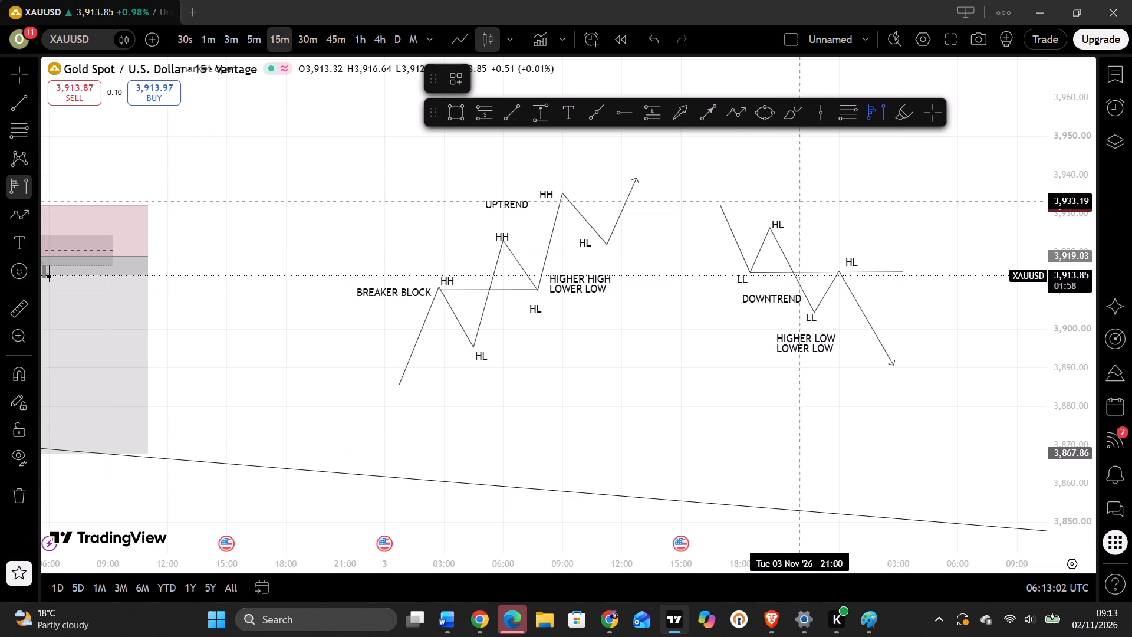
click(933, 194)
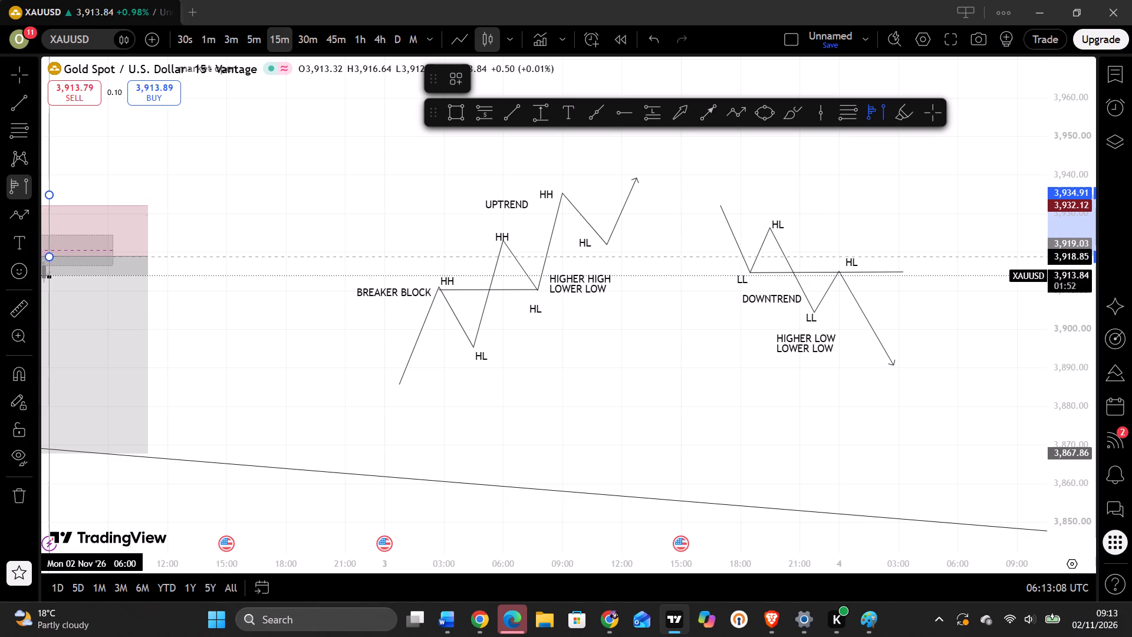
Add a text label reading "IN a downtrend look for sells" beside the top of the falling path, near Wed 04 Nov 03:30.
click(571, 111)
click(909, 206)
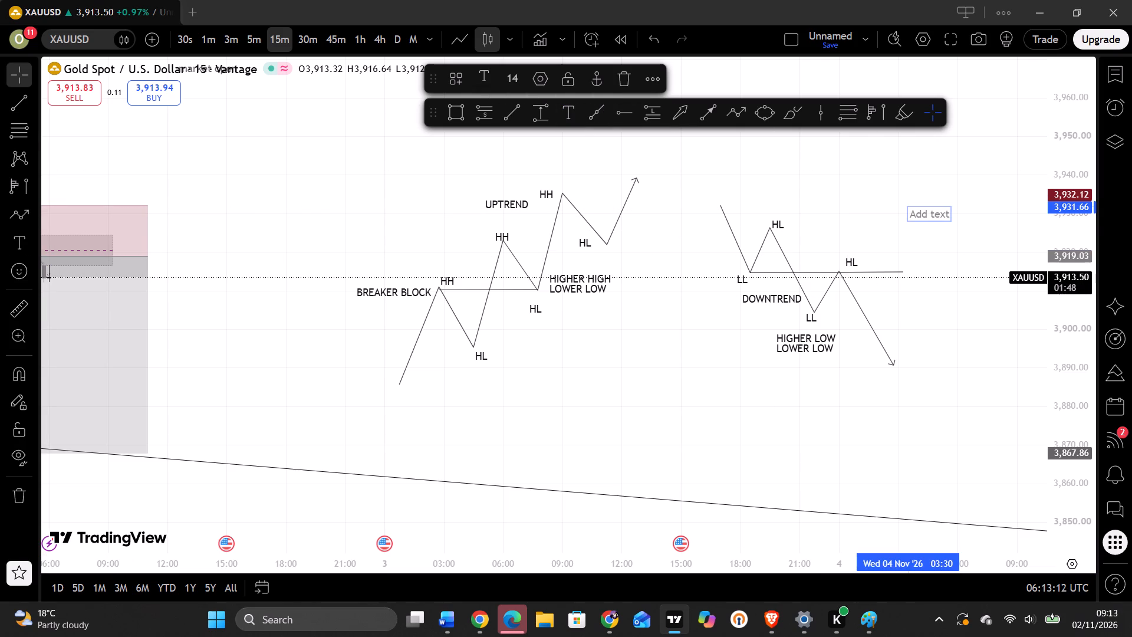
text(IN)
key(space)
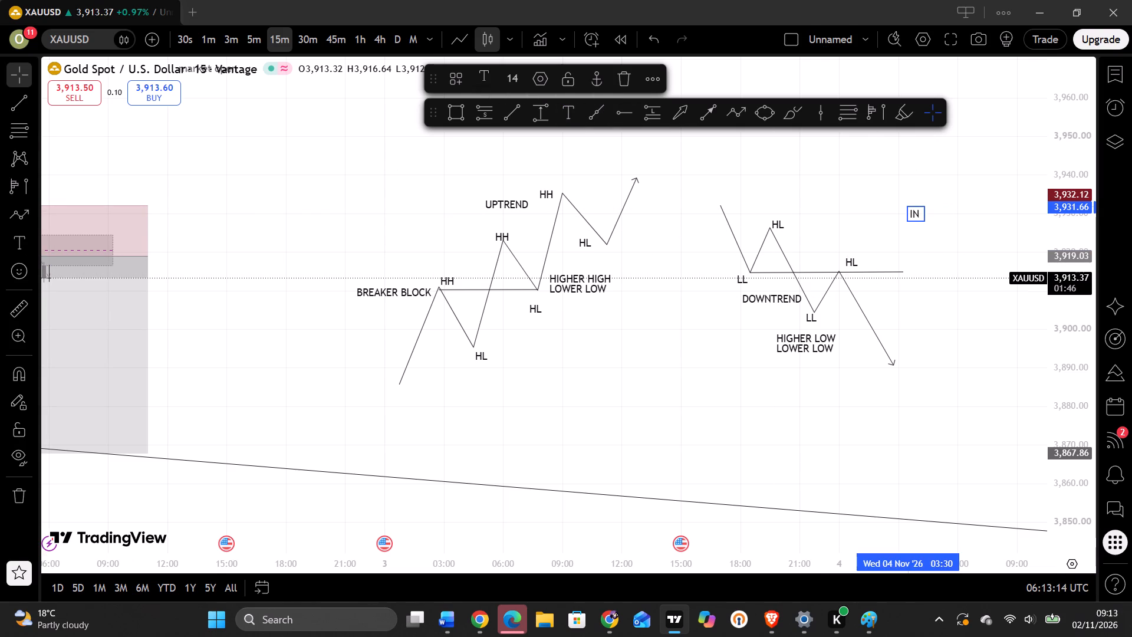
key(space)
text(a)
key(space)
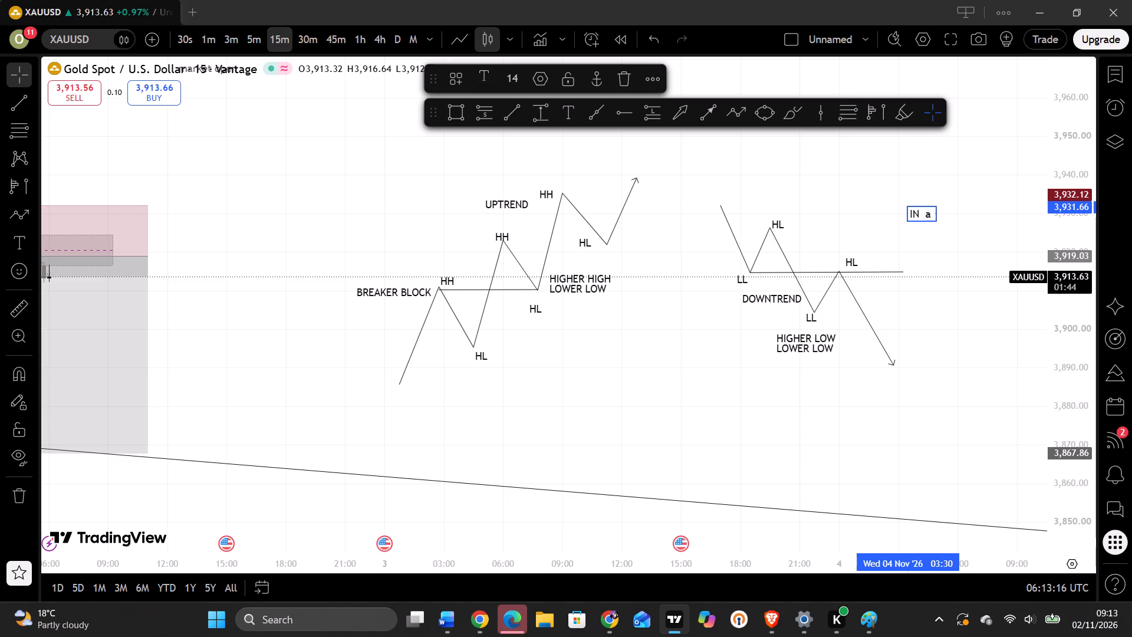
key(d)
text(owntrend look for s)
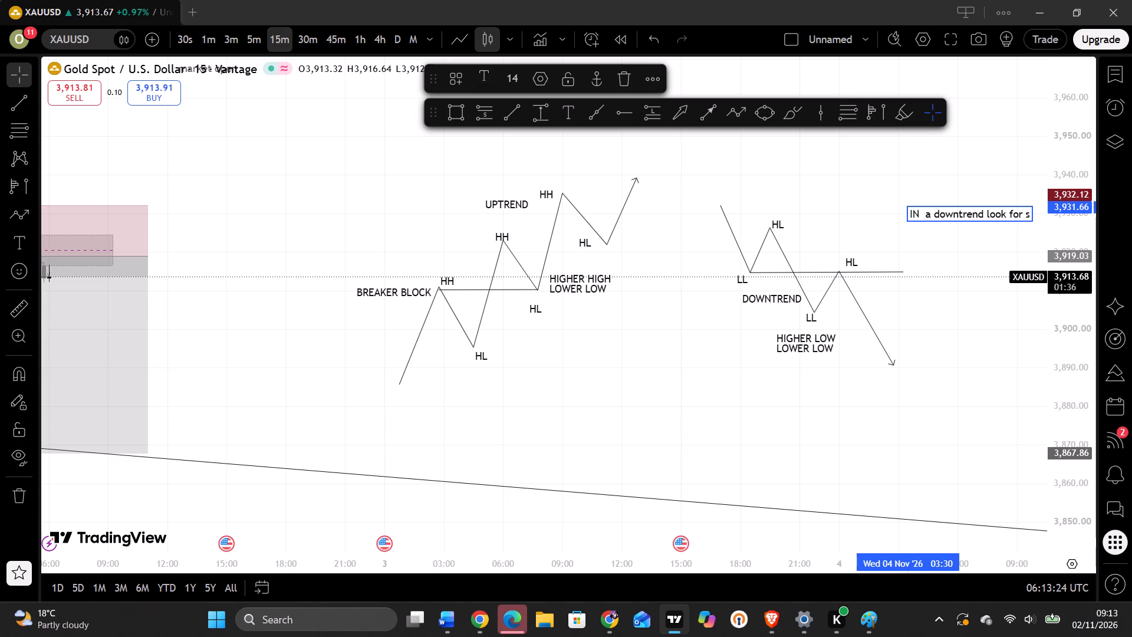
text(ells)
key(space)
click(649, 281)
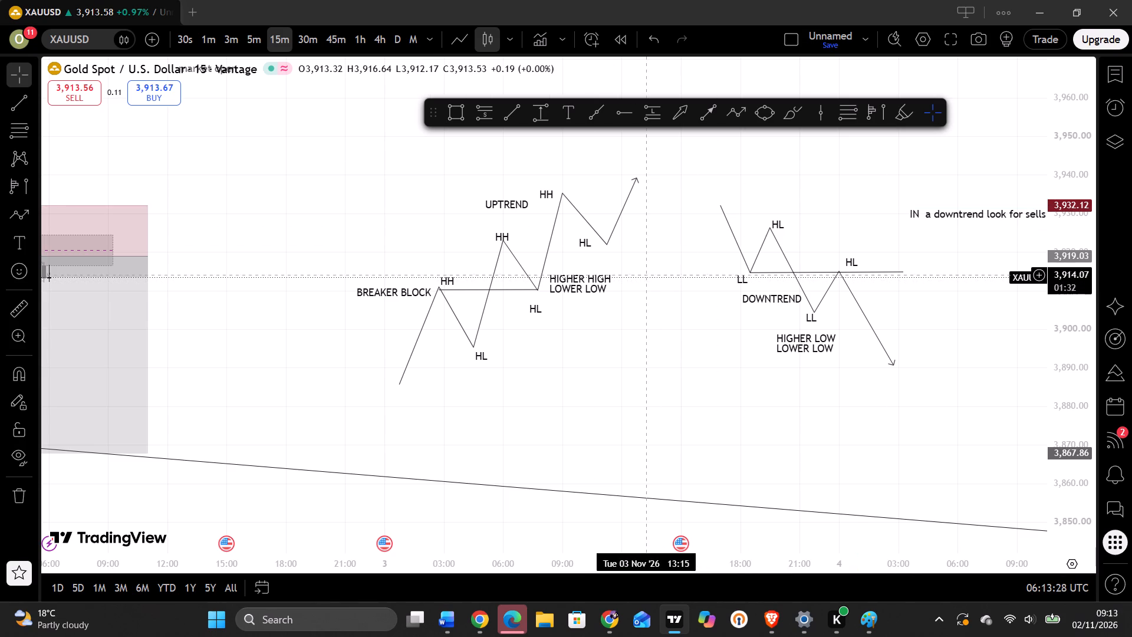
Add a text label reading "in an uptrend look for buys" below the uptrend path's second HL, at about 3,901.45.
click(564, 120)
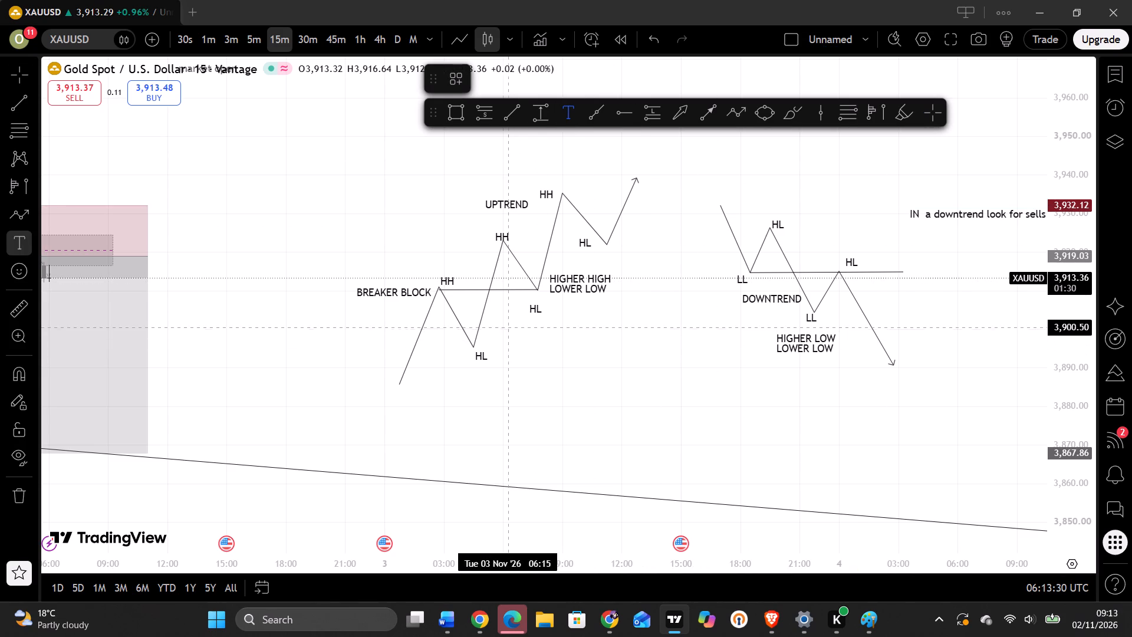
click(504, 324)
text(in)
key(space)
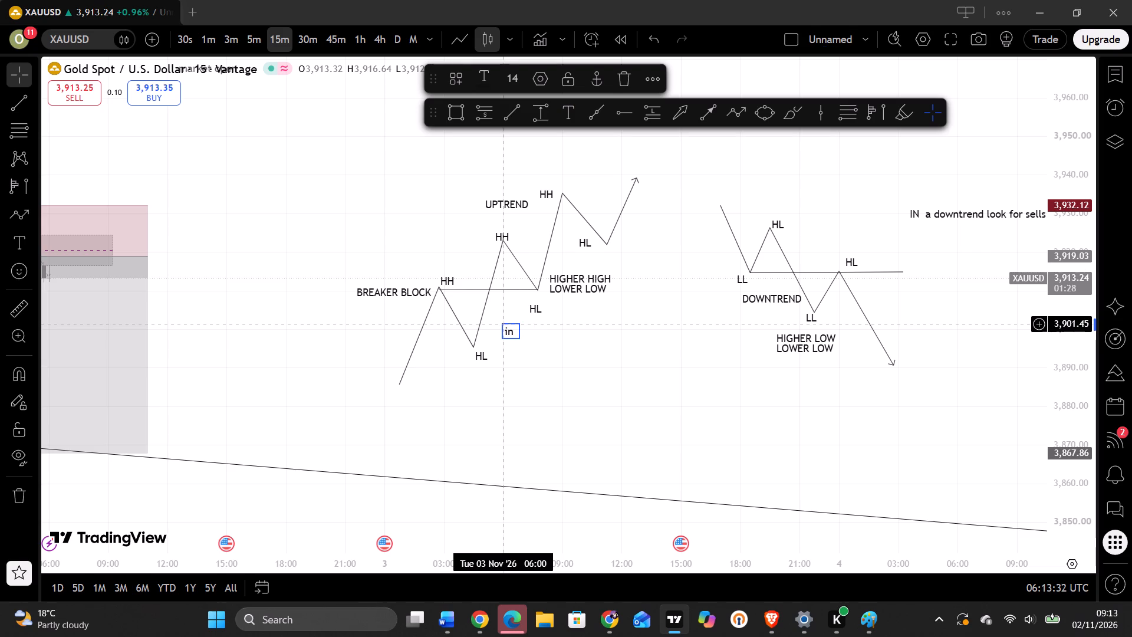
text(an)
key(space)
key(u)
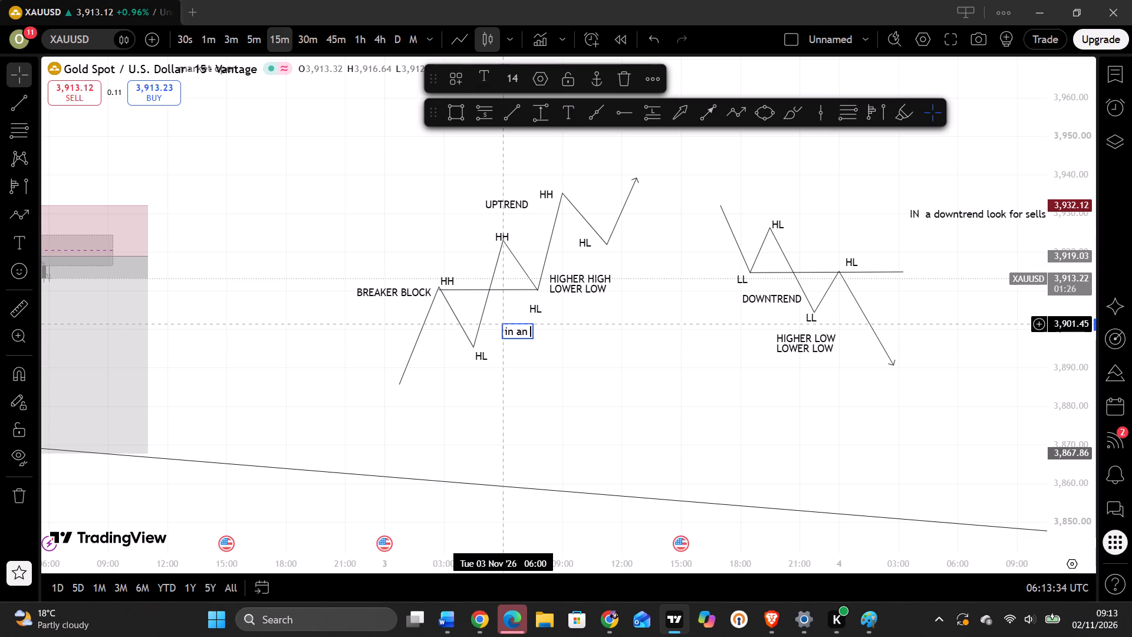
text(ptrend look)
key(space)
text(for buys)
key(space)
click(577, 364)
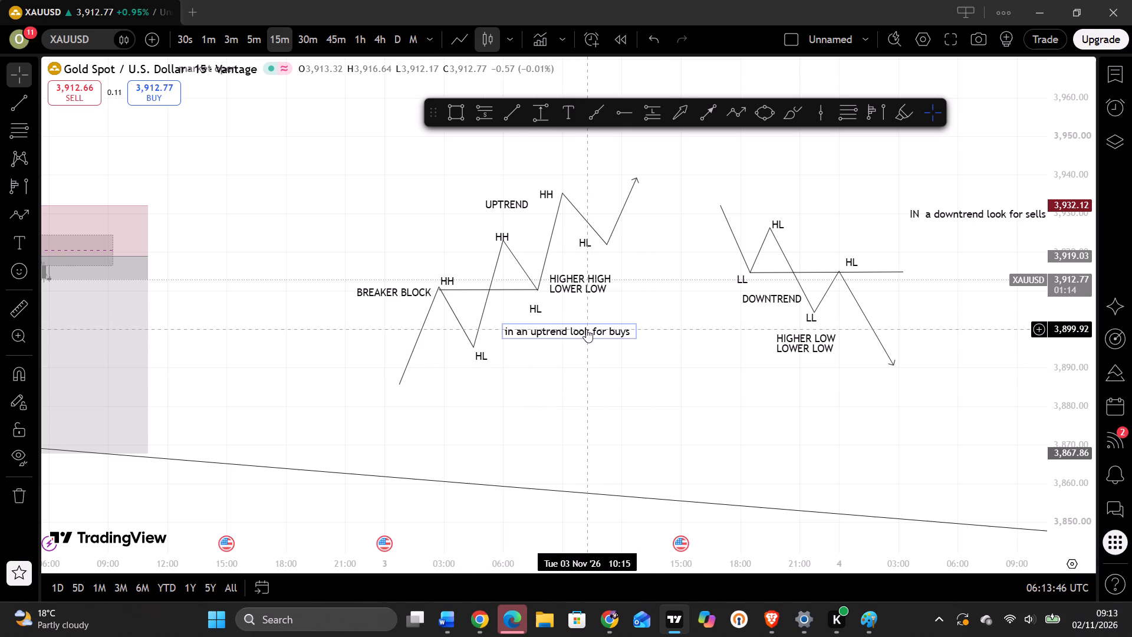
Move the "in an uptrend look for buys" label beside the uptrend's first swing low, at about 3,898.58.
drag(586, 329, 567, 333)
drag(567, 333, 598, 400)
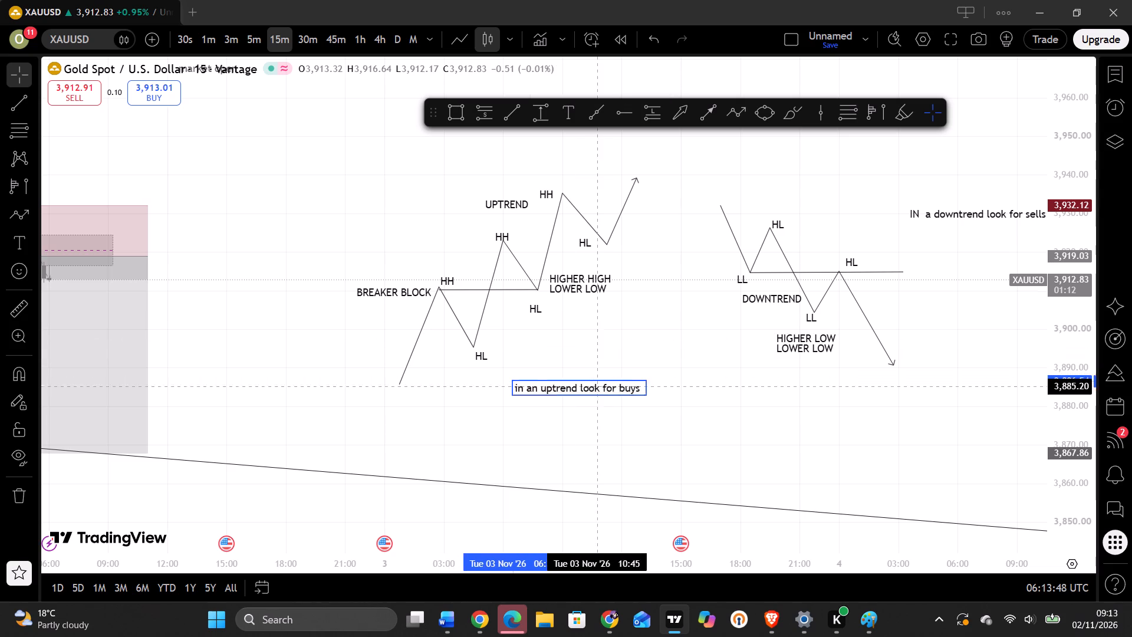
drag(598, 400, 570, 339)
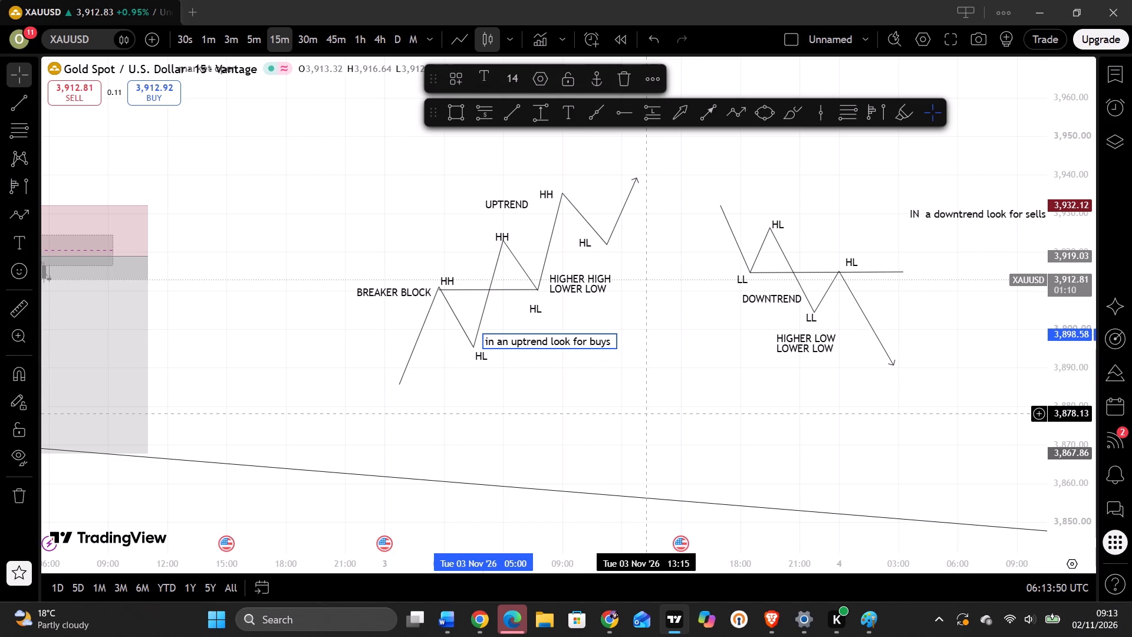
click(650, 408)
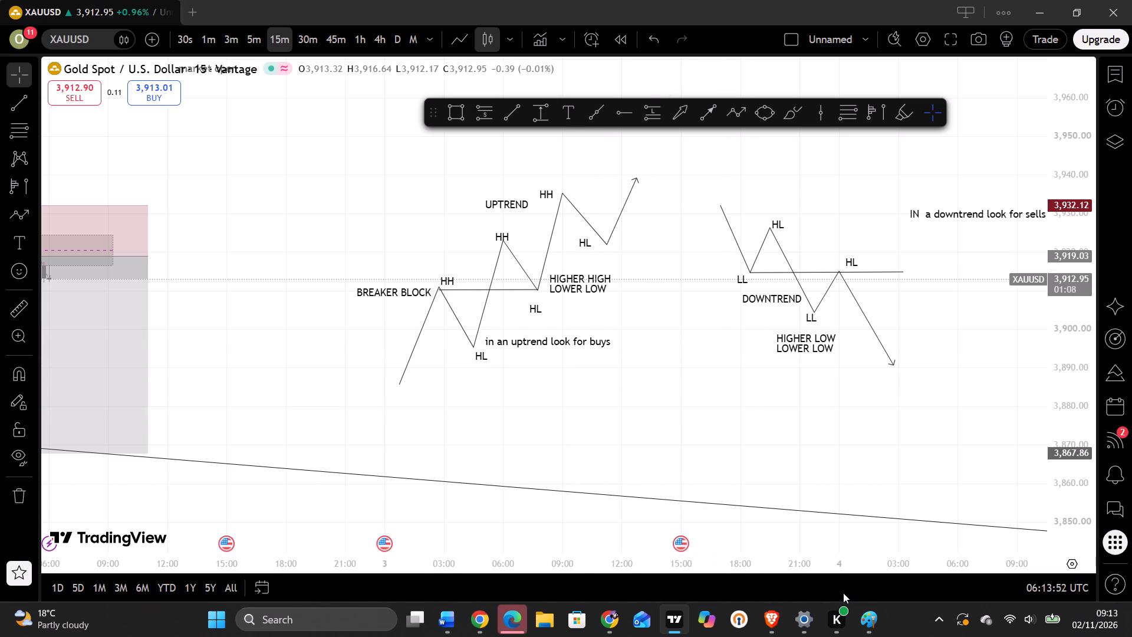
click(764, 429)
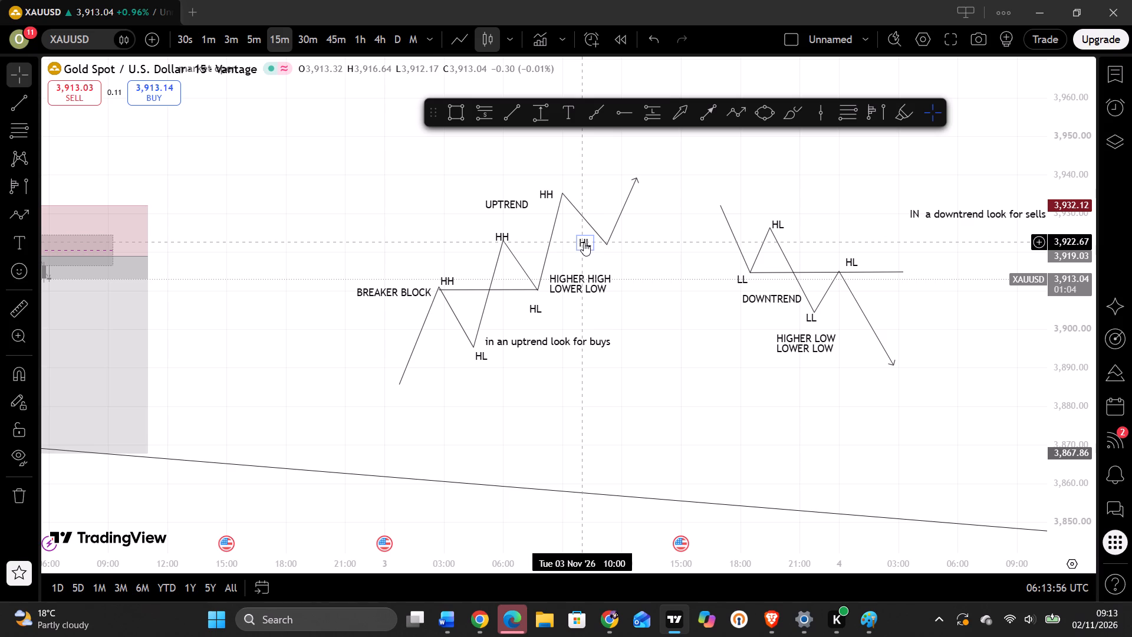
Move the uptrend's last HL label closer to its swing low, at about 3,923.24.
drag(584, 242, 593, 246)
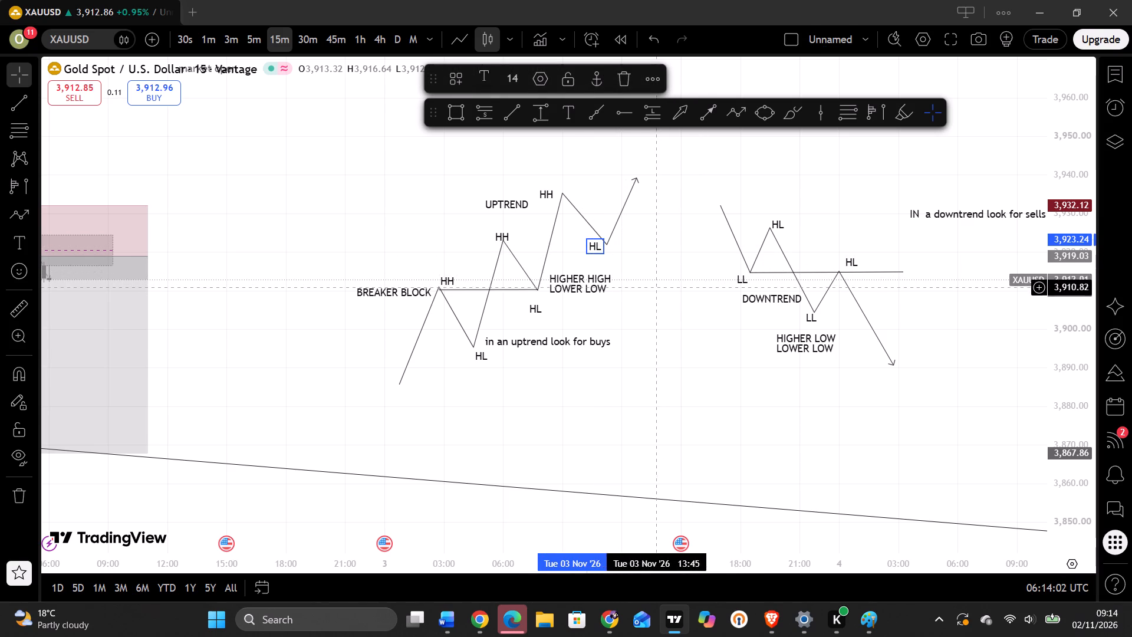
click(485, 353)
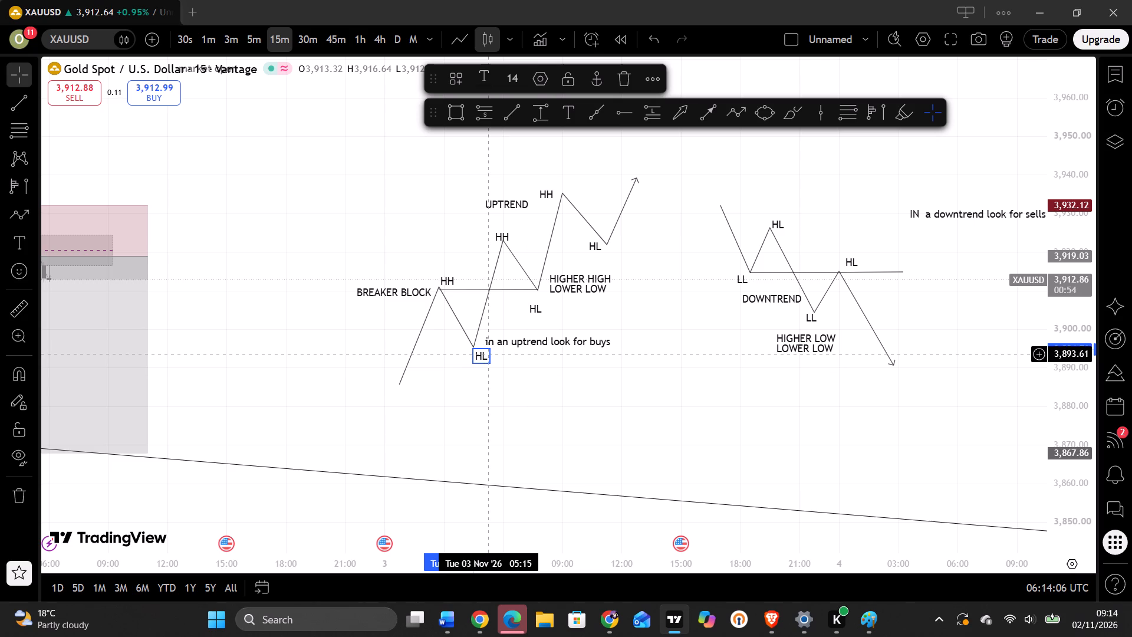
click(491, 353)
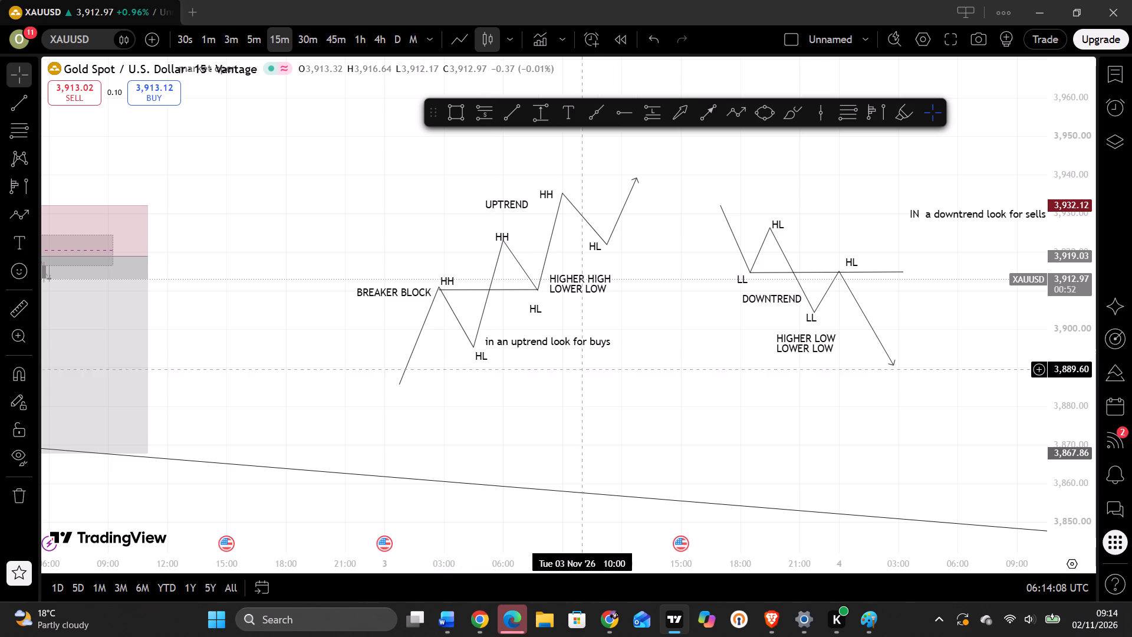
click(599, 375)
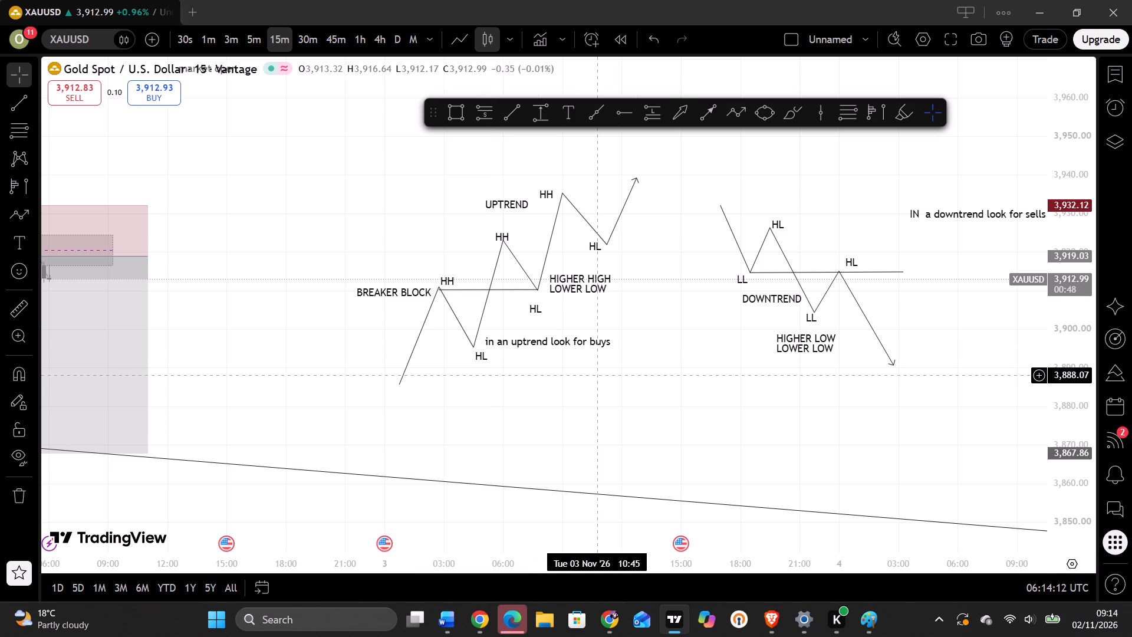
Add a text note below the schematics reading "N/B nomarlize using highertime frames to check on the direction of the market . example", ending with a line break.
click(570, 116)
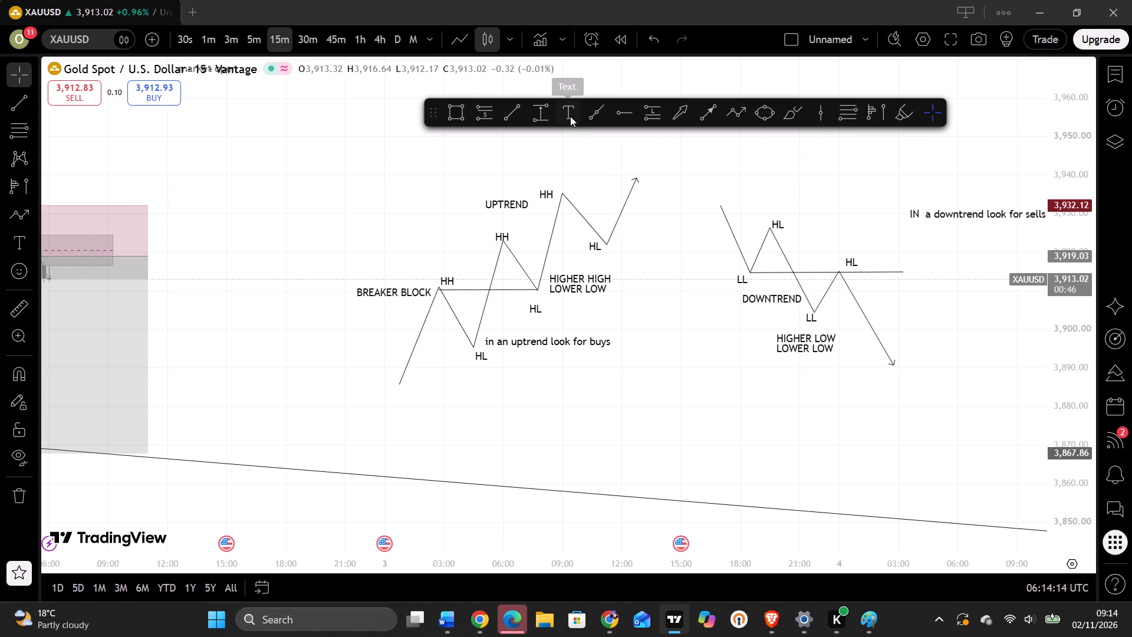
click(611, 382)
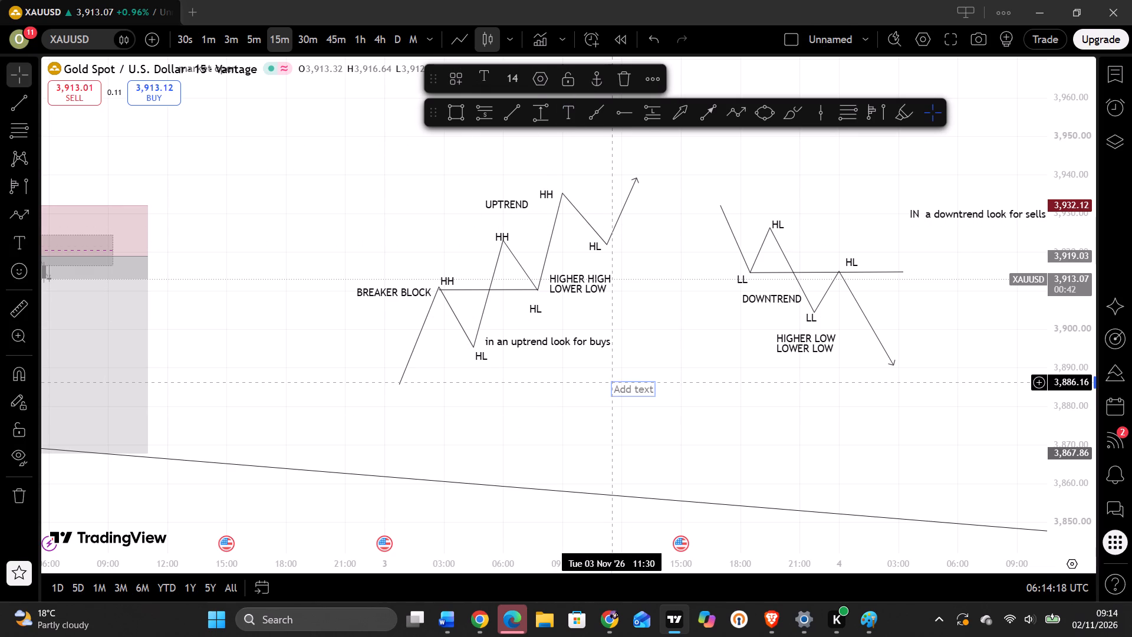
key(n)
text(/B)
key(space)
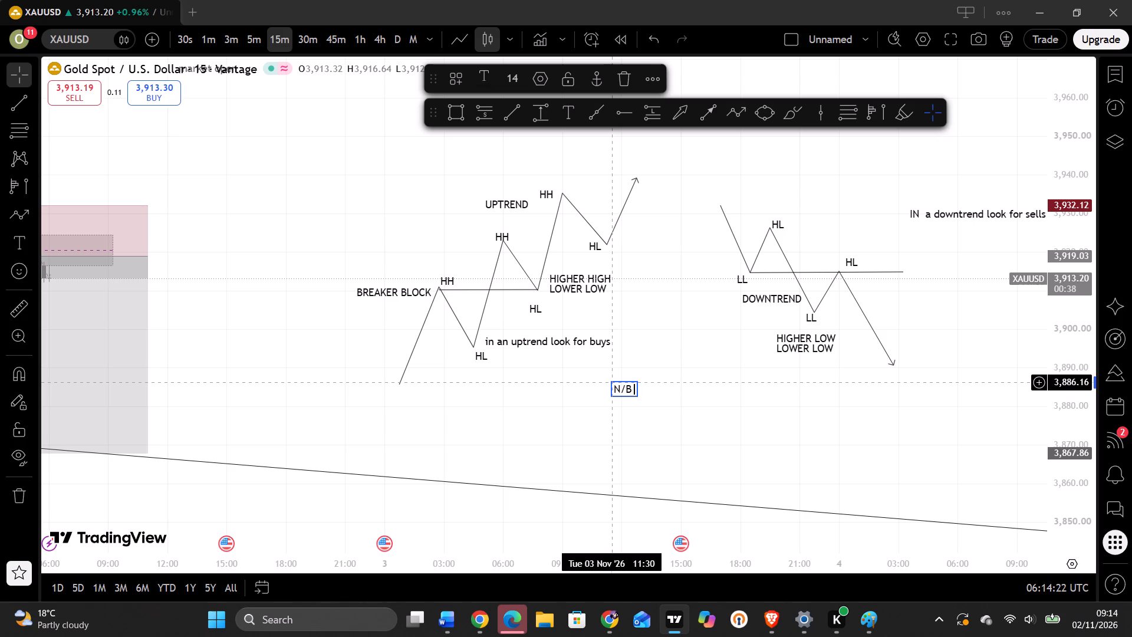
text(nom)
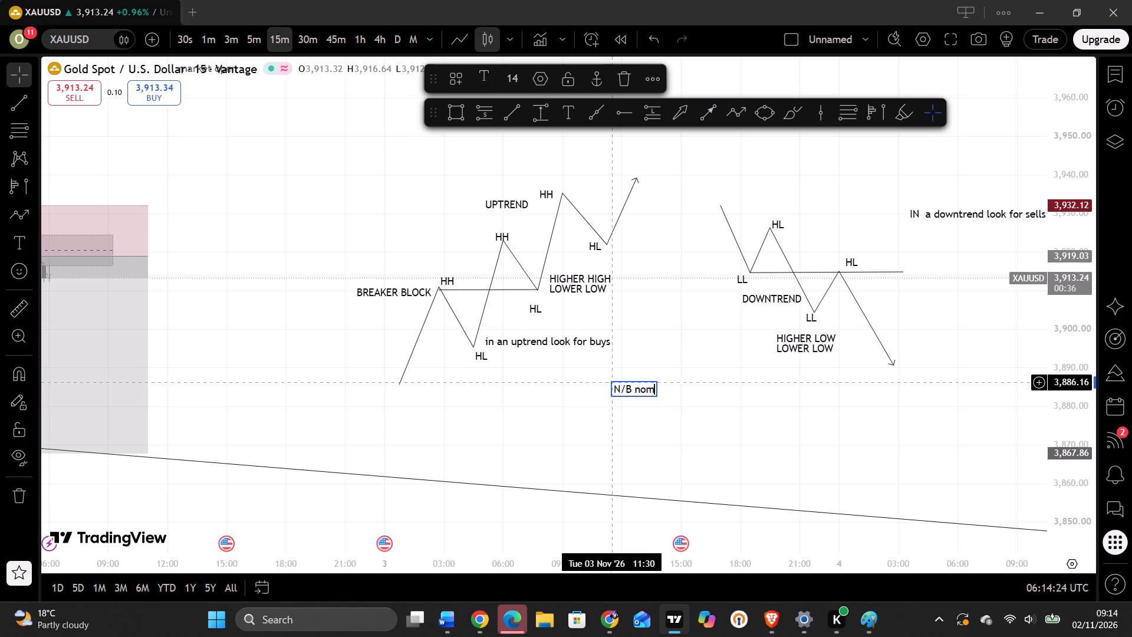
key(a)
text(rlize)
key(space)
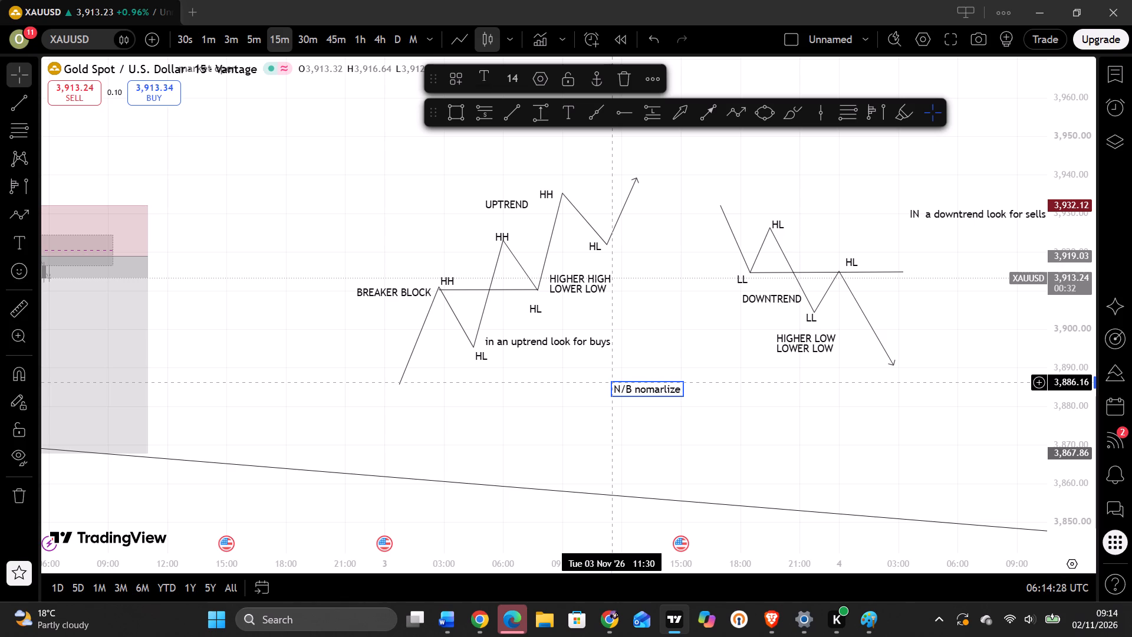
text(using high)
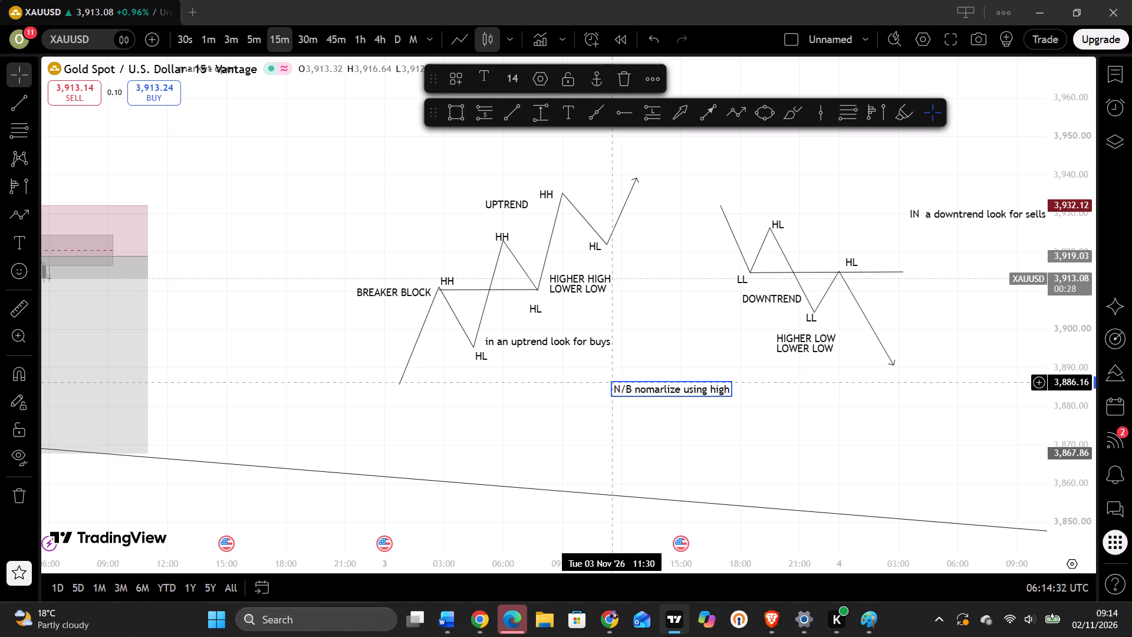
text(er)
text(time)
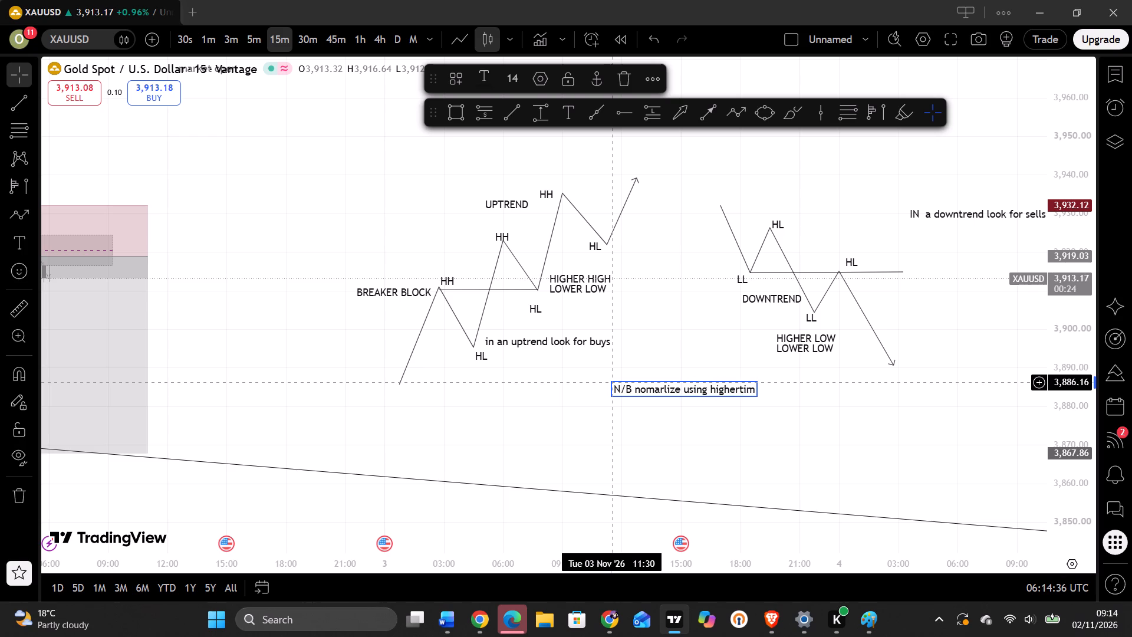
key(space)
text(frames to check on)
key(space)
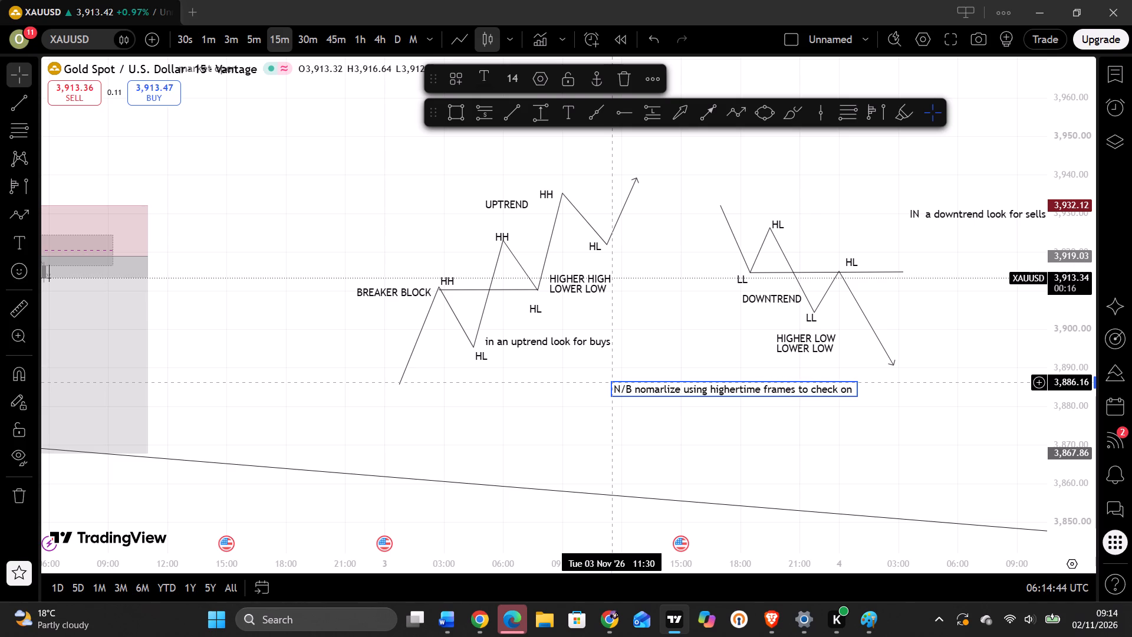
text(th)
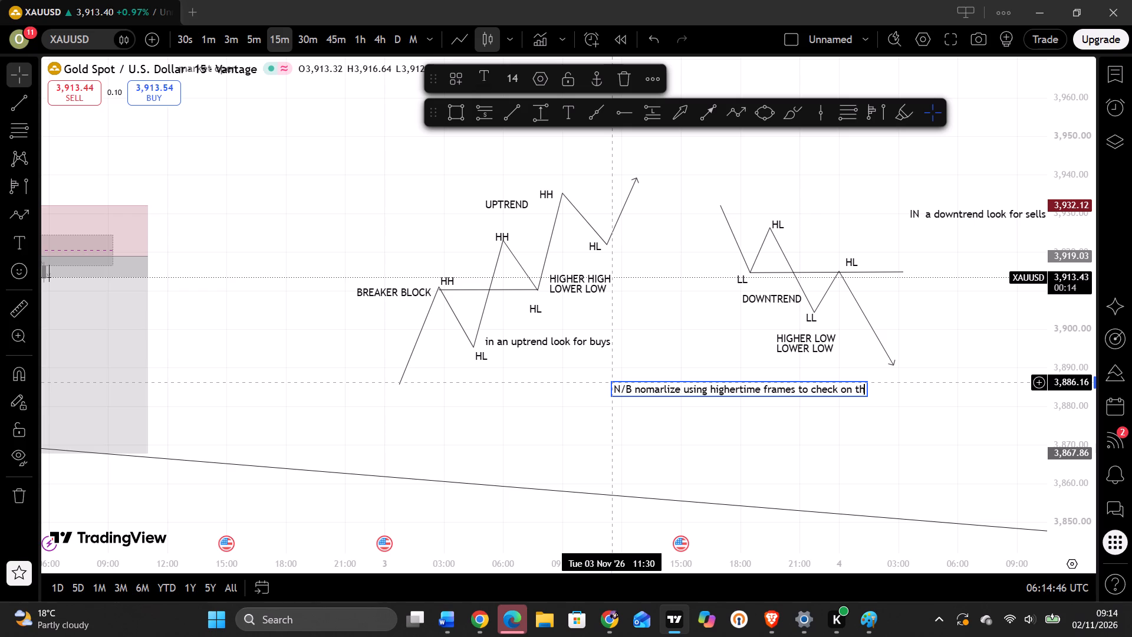
text(e direction of the market .)
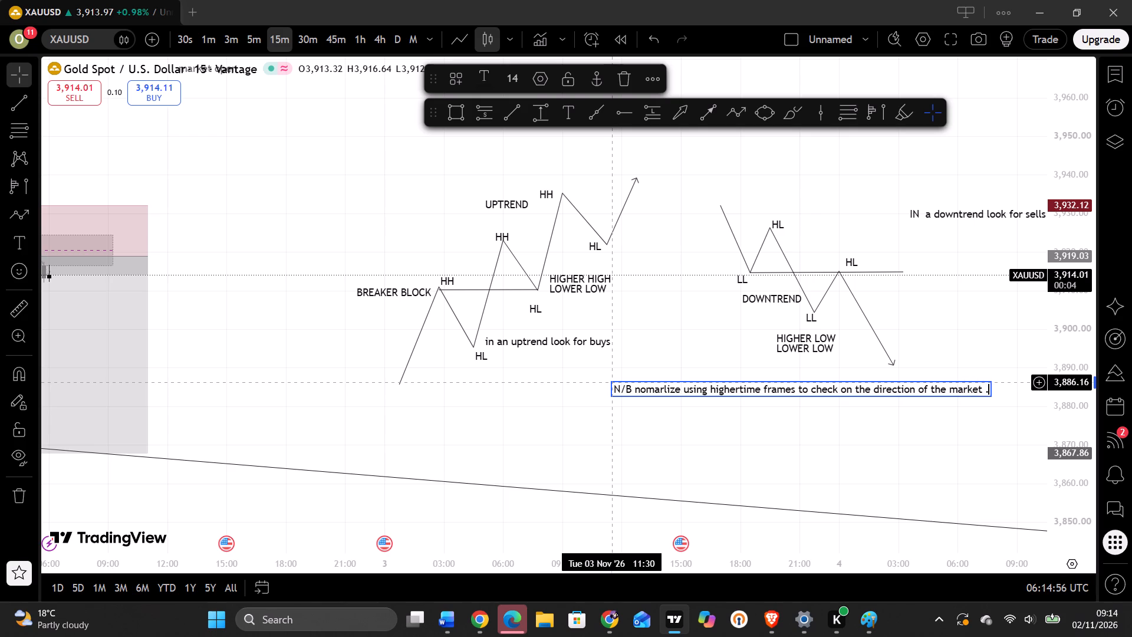
key(space)
text(example)
key(space)
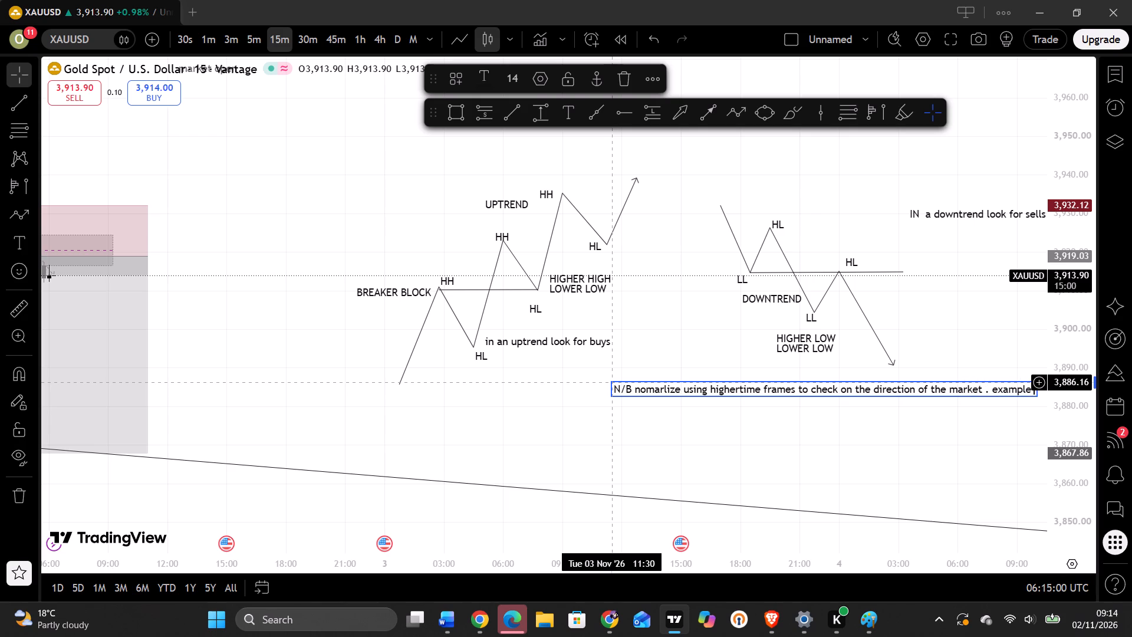
key(Return)
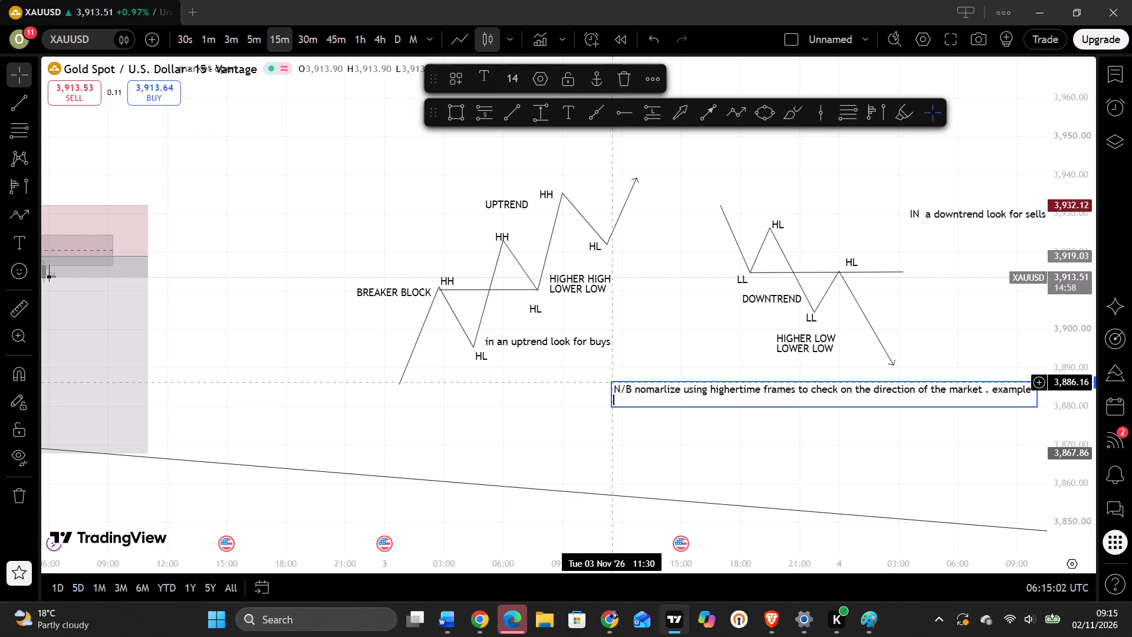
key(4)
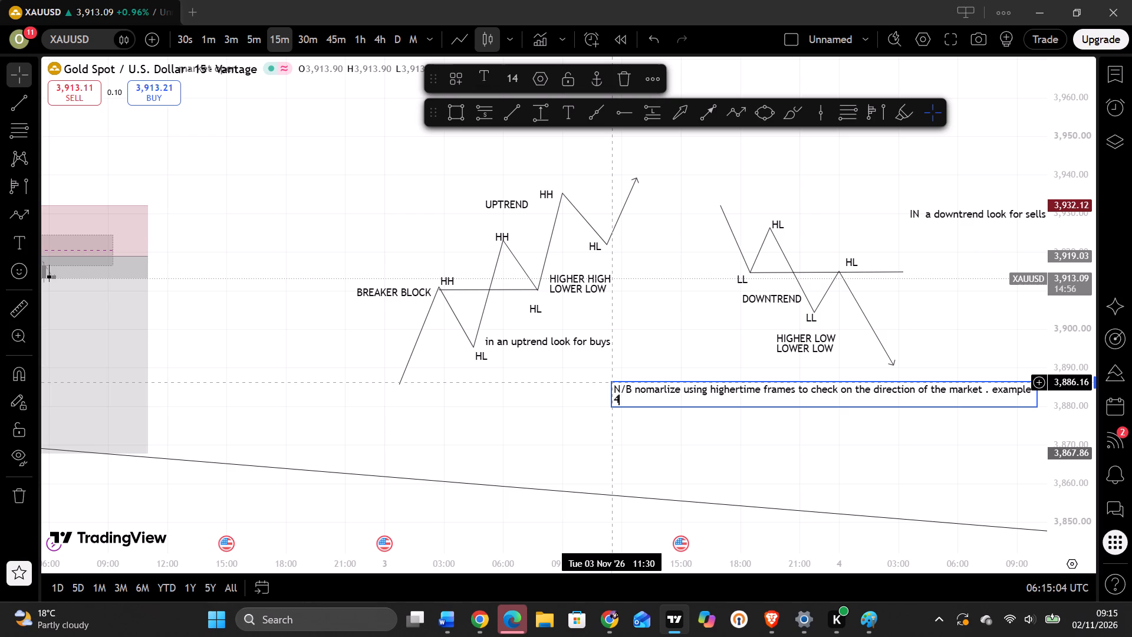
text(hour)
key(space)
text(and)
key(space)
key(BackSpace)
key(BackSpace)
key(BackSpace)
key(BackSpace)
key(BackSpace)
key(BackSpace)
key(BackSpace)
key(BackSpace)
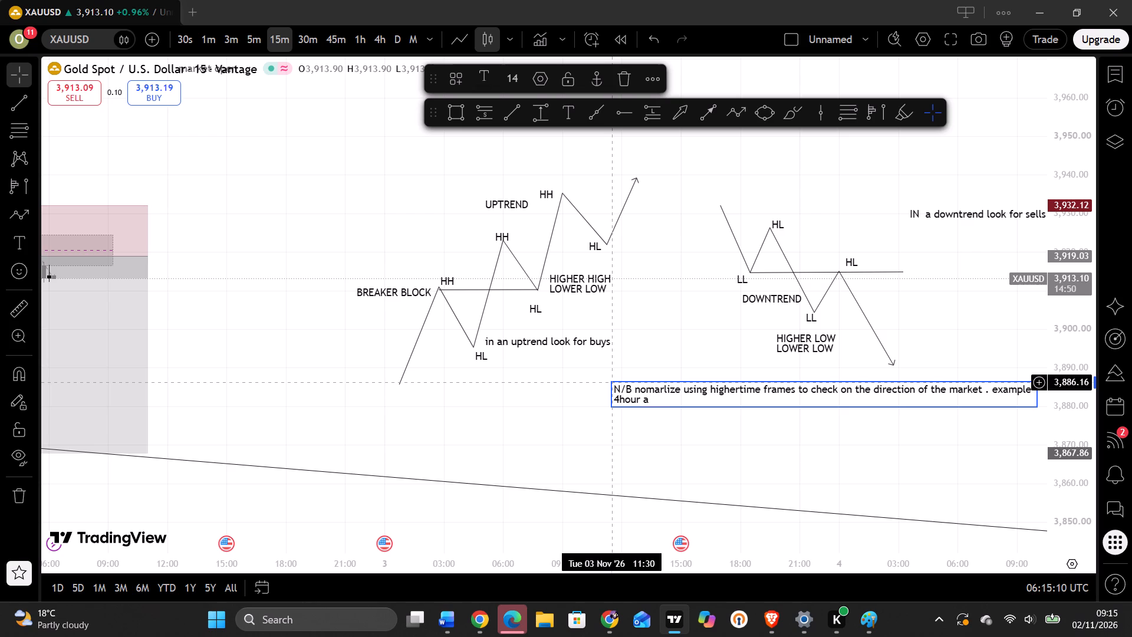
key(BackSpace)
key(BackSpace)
Complete the note's second line with the example timeframes "D,4H,1H".
key(d)
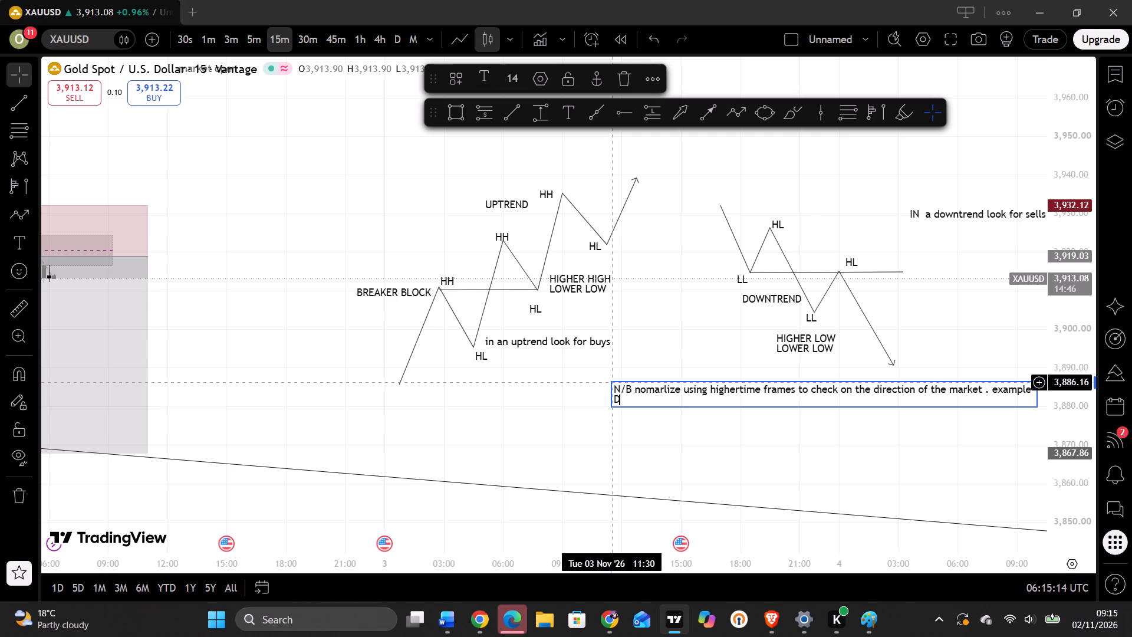
key(comma)
key(4)
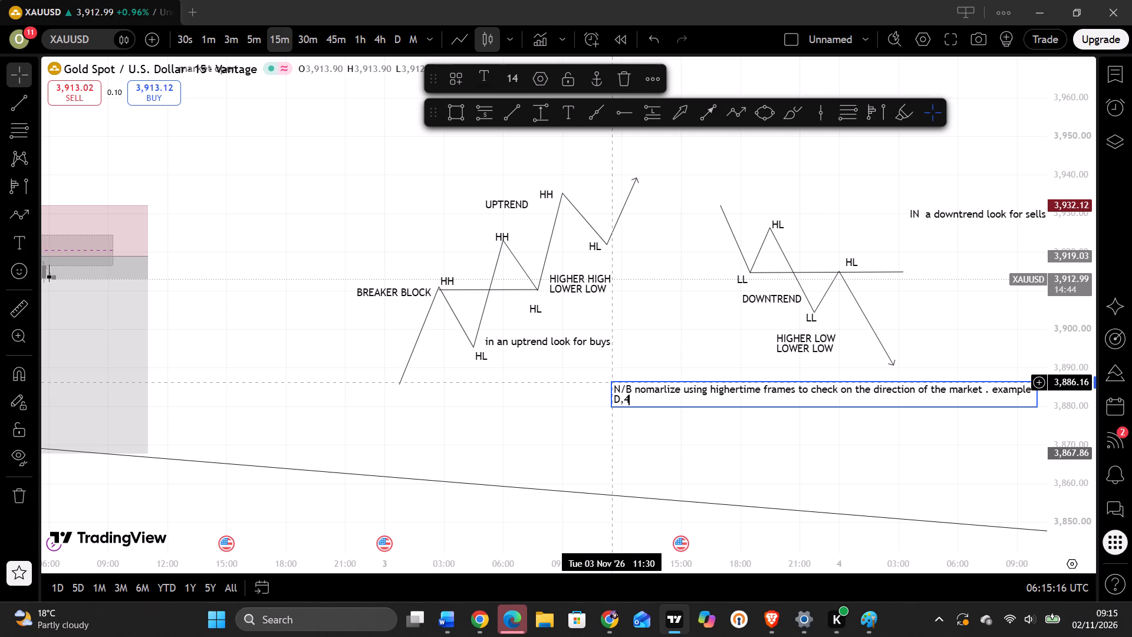
key(h)
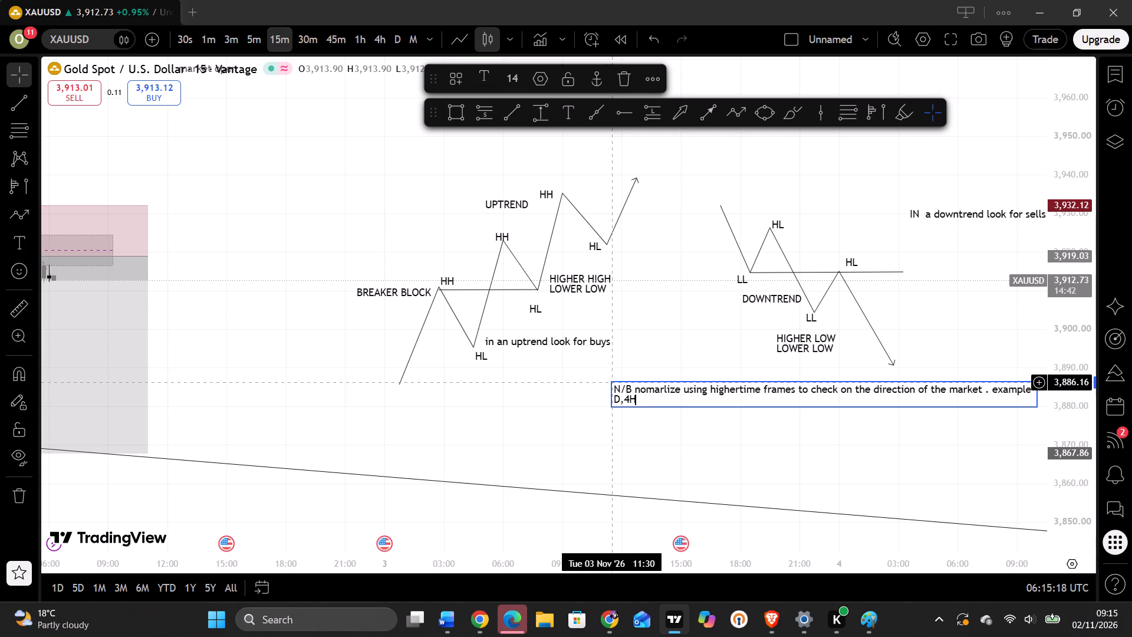
key(comma)
key(1)
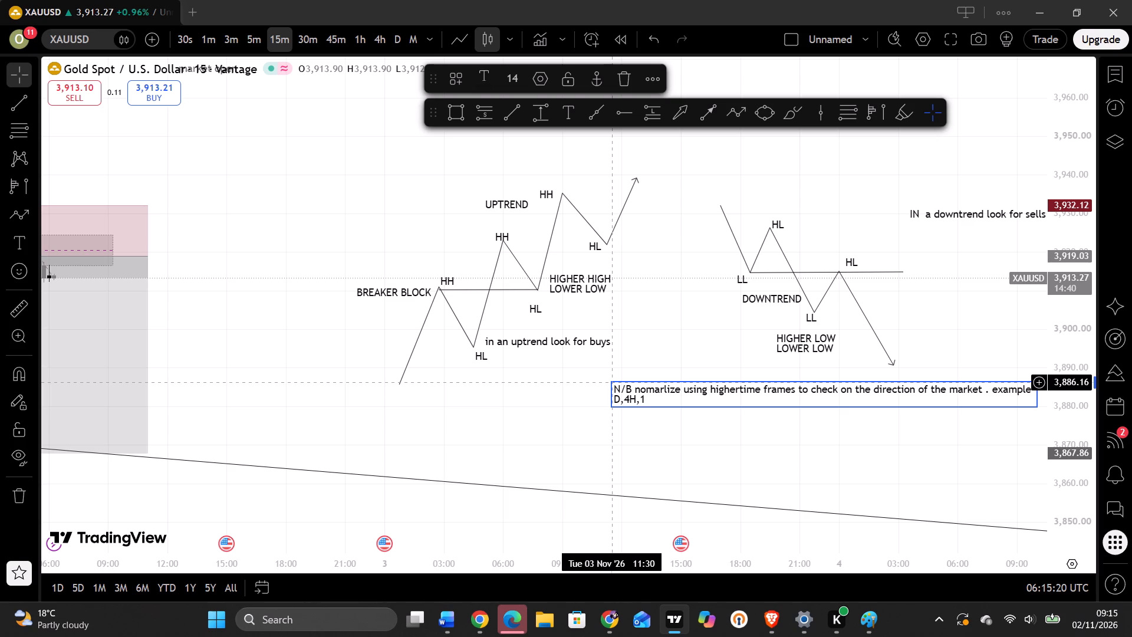
text(H)
key(space)
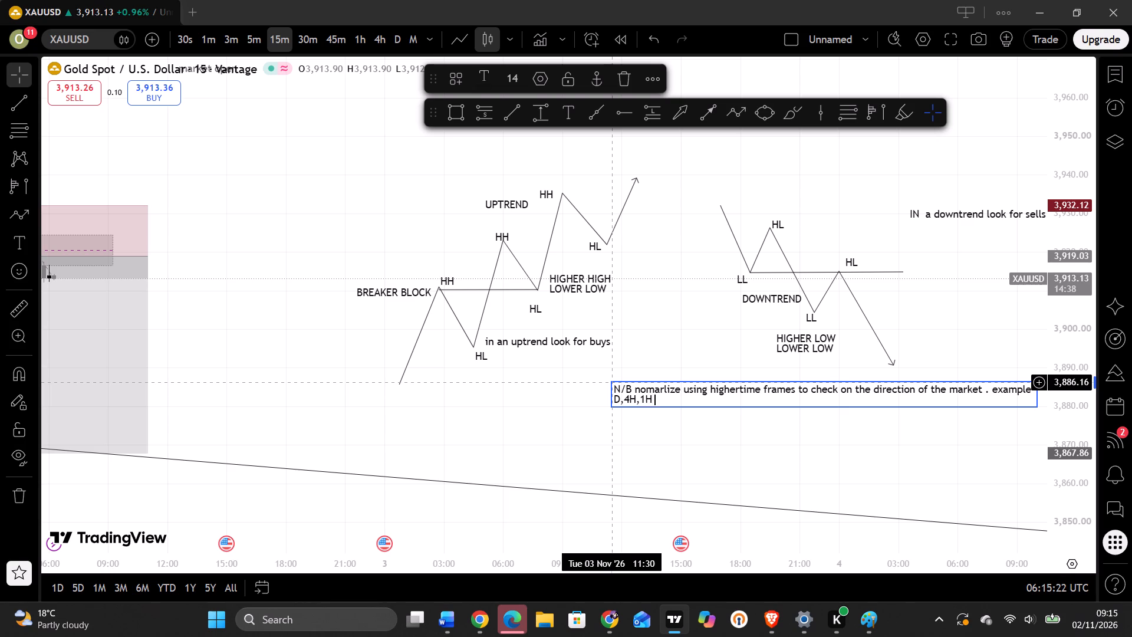
click(520, 437)
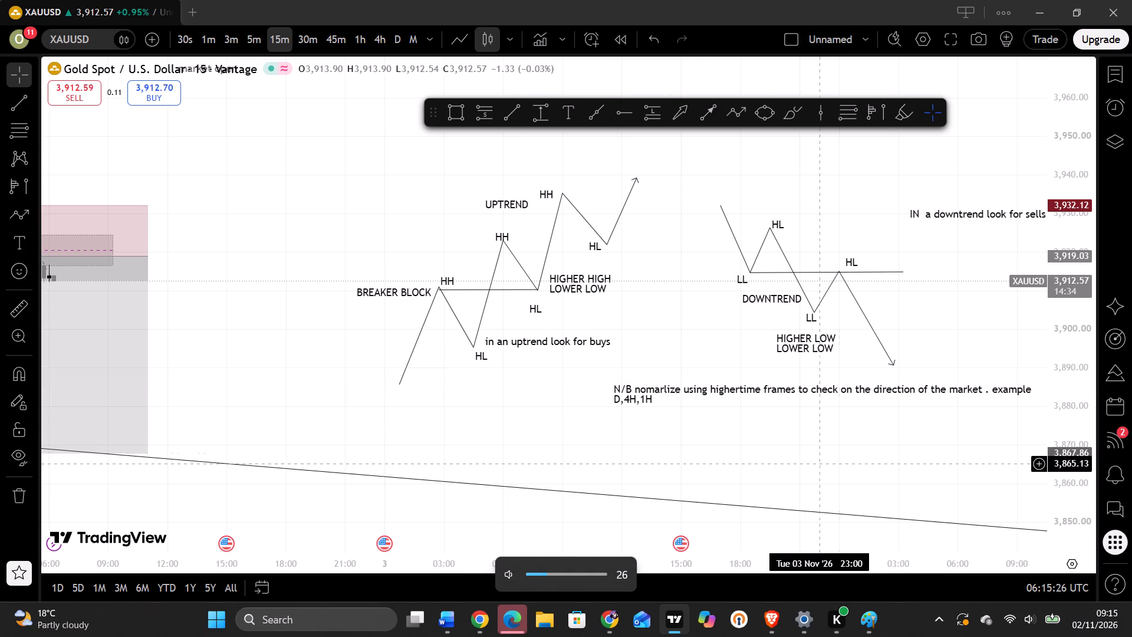
Move the N/B timeframe note to start beneath the uptrend schematic, at about Tue 03 Nov 04:00 and 3,885.58.
click(853, 458)
drag(779, 389, 630, 392)
click(630, 392)
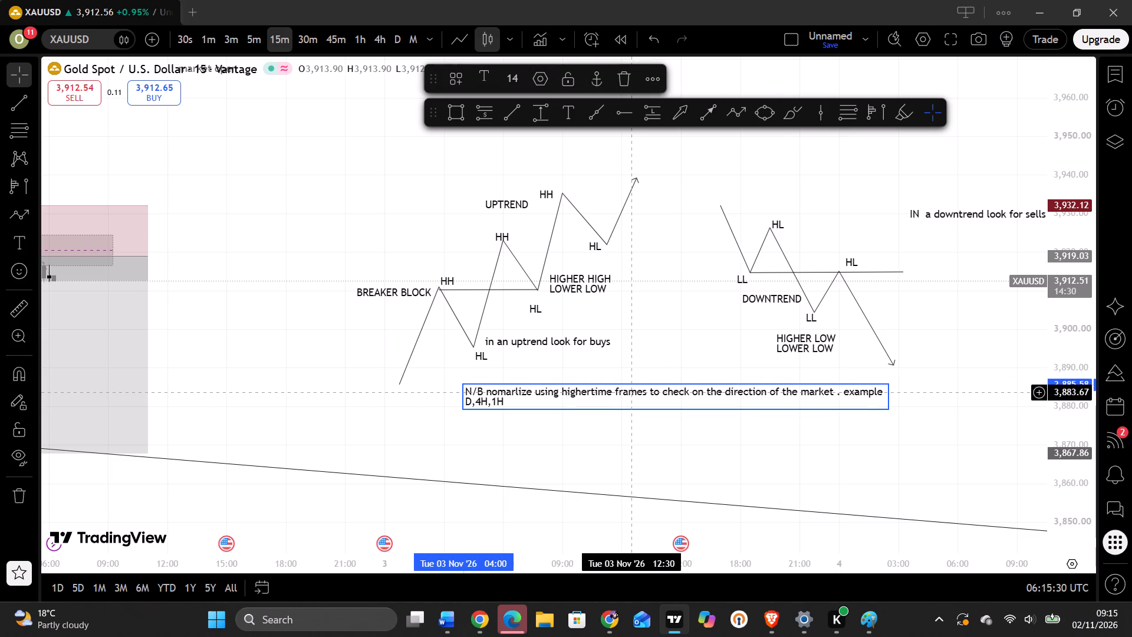
click(851, 449)
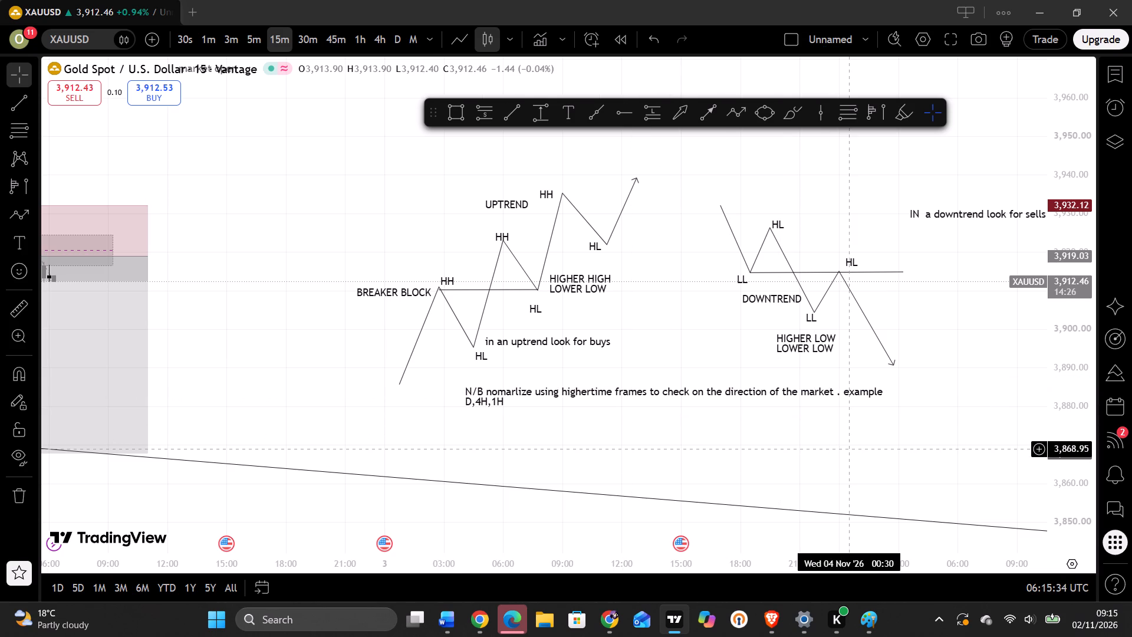
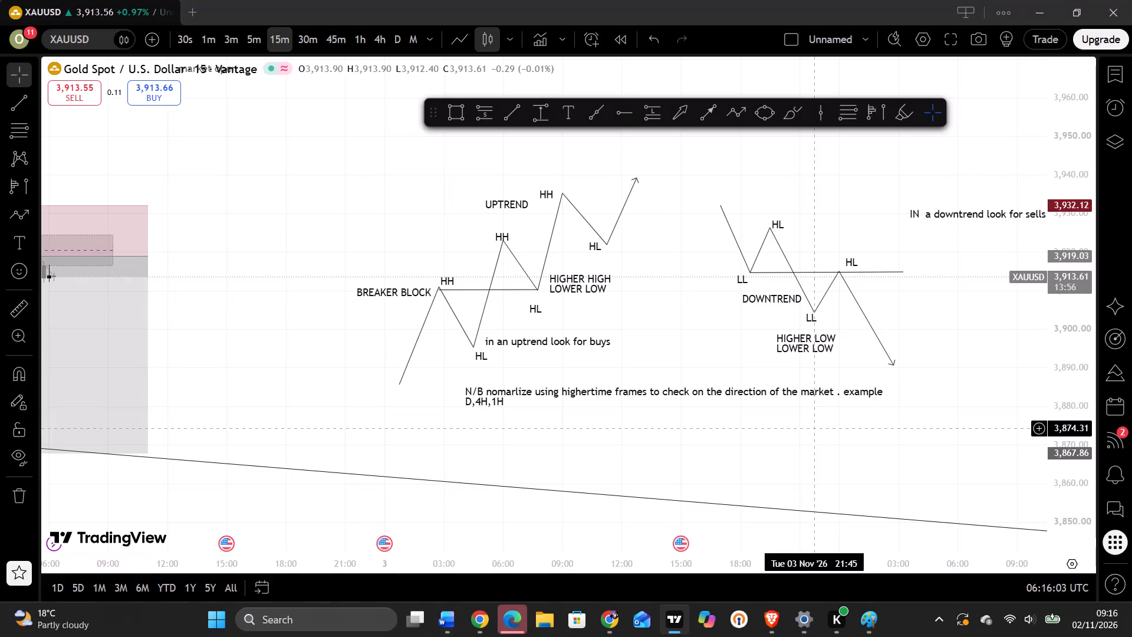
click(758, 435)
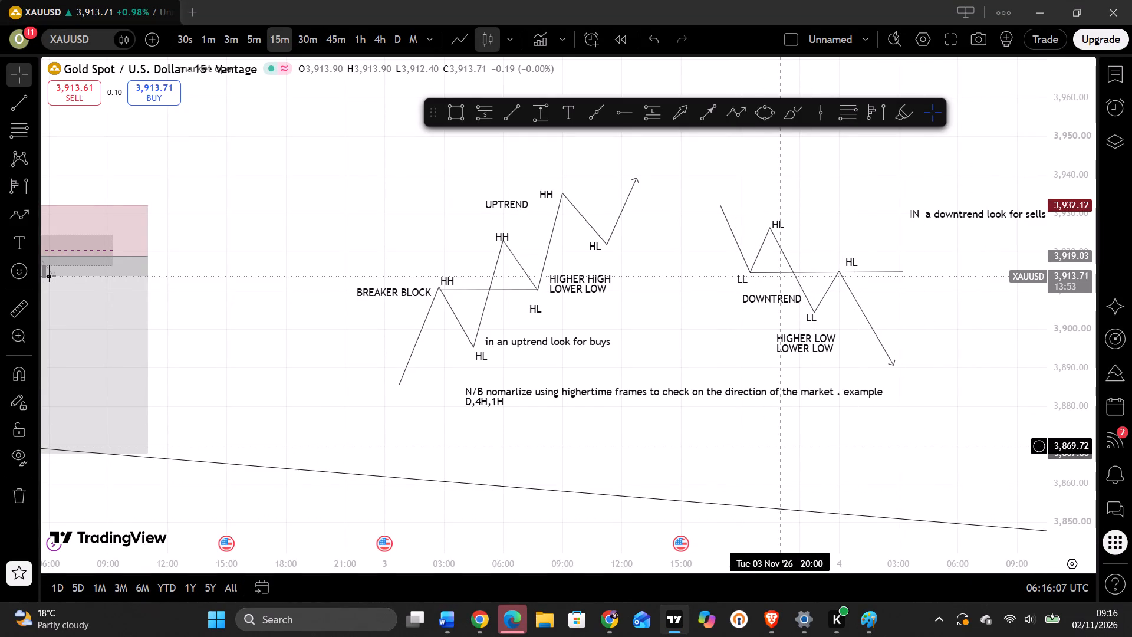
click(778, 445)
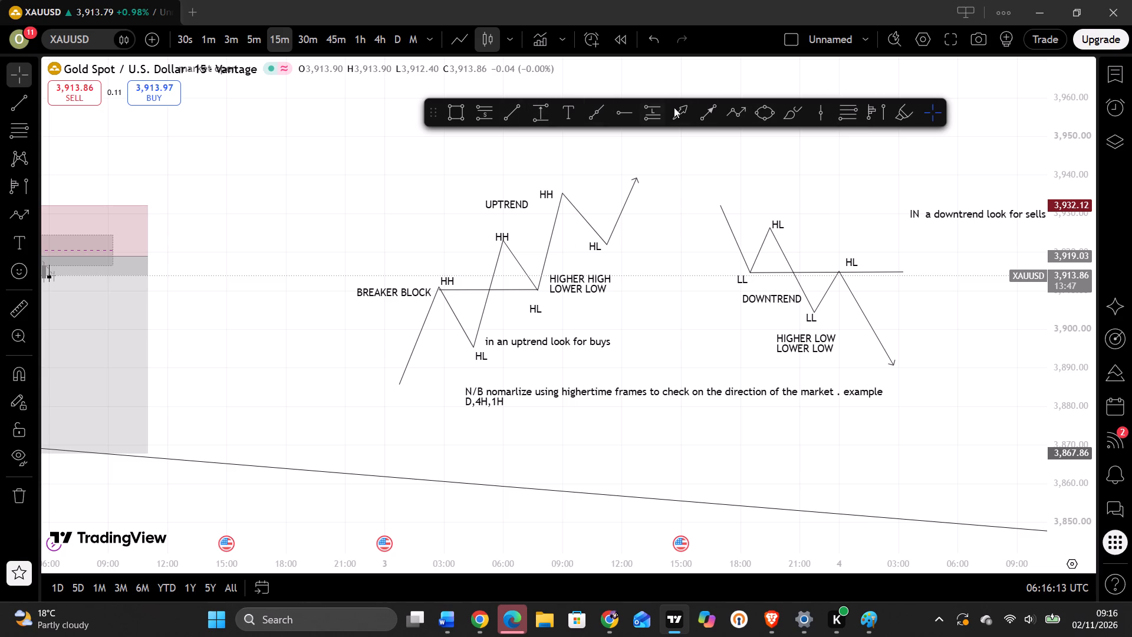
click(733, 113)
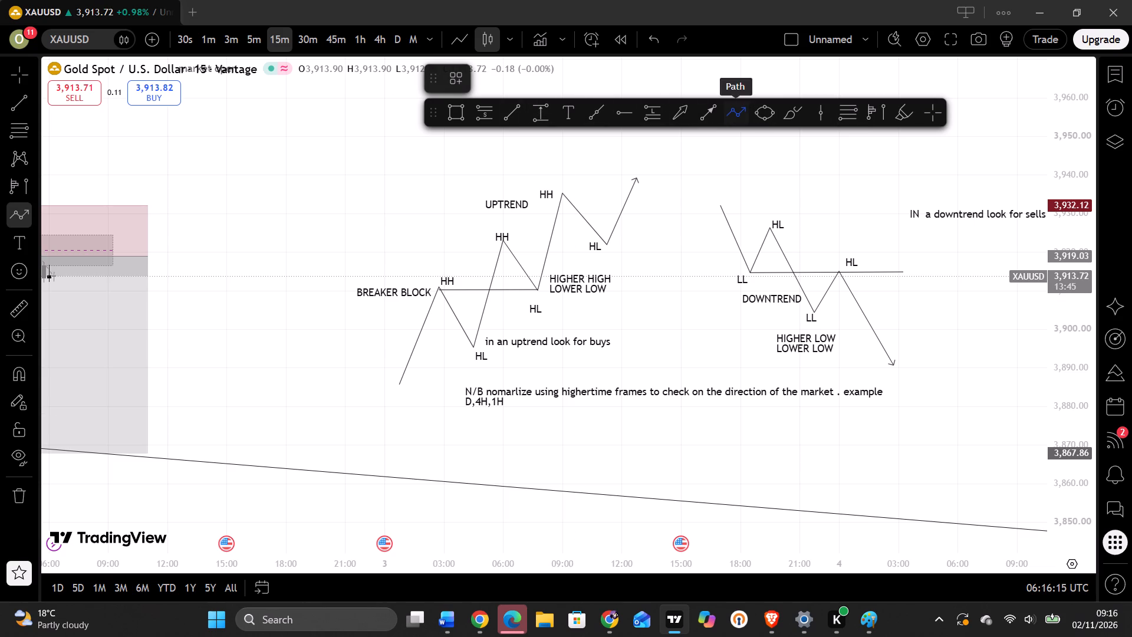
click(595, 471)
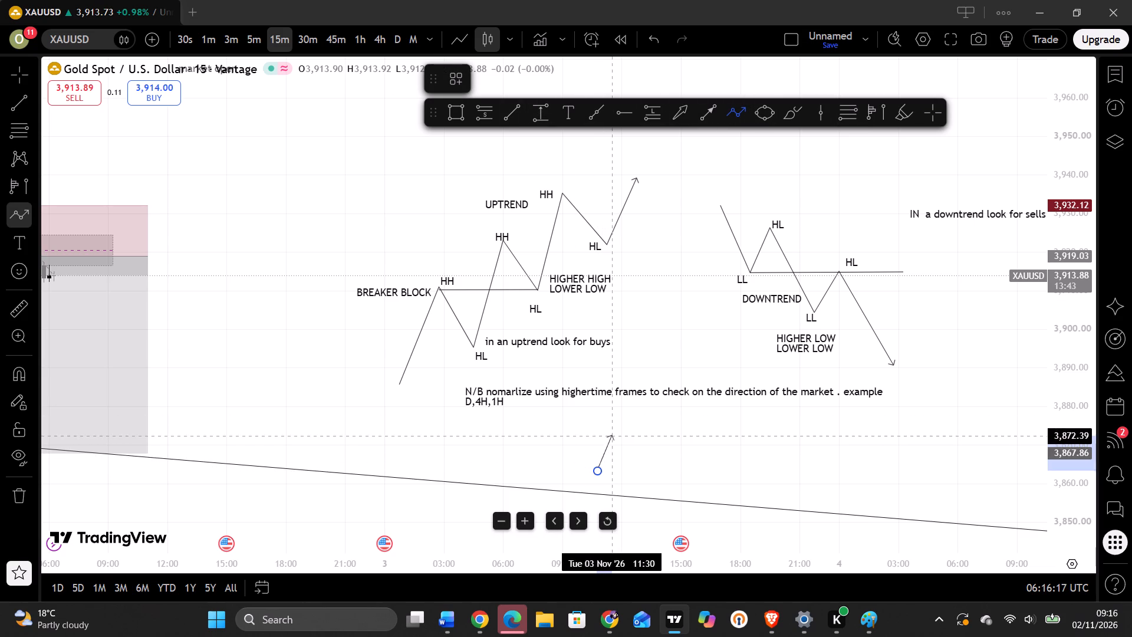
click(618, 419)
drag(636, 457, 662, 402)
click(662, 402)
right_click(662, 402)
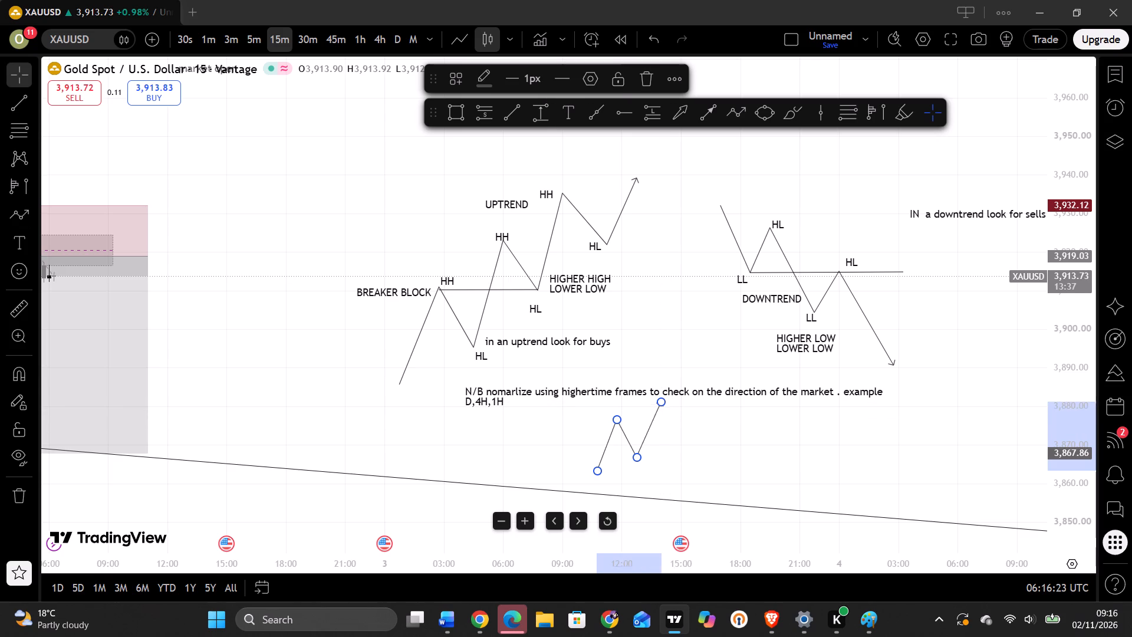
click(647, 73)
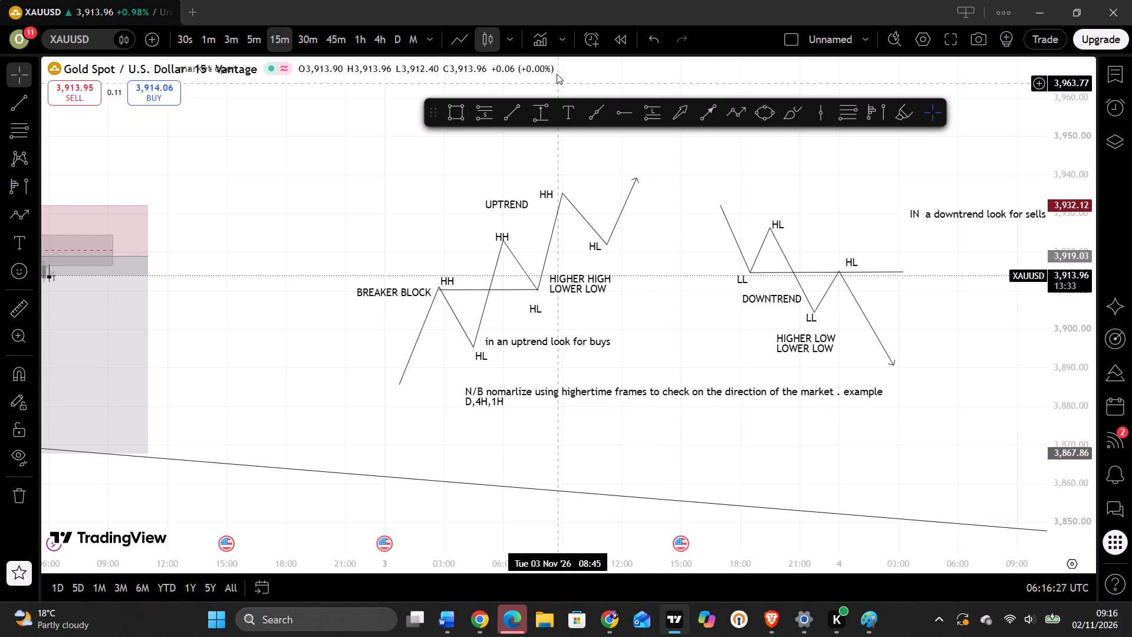
Draw a zigzag path below the N/B note, from about Tue 03 Nov 15:00 and 3,861.50 through two peaks and lower swings, ending Wed 04 Nov 01:45.
click(737, 111)
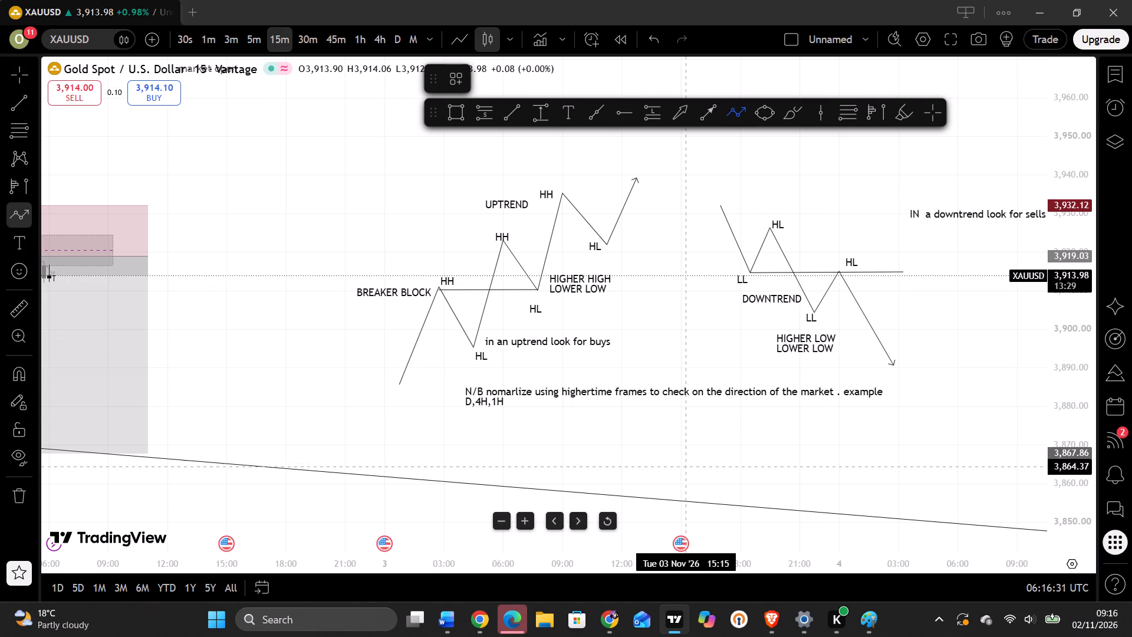
click(680, 477)
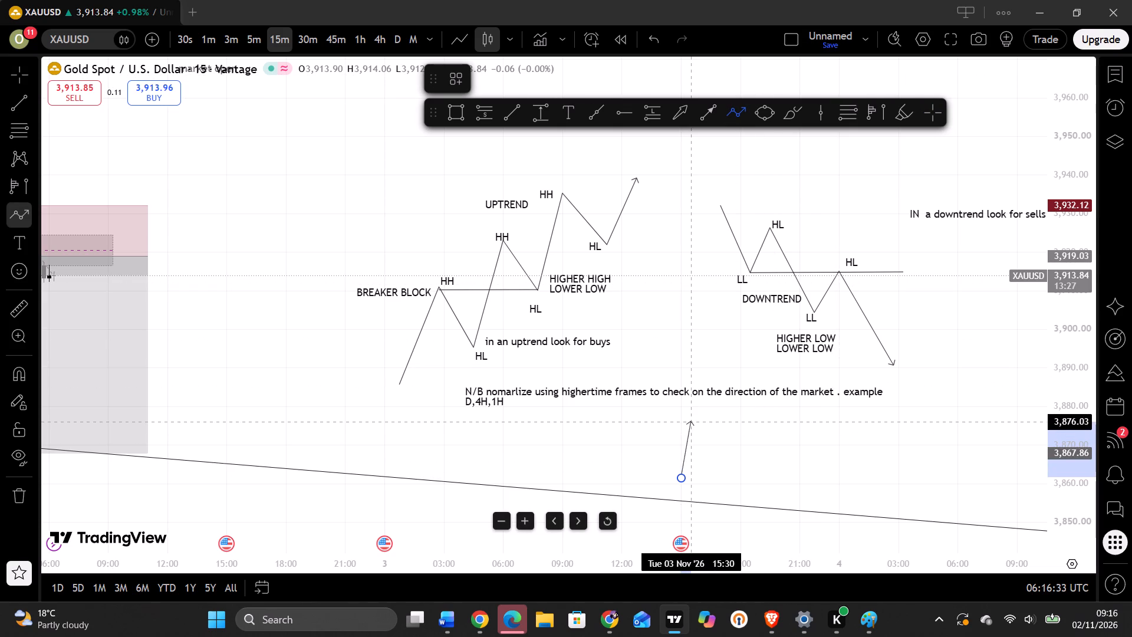
click(695, 429)
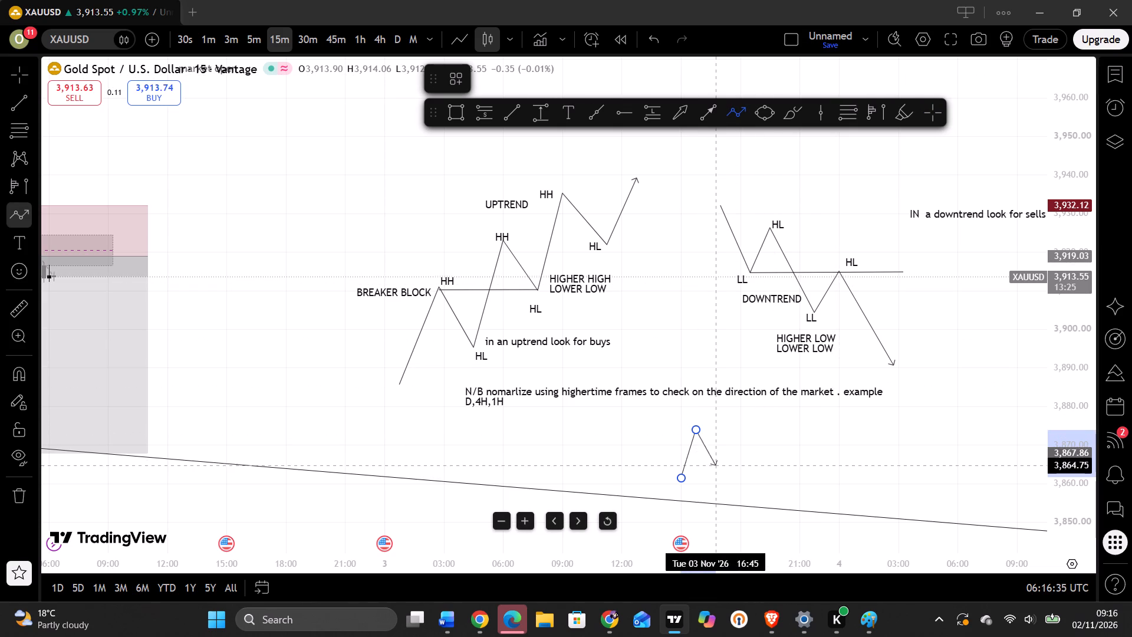
drag(720, 470, 732, 408)
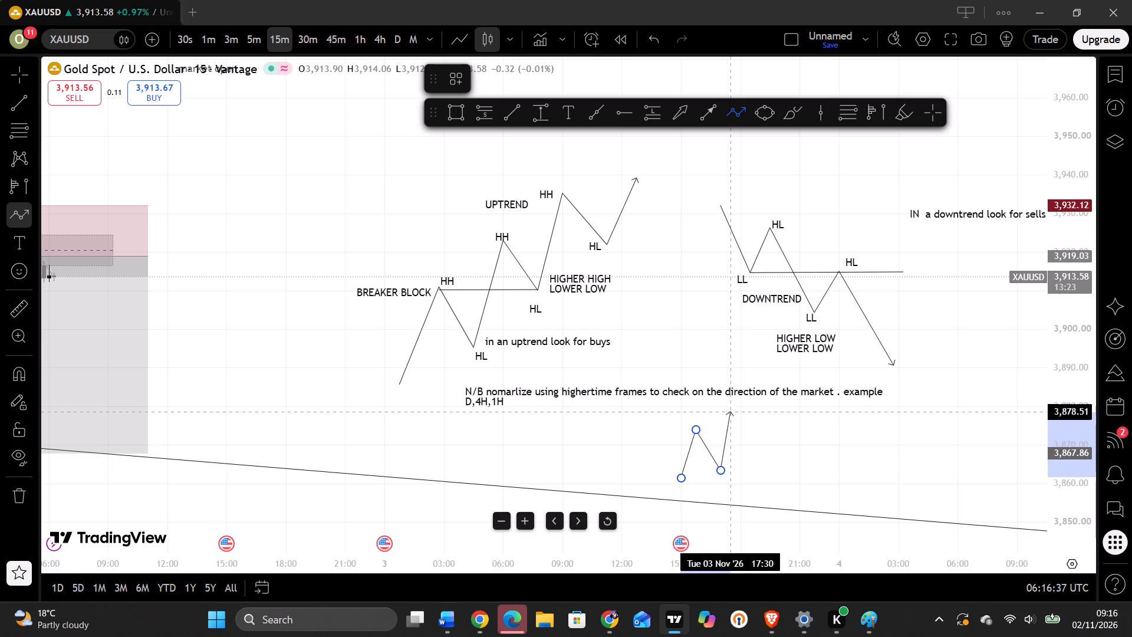
drag(732, 408, 735, 397)
drag(735, 397, 752, 438)
click(752, 438)
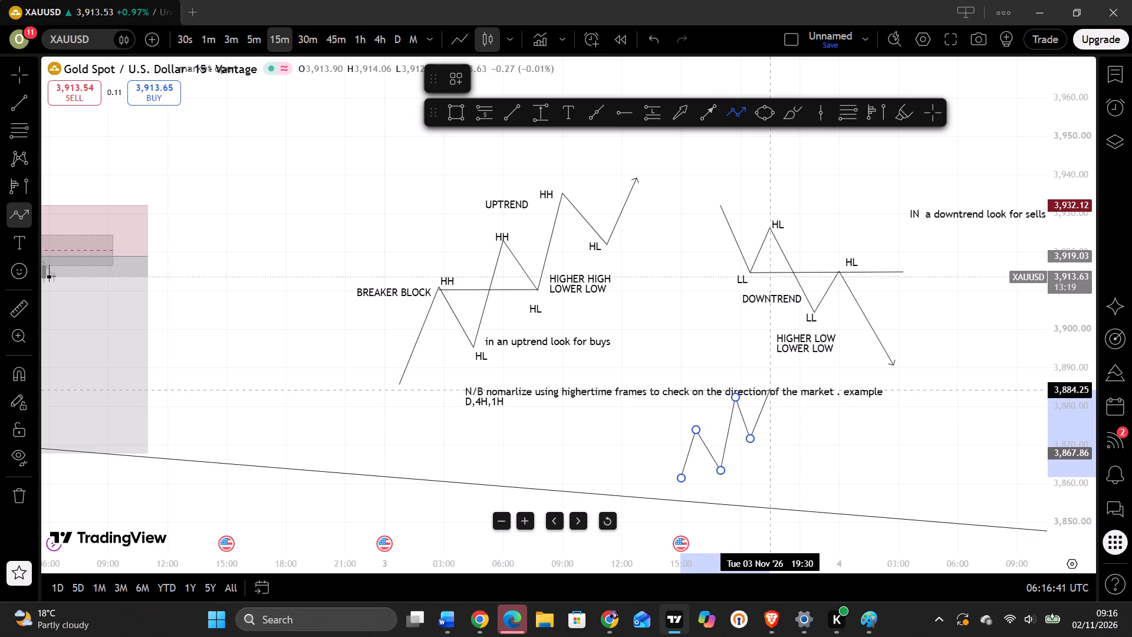
drag(769, 397, 788, 477)
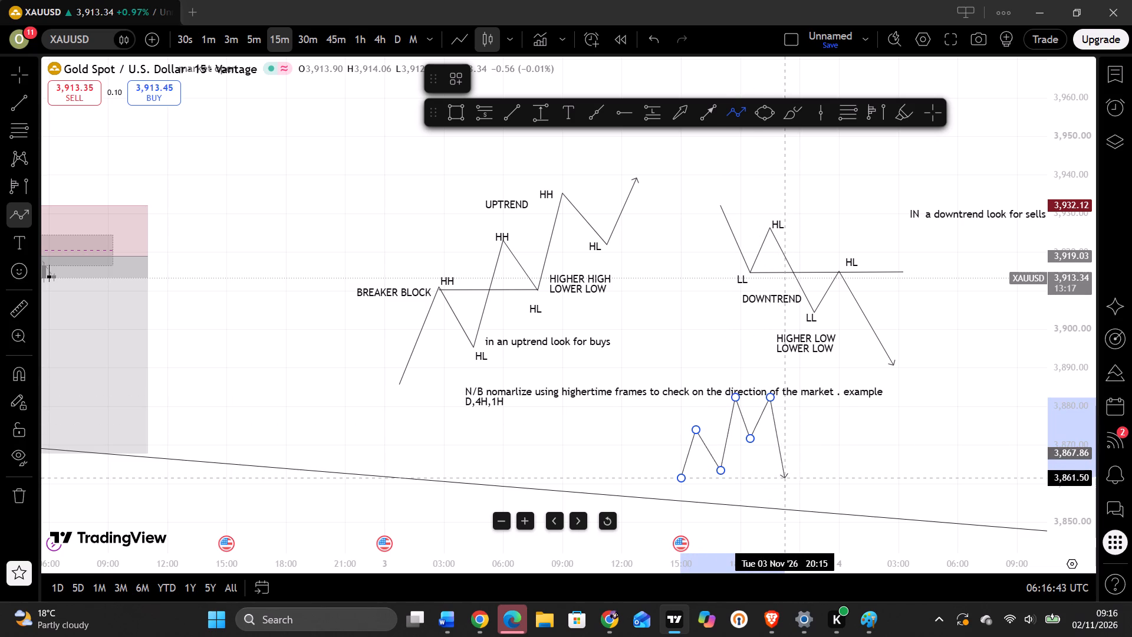
drag(788, 477, 809, 484)
click(809, 484)
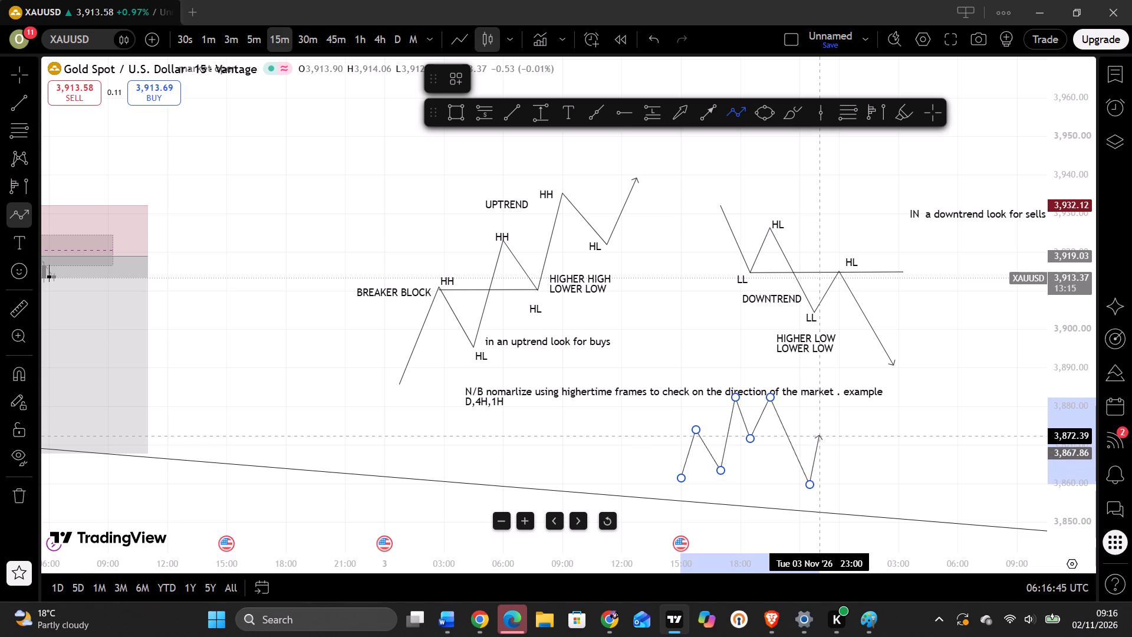
click(821, 435)
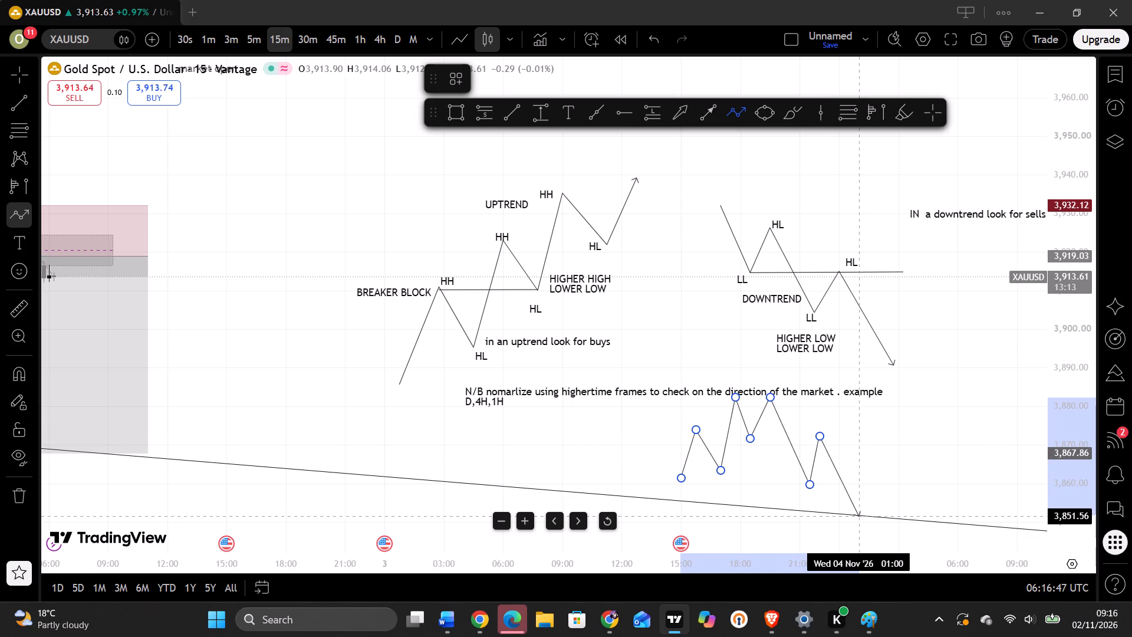
click(859, 515)
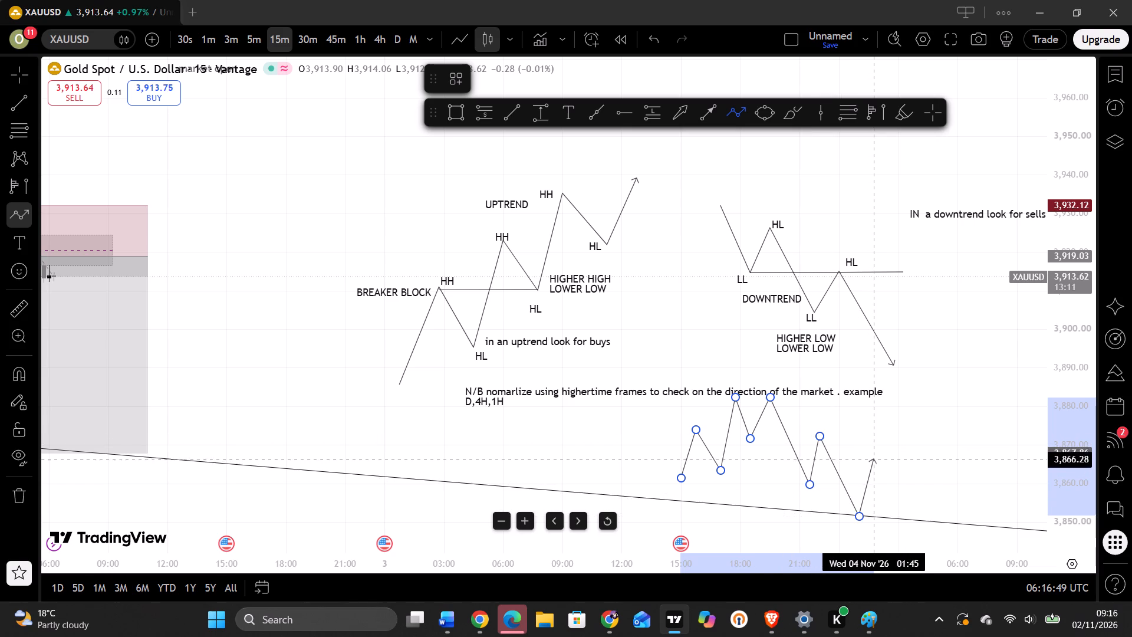
click(874, 453)
click(874, 453)
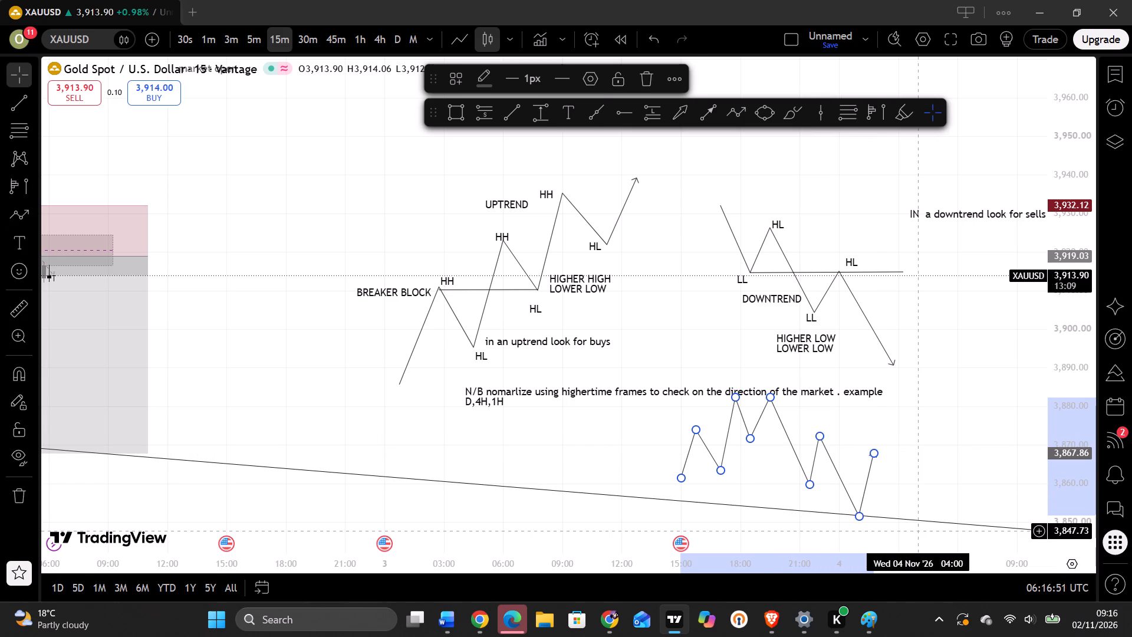
click(920, 530)
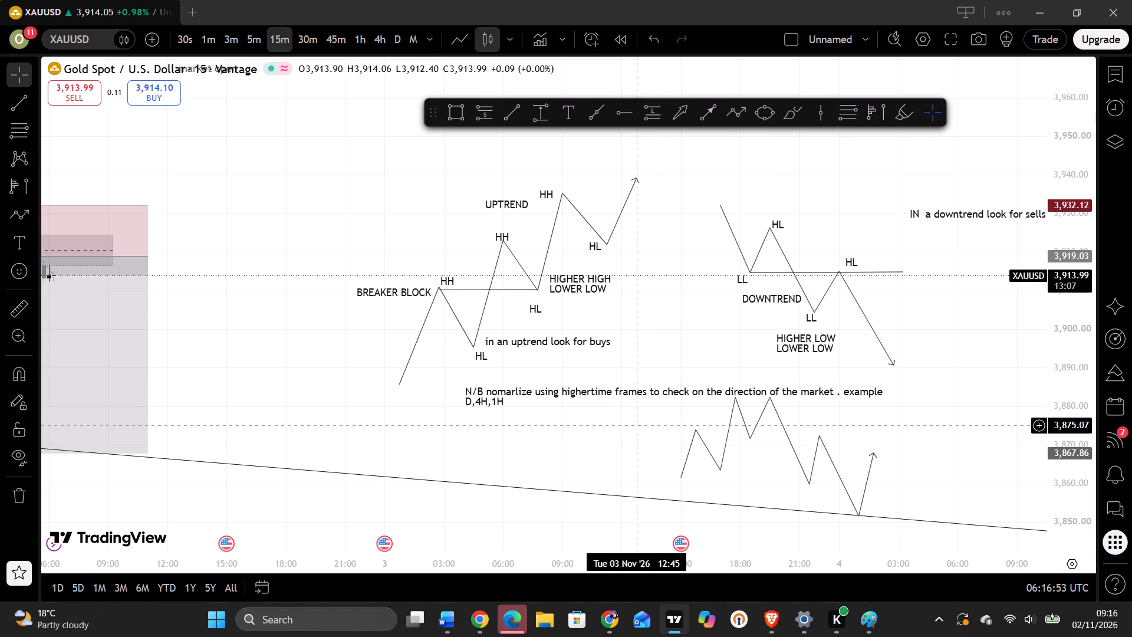
Draw a thin rectangle zone across the new zigzag, from Tue 03 Nov 15:00 to Wed 04 Nov 05:15, between about 3,874 and 3,870.86.
drag(635, 425, 515, 408)
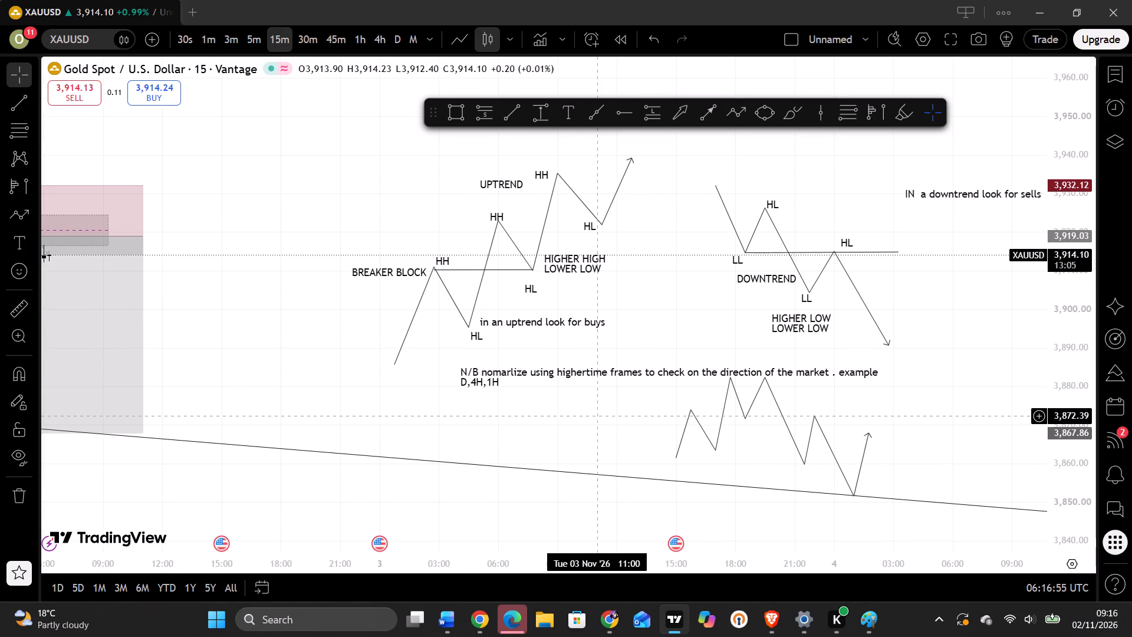
click(458, 111)
click(458, 111)
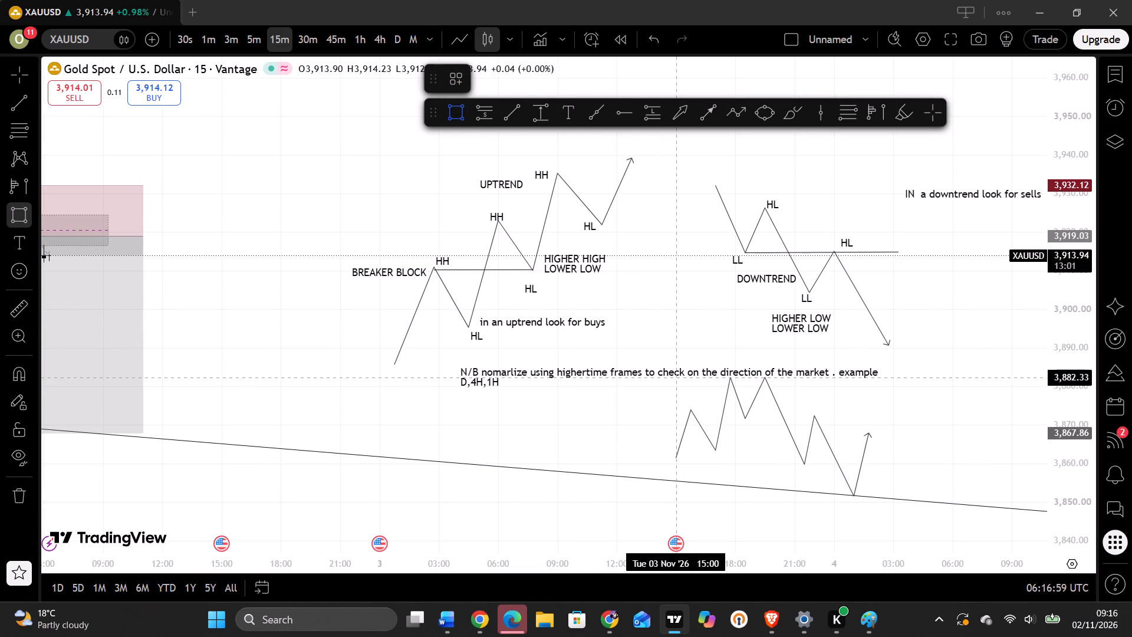
click(678, 403)
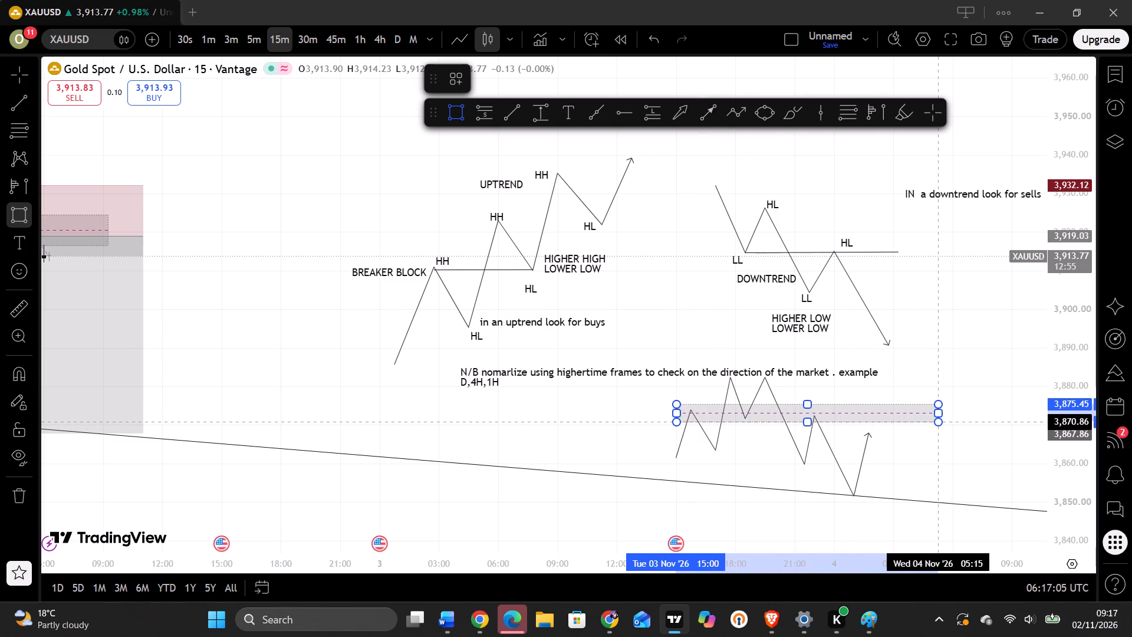
click(937, 421)
click(943, 404)
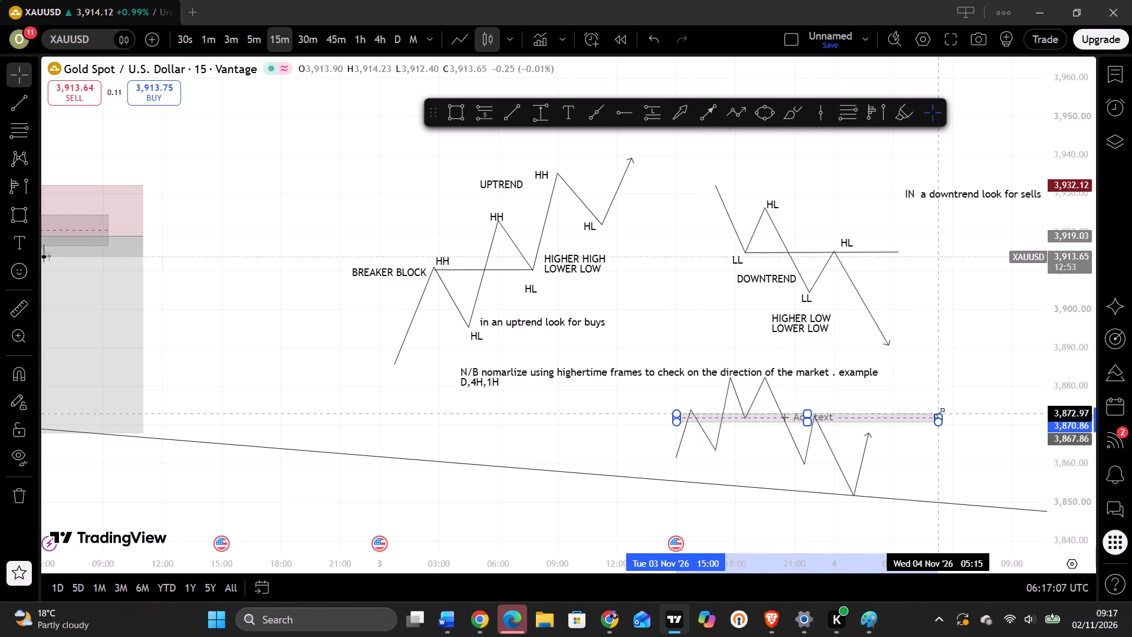
click(967, 423)
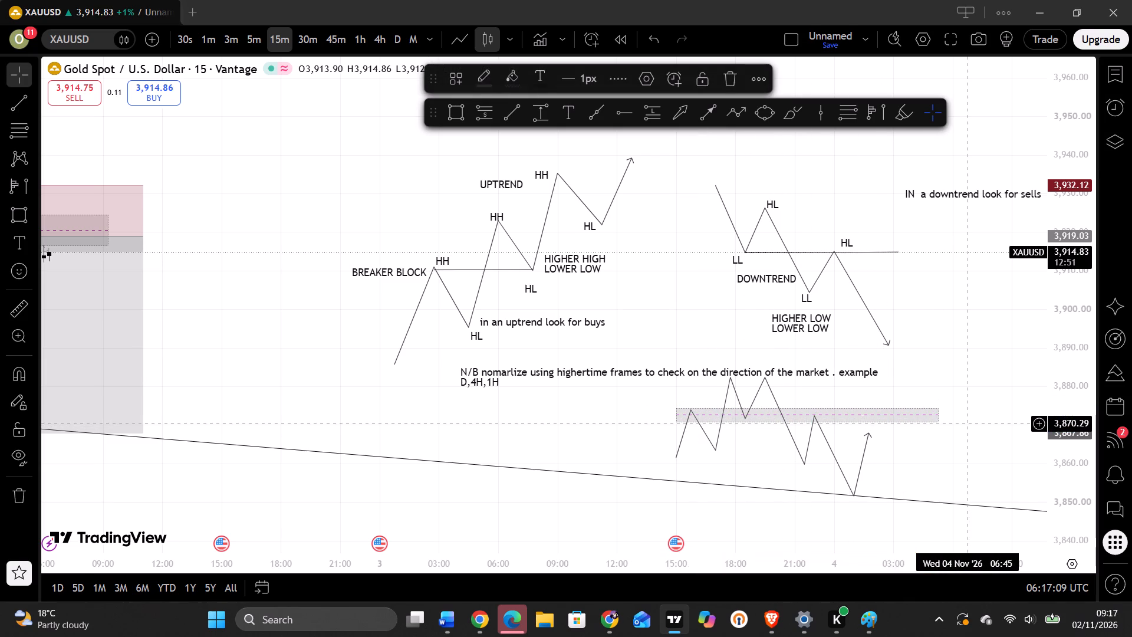
click(921, 449)
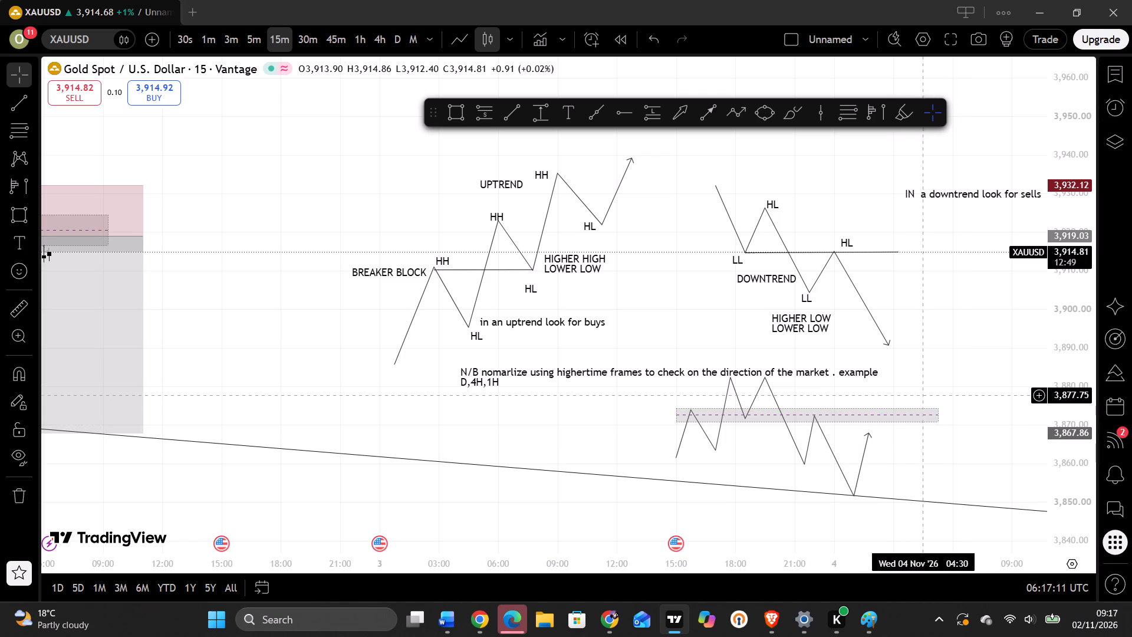
click(914, 395)
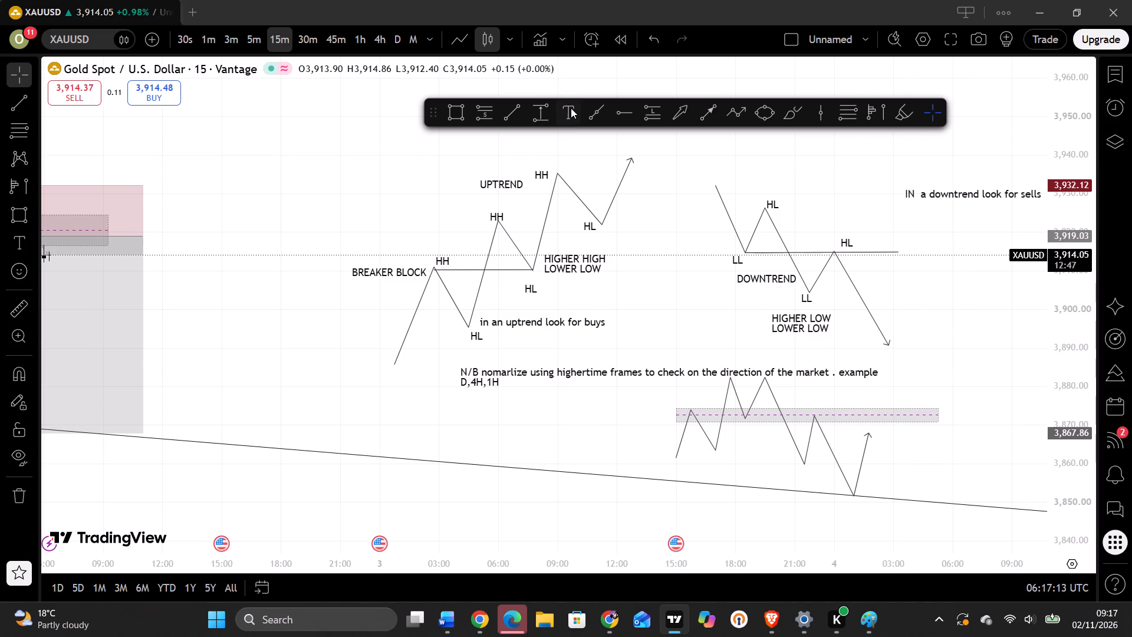
Label the rectangle zone "SUPPORT AND RESISTANCE", placing the text just above it at about Tue 03 Nov 20:45 and 3,879.28.
click(571, 108)
click(796, 404)
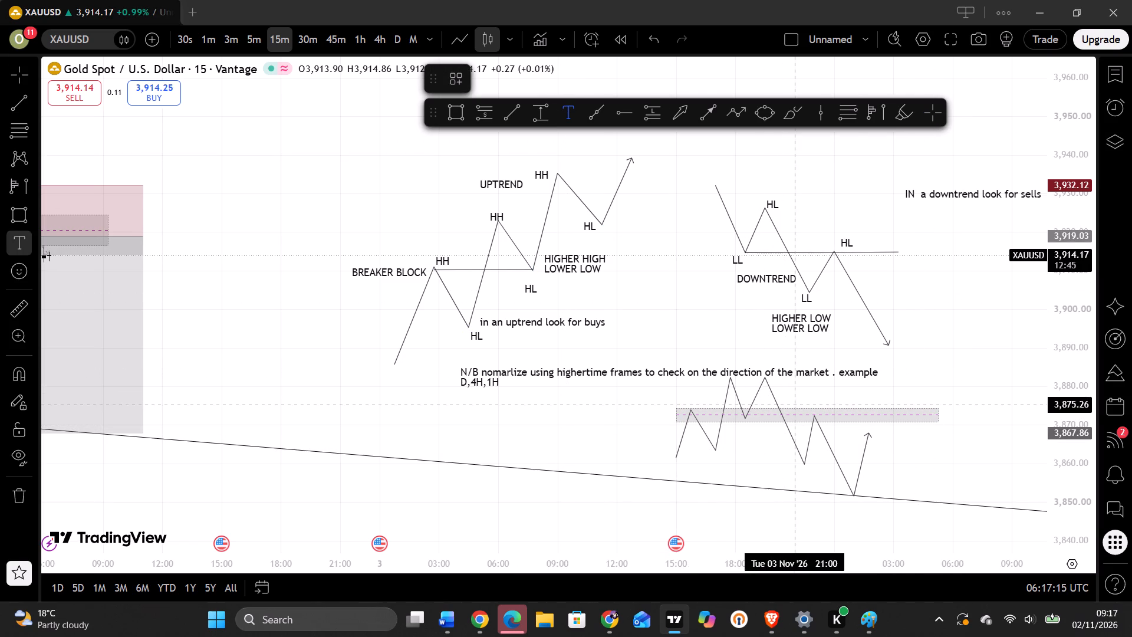
text(SUPPORT AND RESIS)
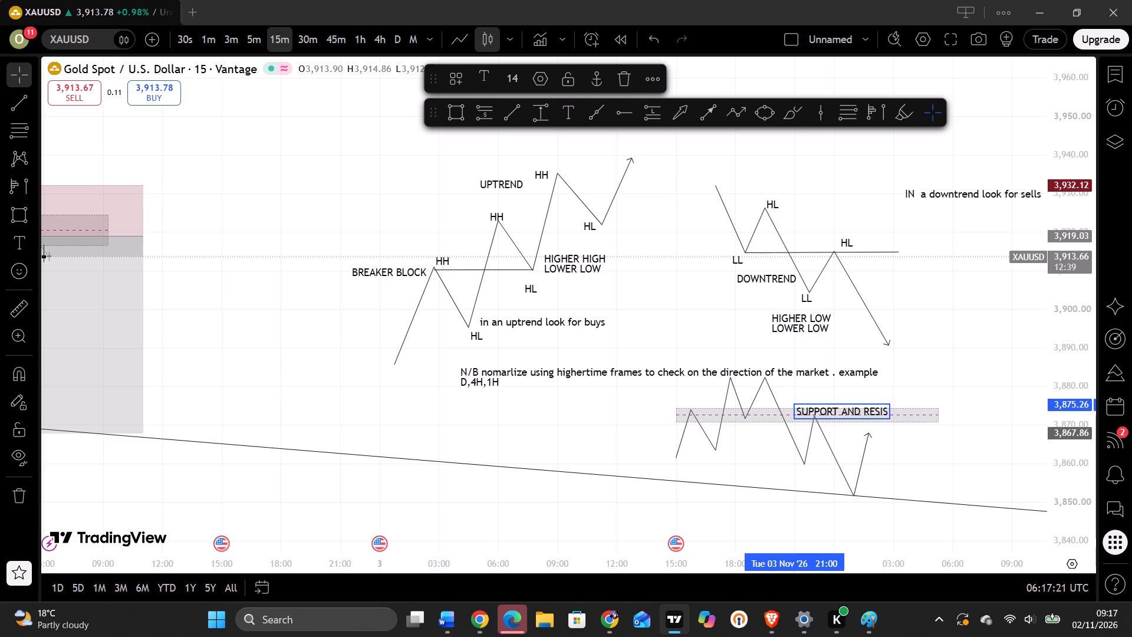
text(TANCE)
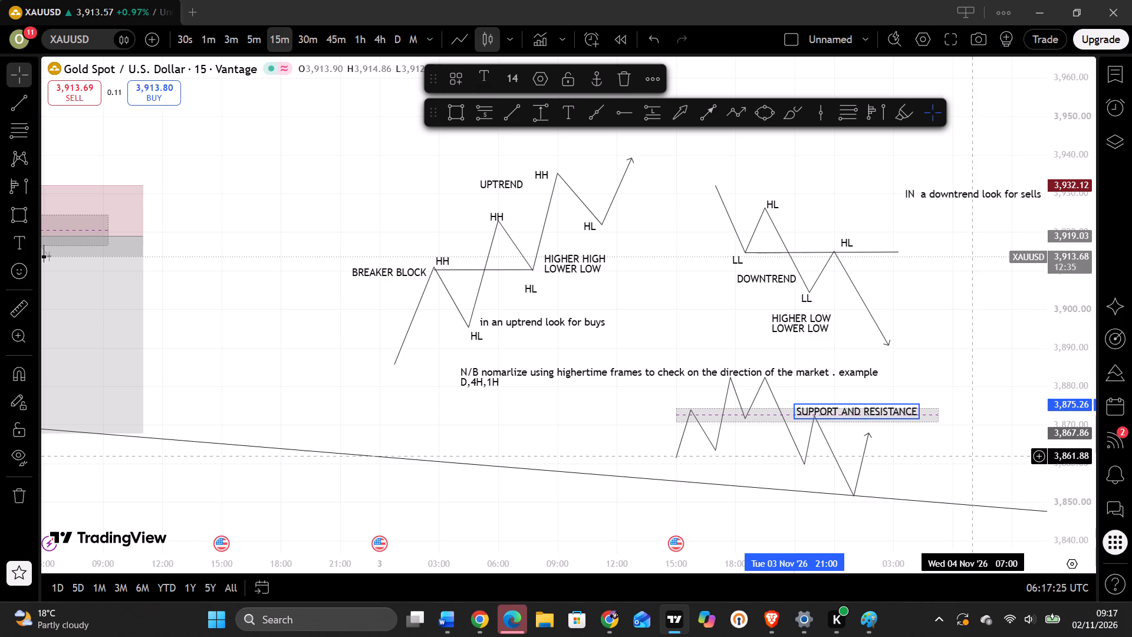
click(962, 460)
drag(899, 406, 896, 391)
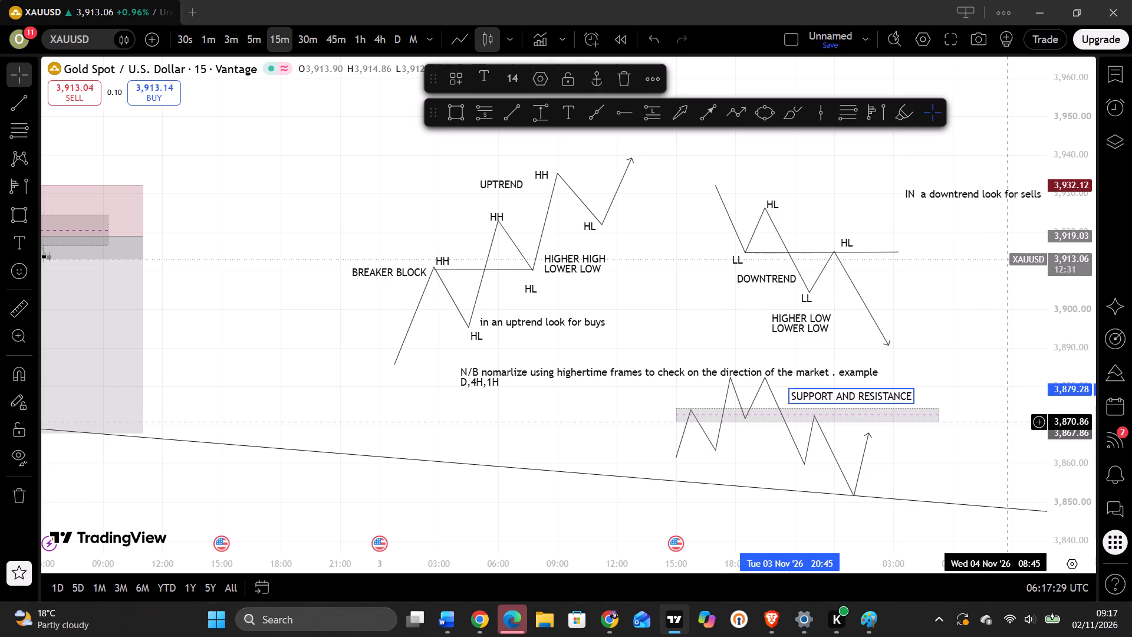
click(1011, 421)
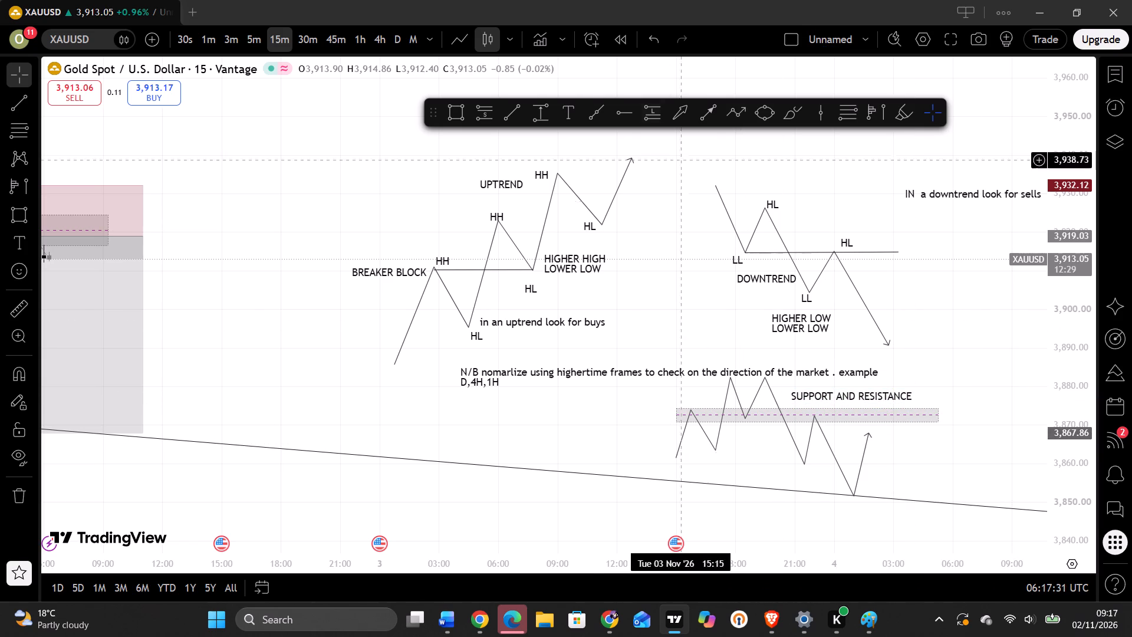
Draw a horizontal trend line at 3,873.92 from the lower zigzag's first peak, Tue 03 Nov 15:45, to its next rising leg at 17:15.
click(511, 107)
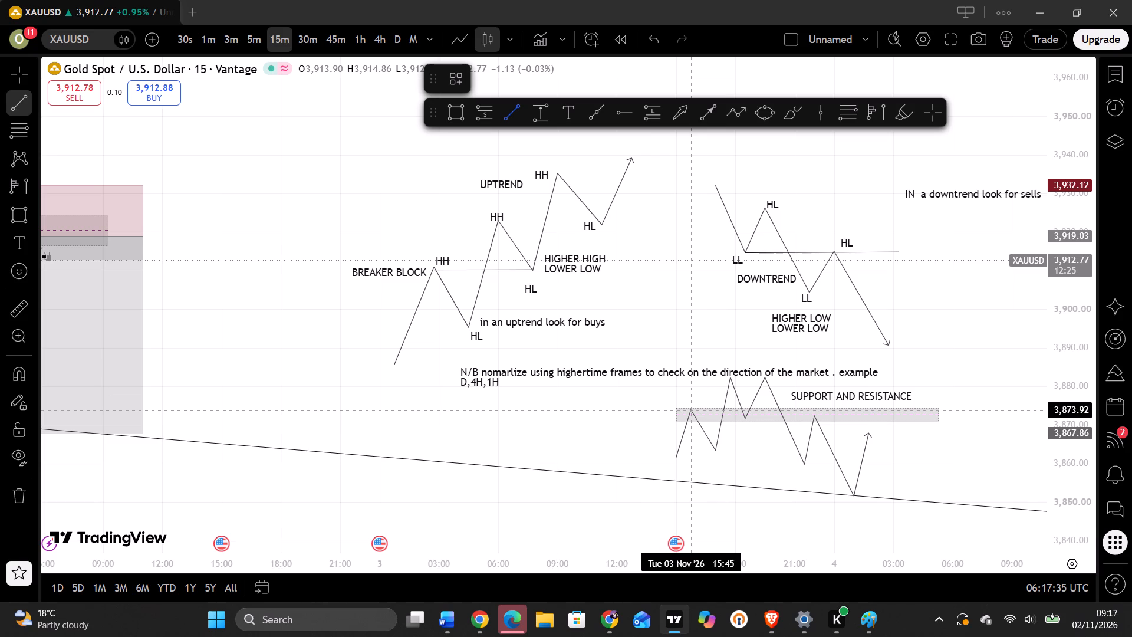
drag(691, 409, 724, 408)
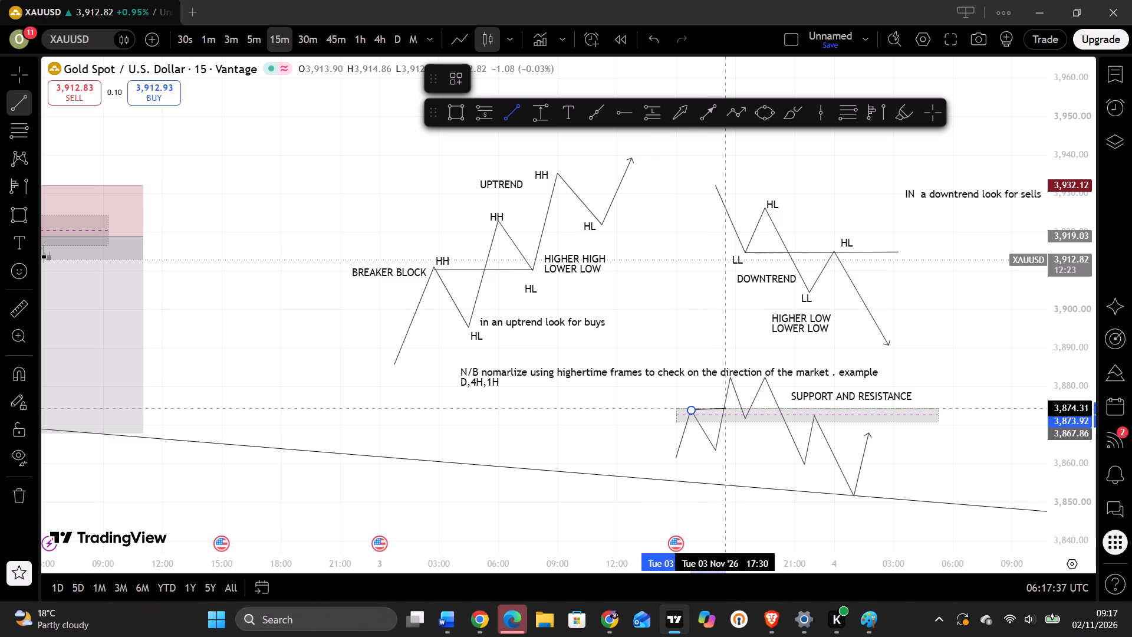
drag(724, 408, 726, 407)
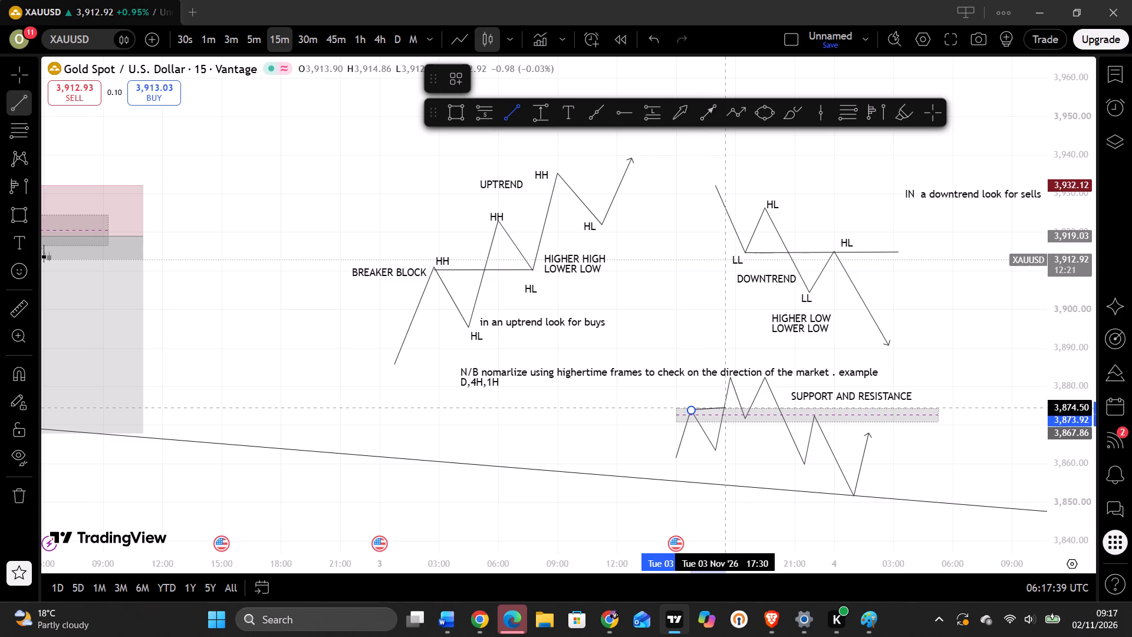
drag(726, 407, 725, 409)
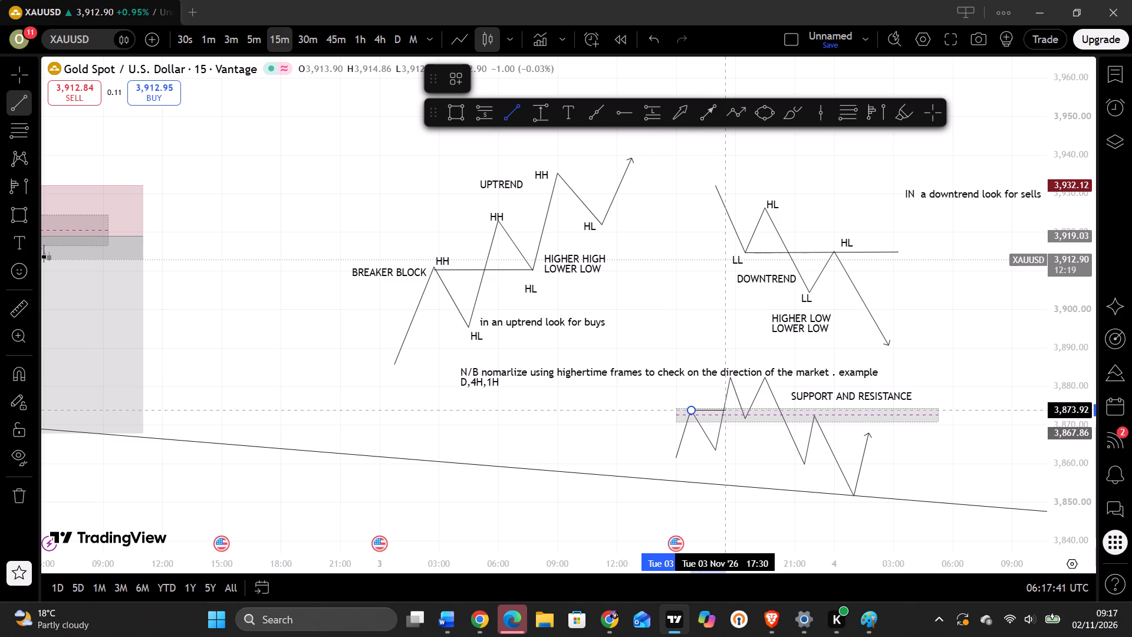
drag(725, 409, 723, 409)
click(723, 409)
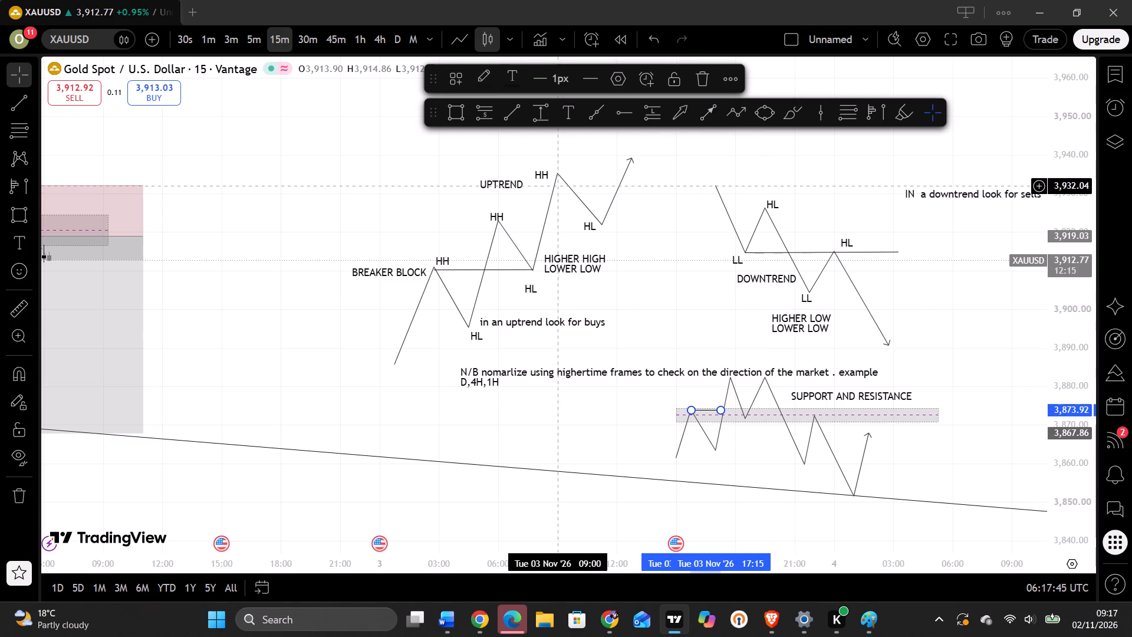
Draw a horizontal trend line at 3,871.44 from the lower zigzag's trough between its two highest peaks to Tue 03 Nov 20:15.
click(506, 110)
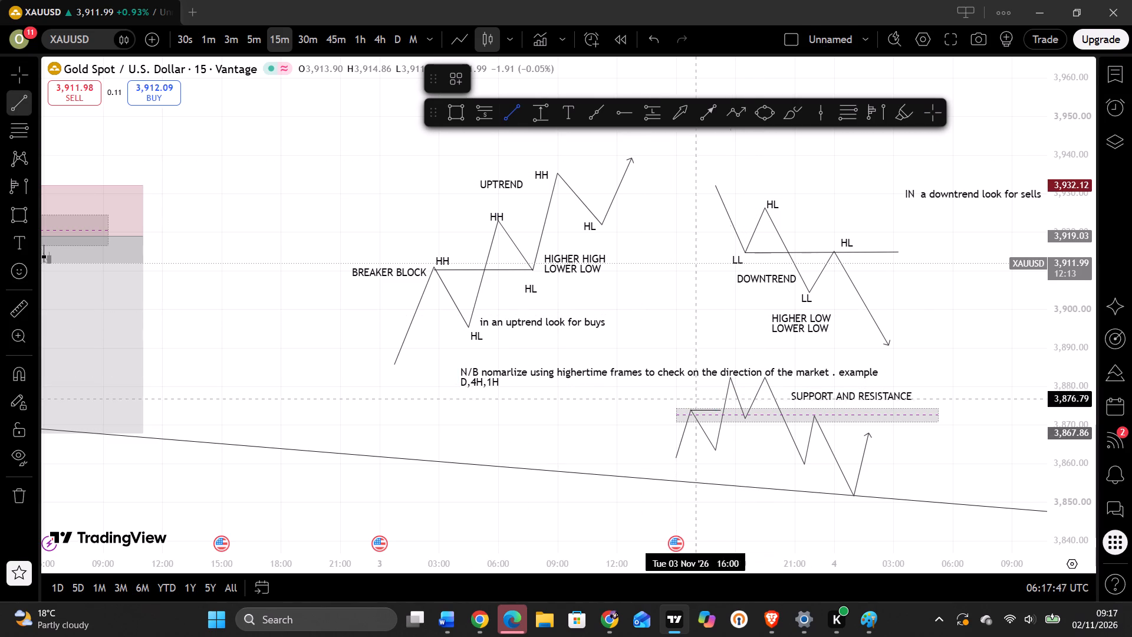
click(745, 419)
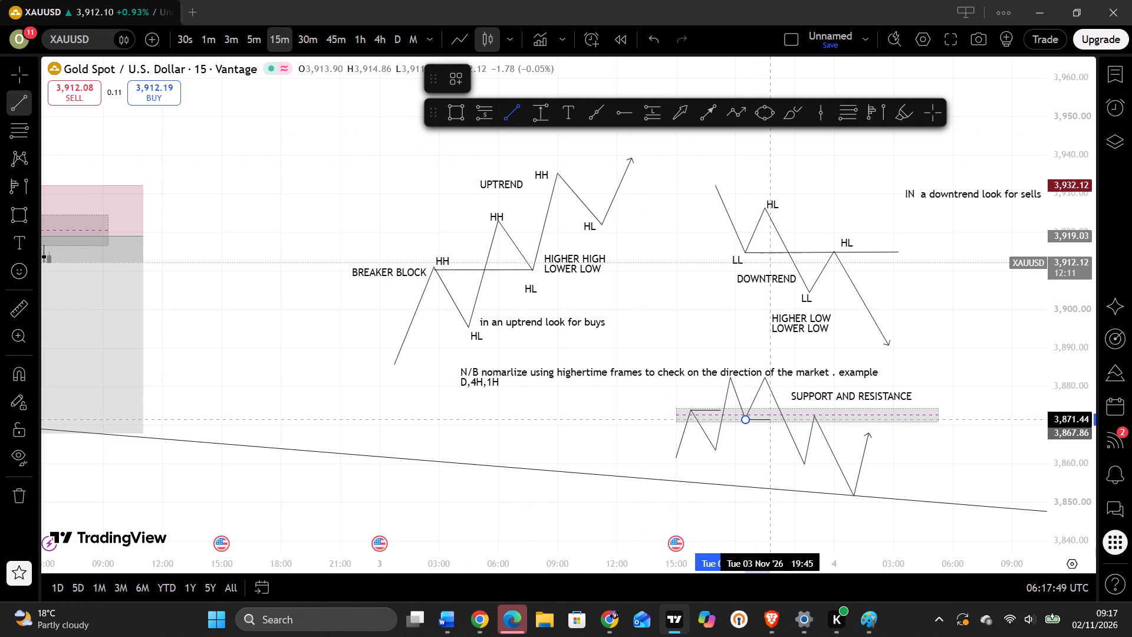
click(781, 419)
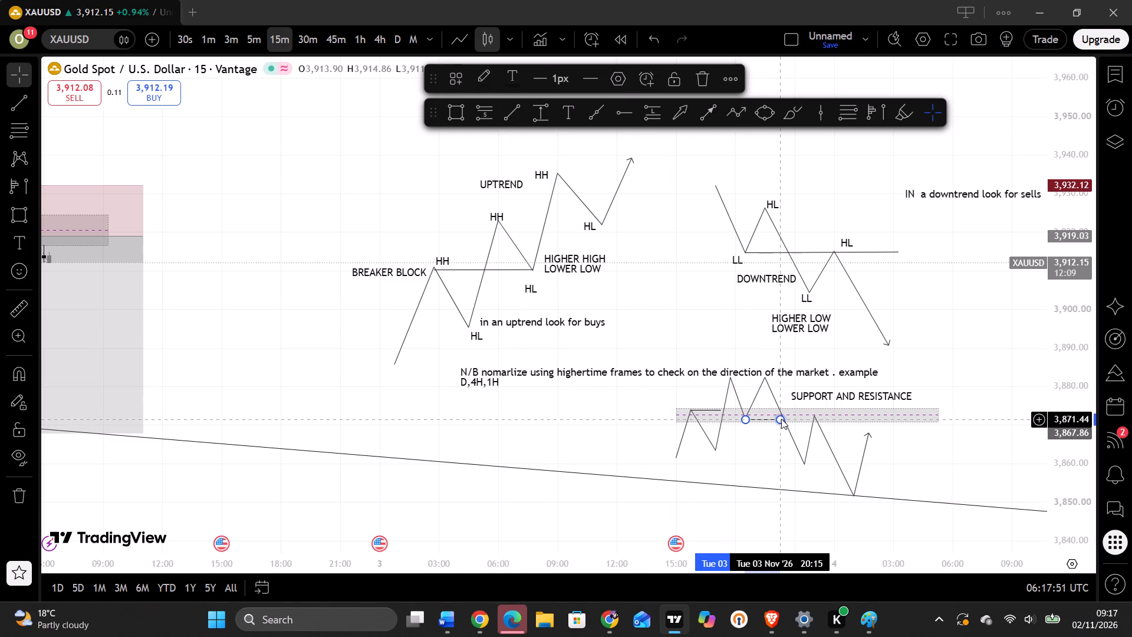
click(770, 481)
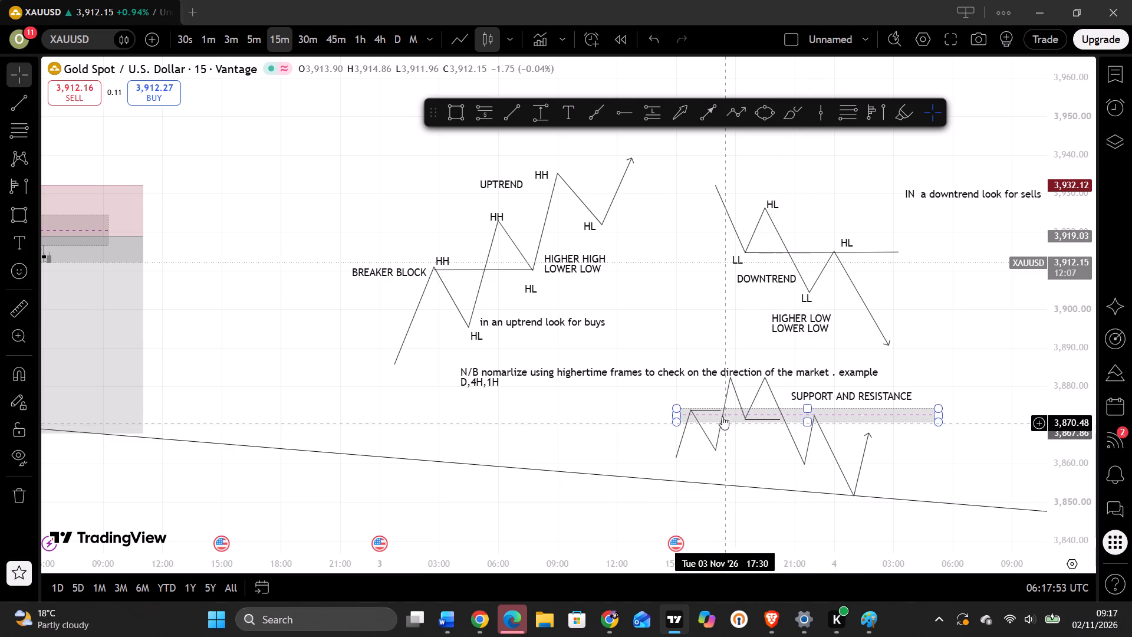
Extend the right ends of the two short horizontal lines to the zigzag legs, at Tue 03 Nov 17:30 and 20:30.
click(719, 408)
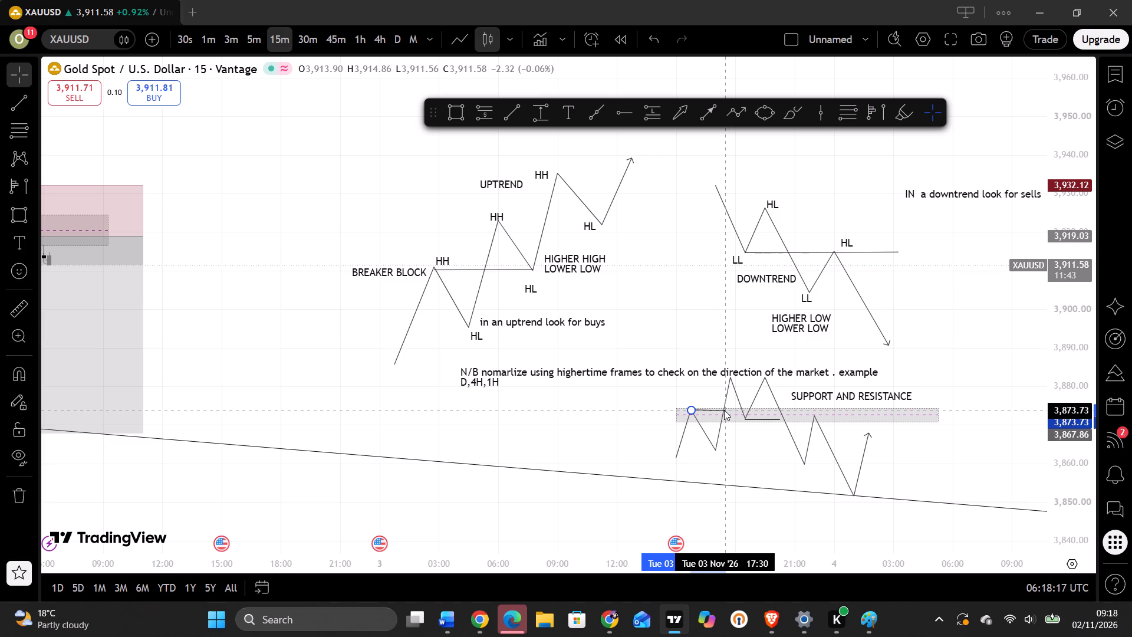
click(753, 465)
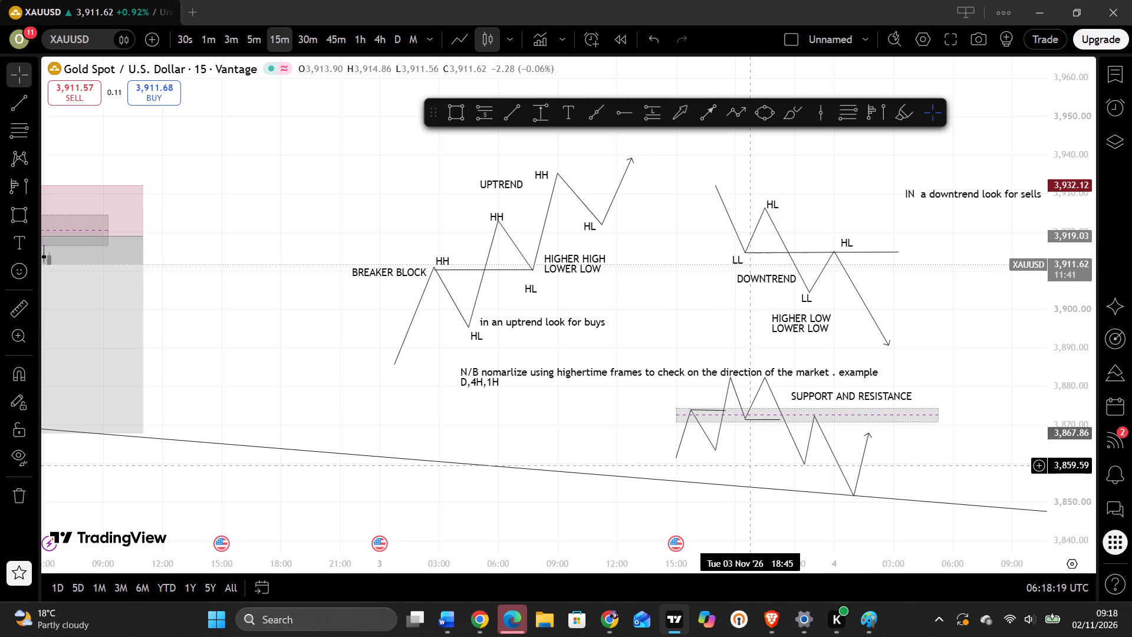
click(780, 419)
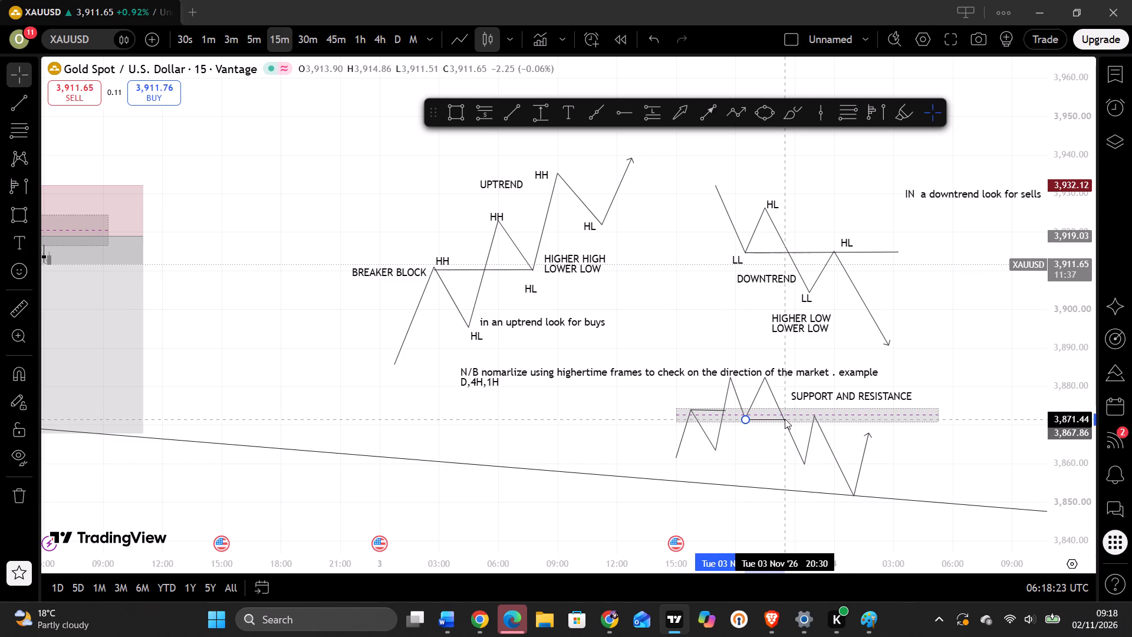
click(763, 452)
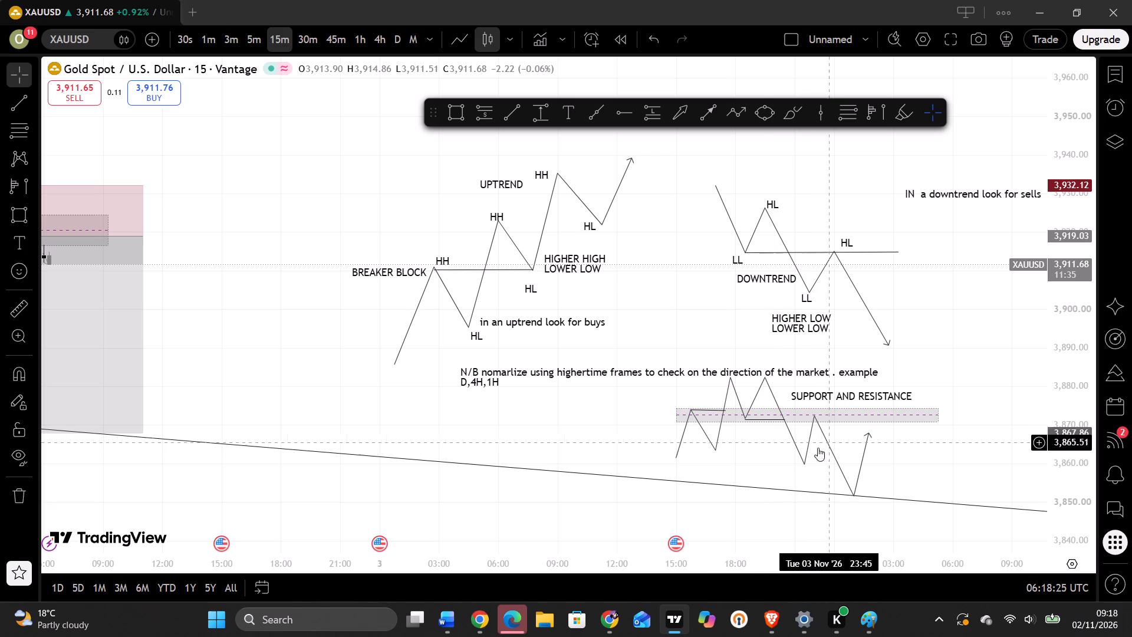
Draw a near-horizontal trend line from the lower zigzag's swing low at 3,859.78 to its falling leg at Wed 04 Nov 00:15, 3,859.97.
click(514, 111)
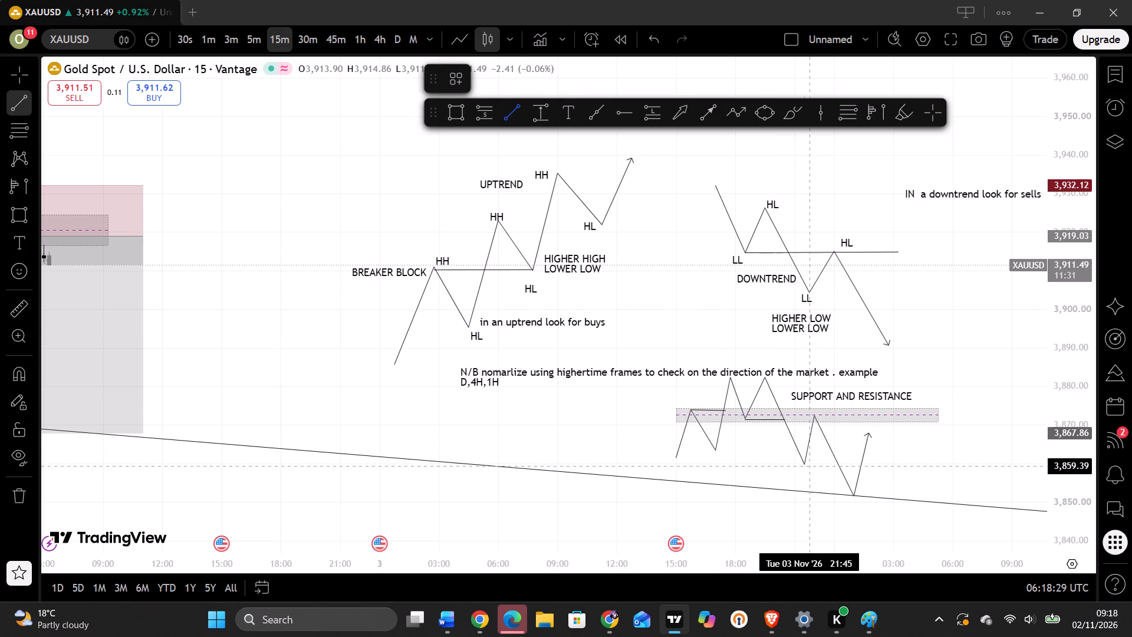
drag(805, 464, 838, 461)
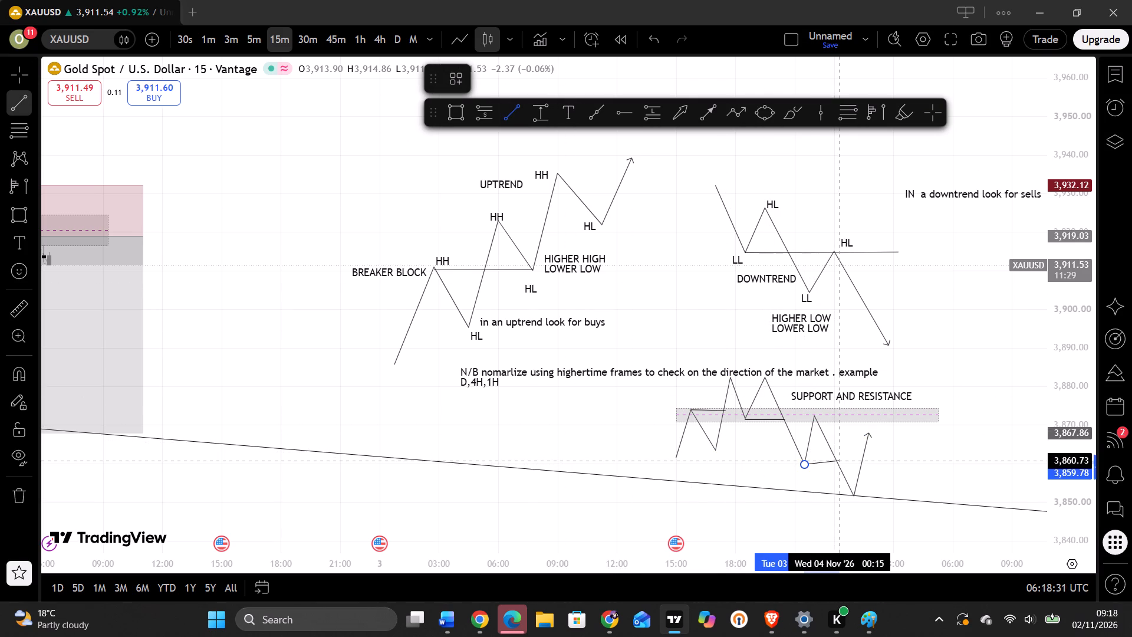
drag(838, 461, 840, 463)
click(840, 463)
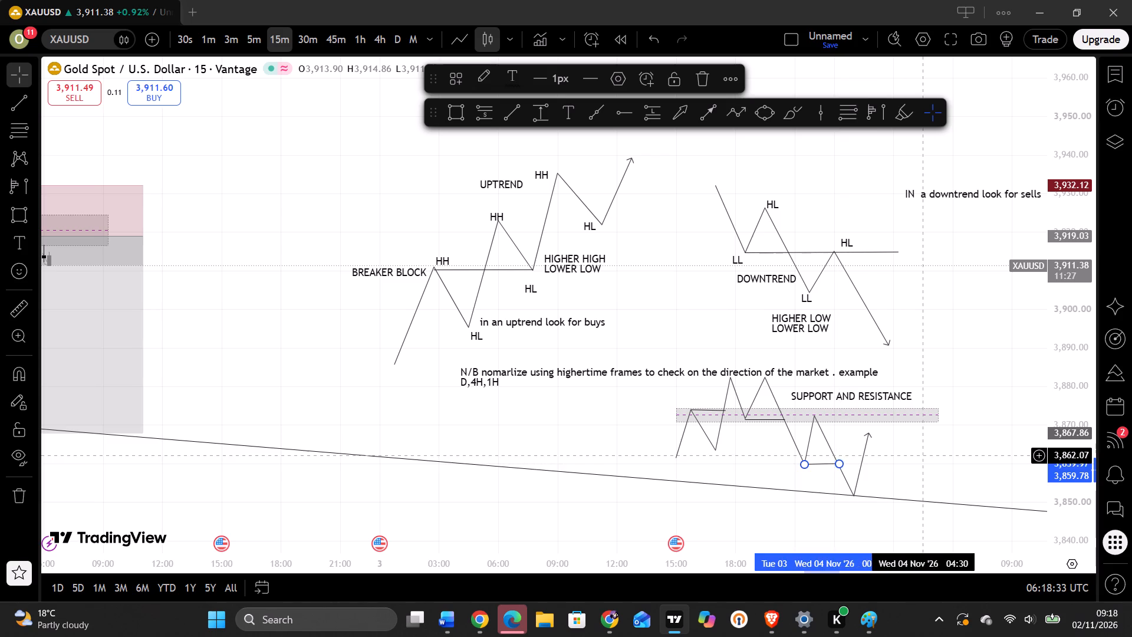
click(923, 455)
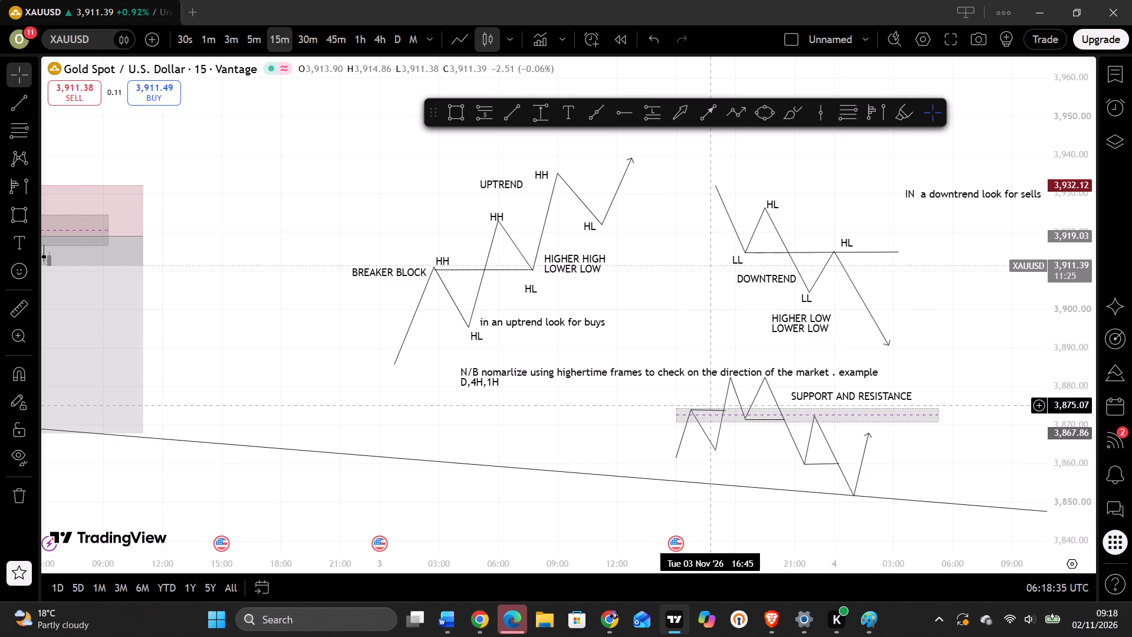
Label the three short break lines on the lower zigzag, in order, "BOS", "CHOCH" and "BOS".
click(710, 408)
click(700, 398)
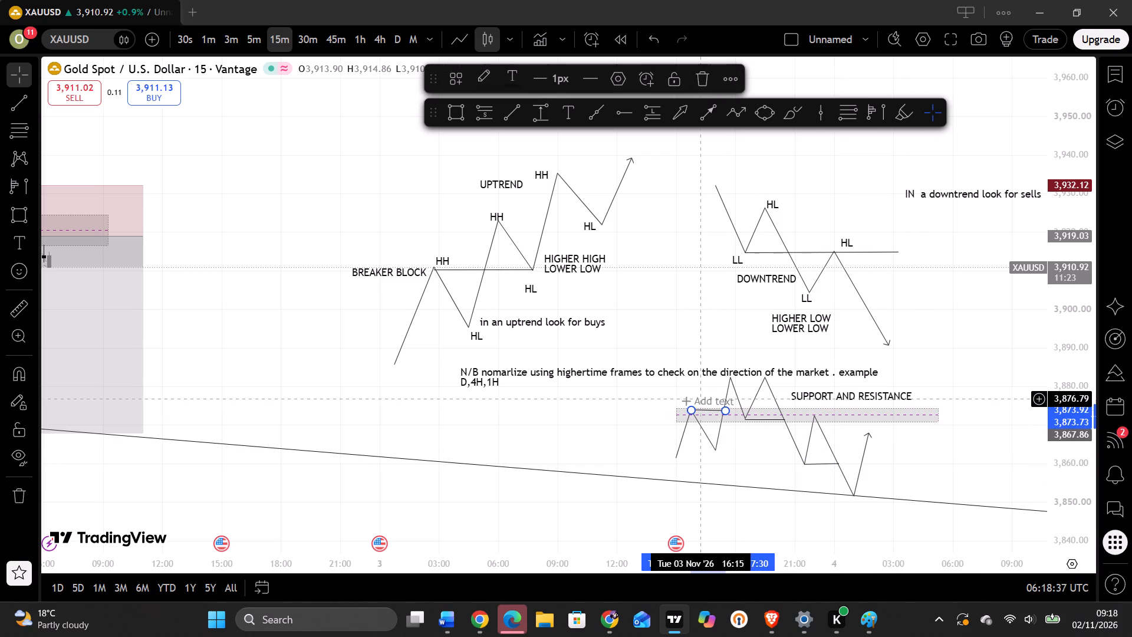
text(BOS)
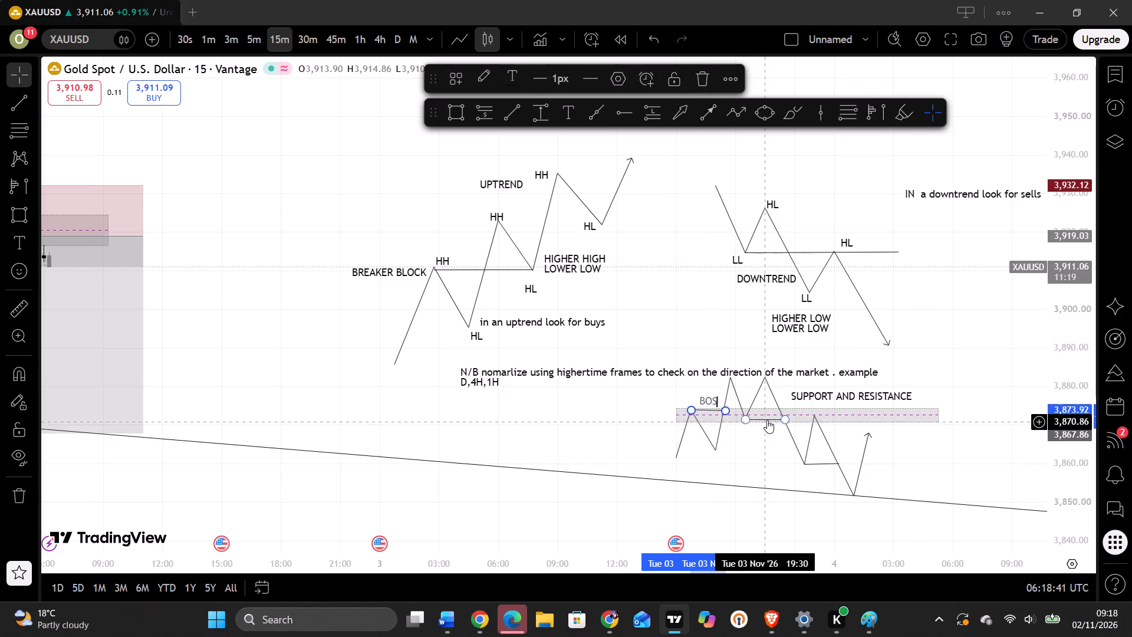
click(767, 419)
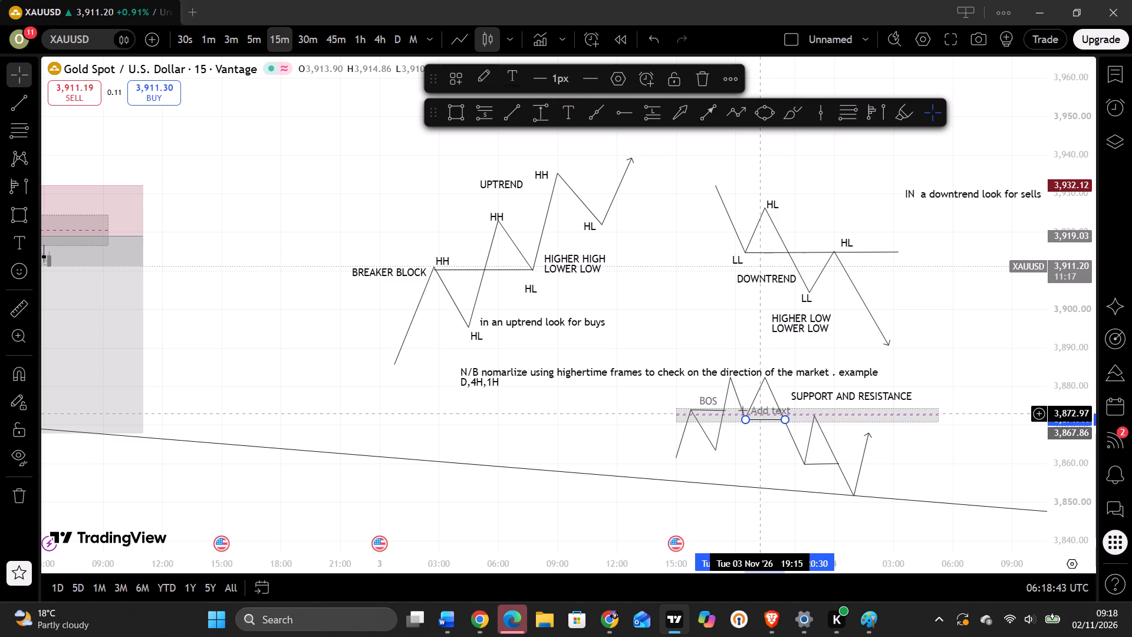
click(761, 413)
text(CHOCH)
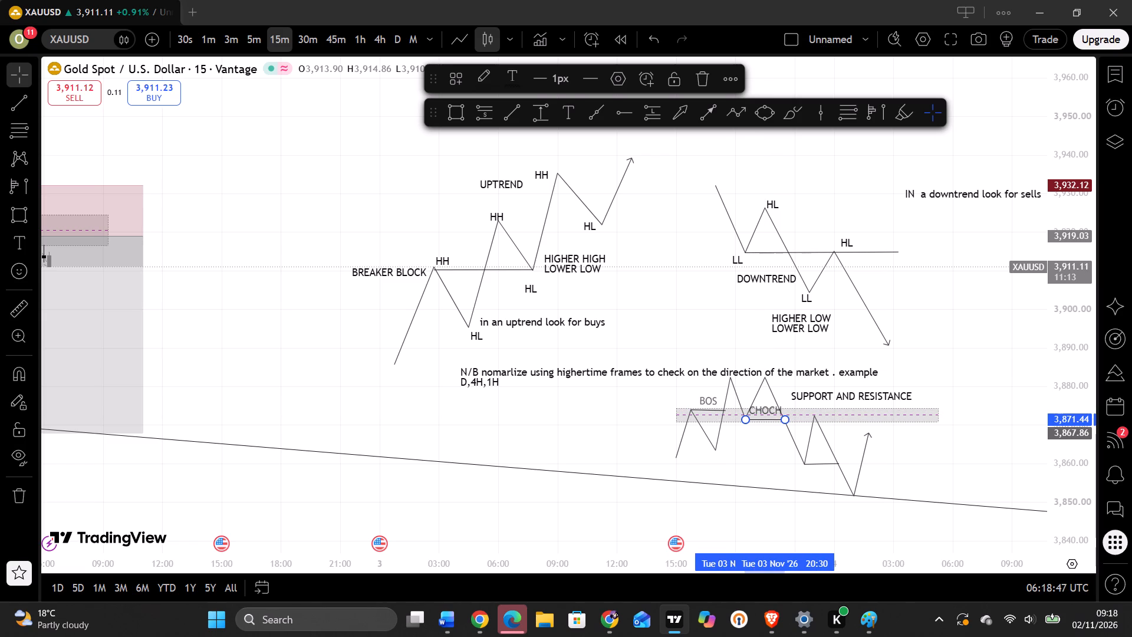
click(815, 465)
click(816, 458)
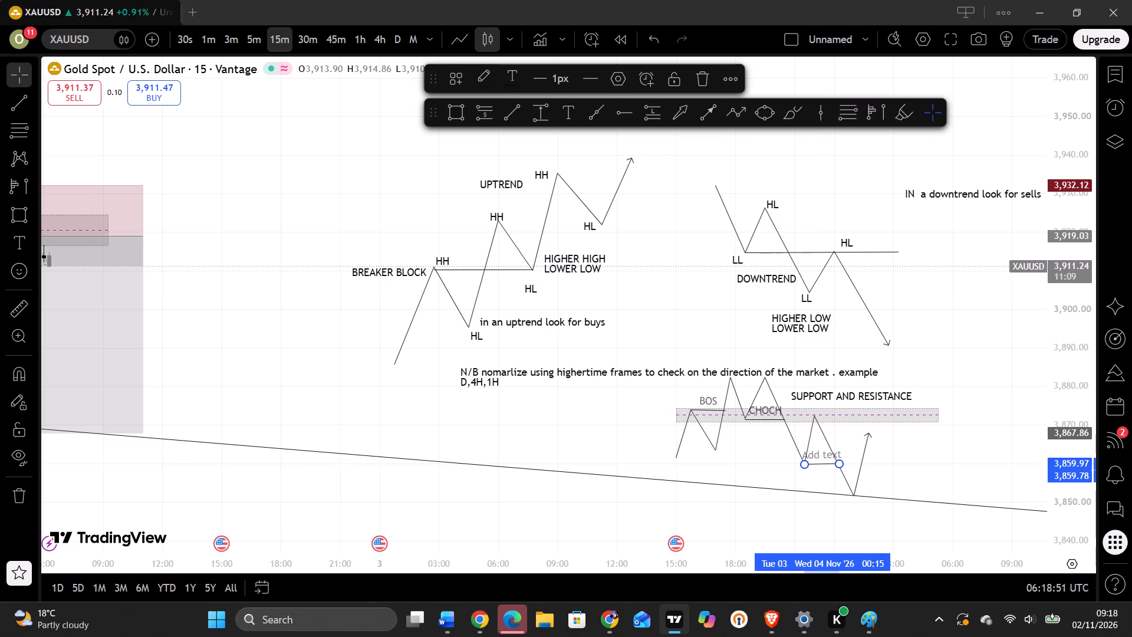
text(BOS)
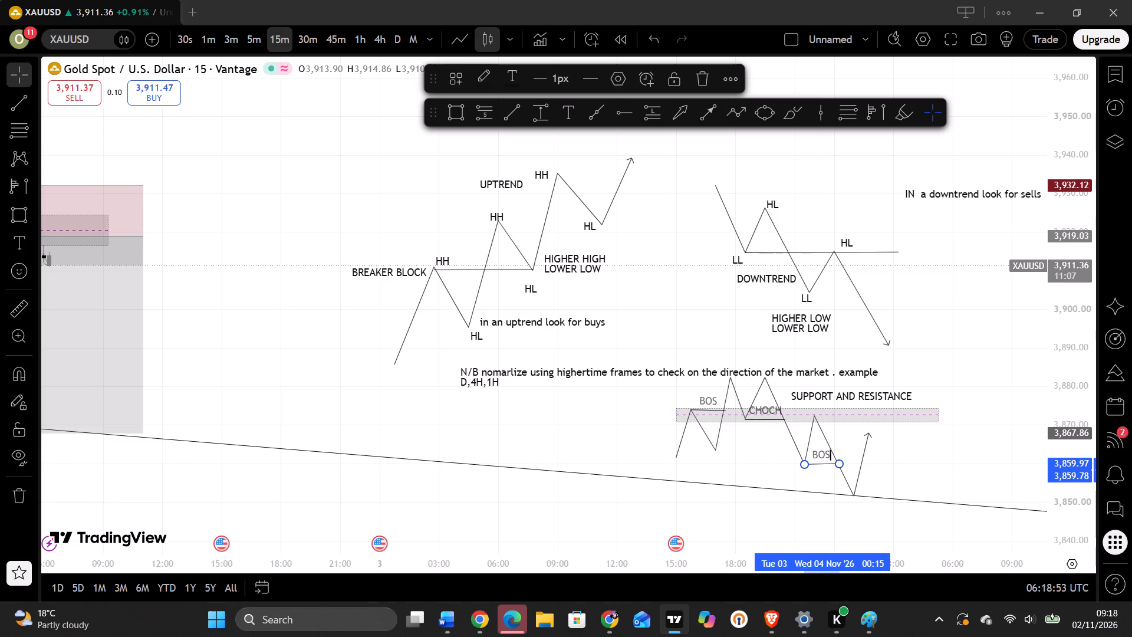
click(893, 477)
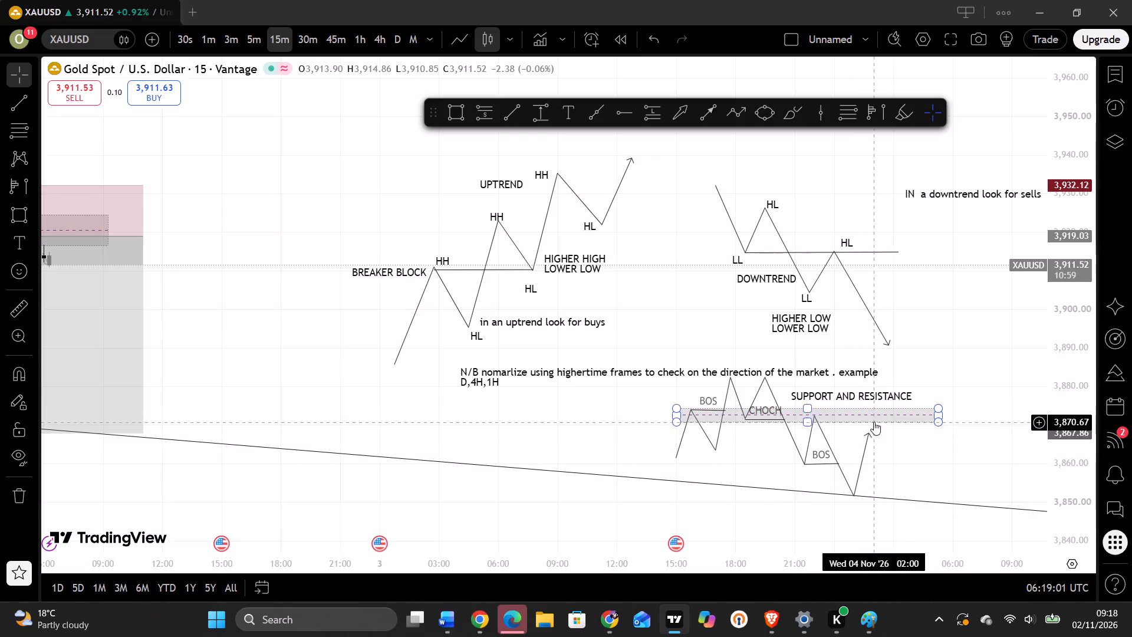
Add the text note "Wait for confirmation then enter" beside the zigzag's final arrow, at about Wed 04 Nov 02:15 and 3,865.32.
click(573, 117)
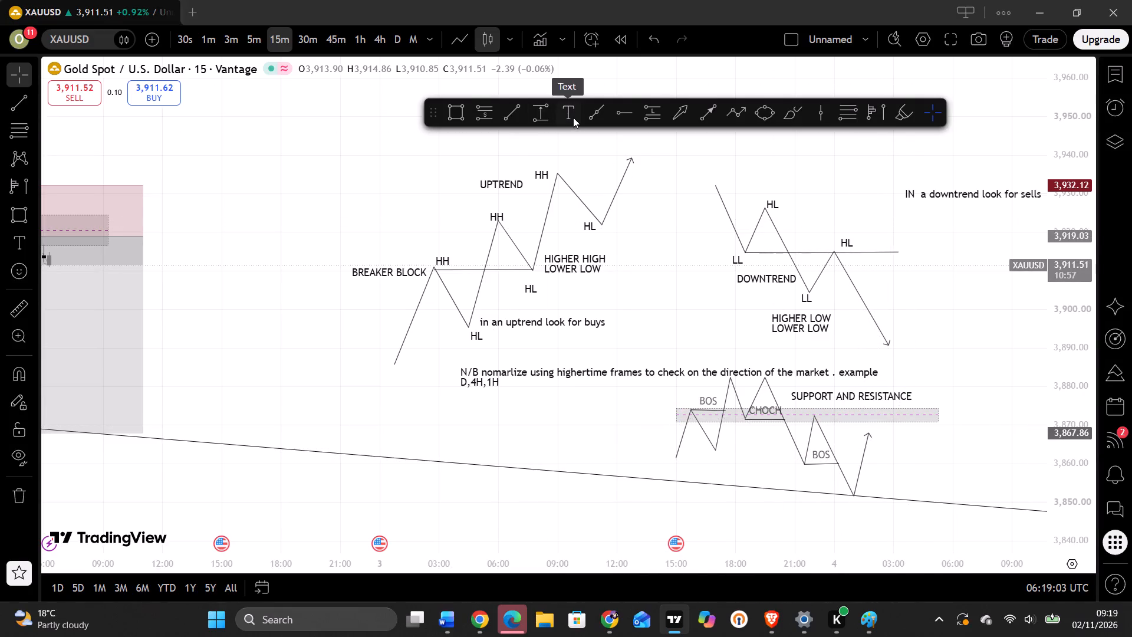
click(881, 443)
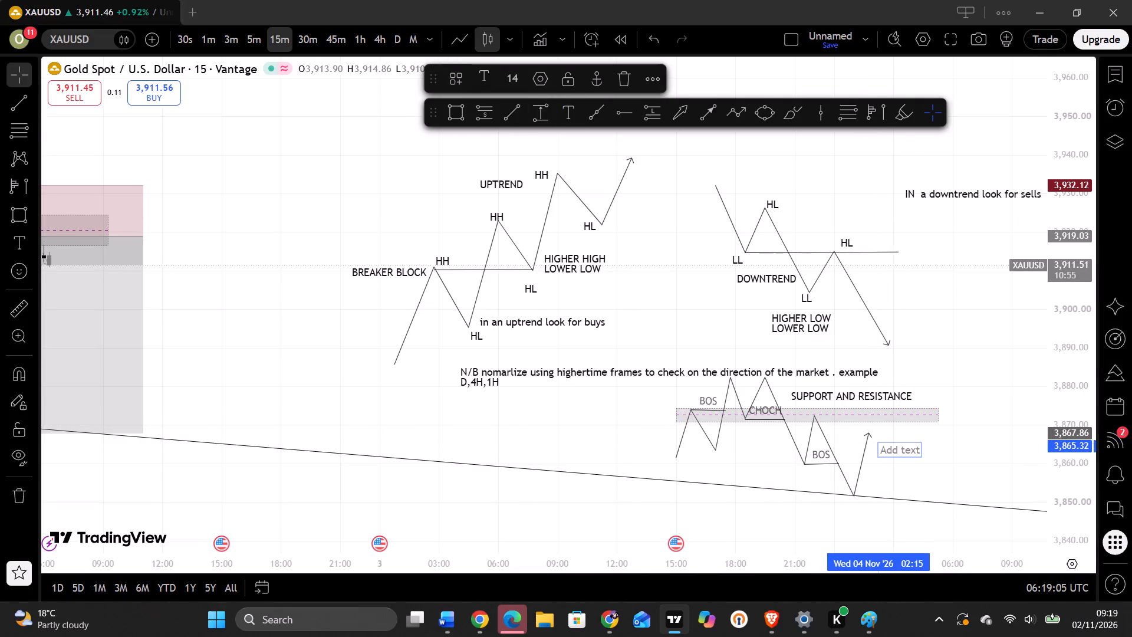
text(WA)
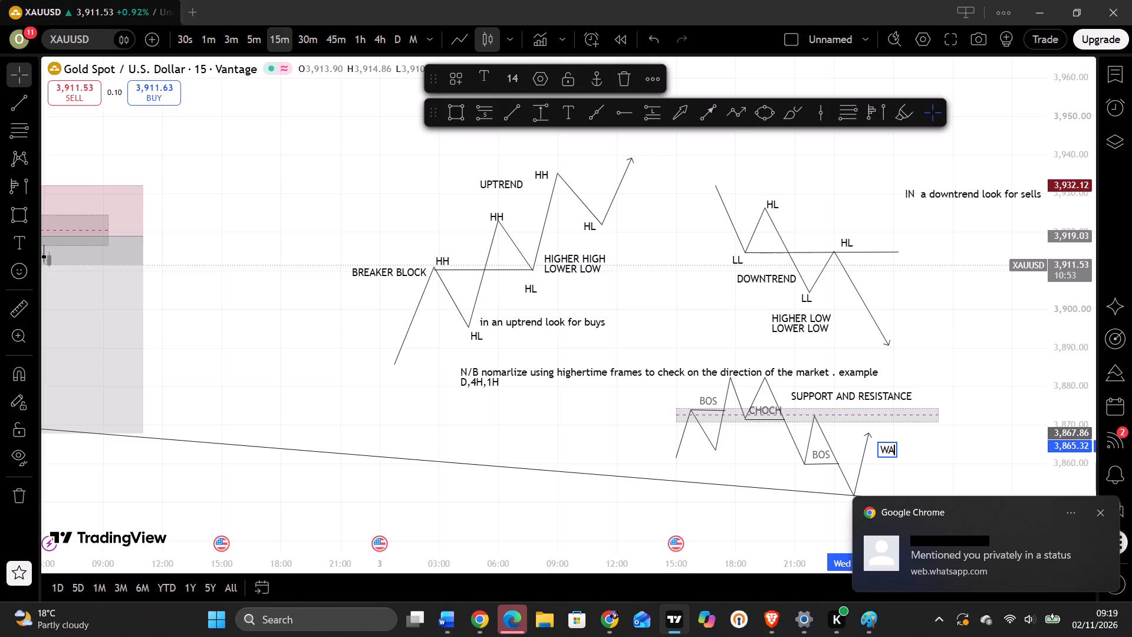
key(BackSpace)
key(i)
key(BackSpace)
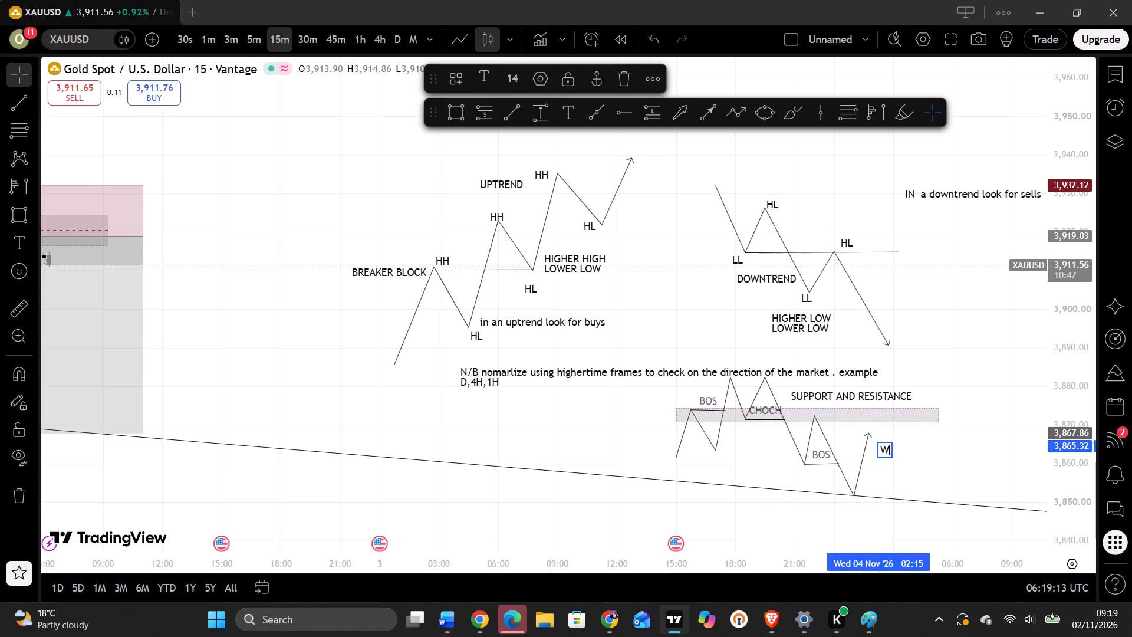
text(ait for confirmation)
key(space)
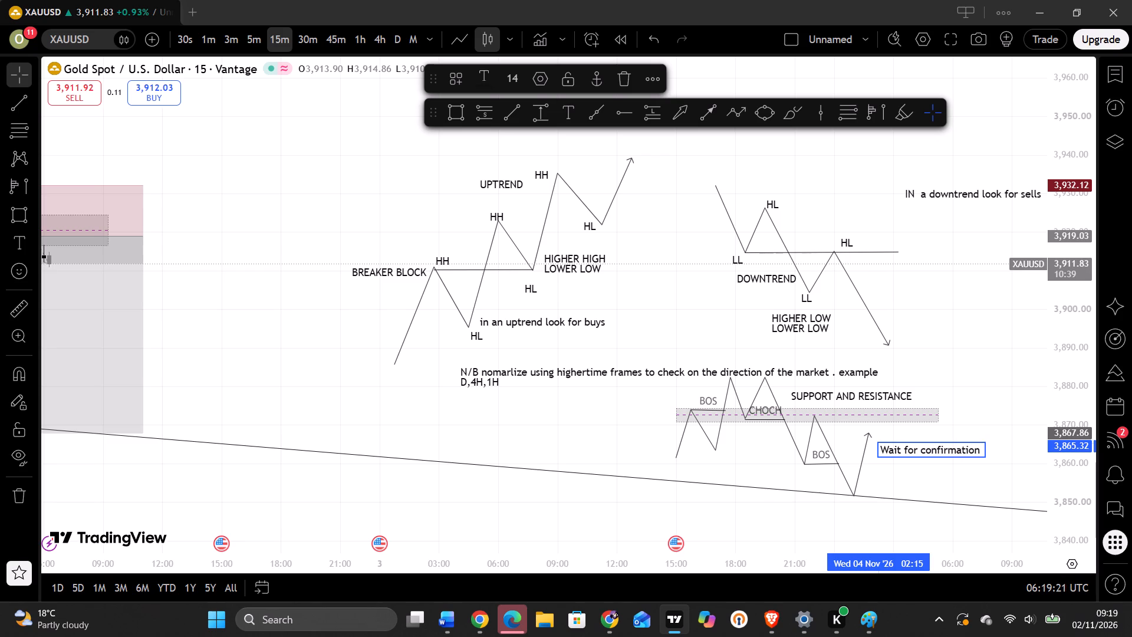
text(then enter)
key(space)
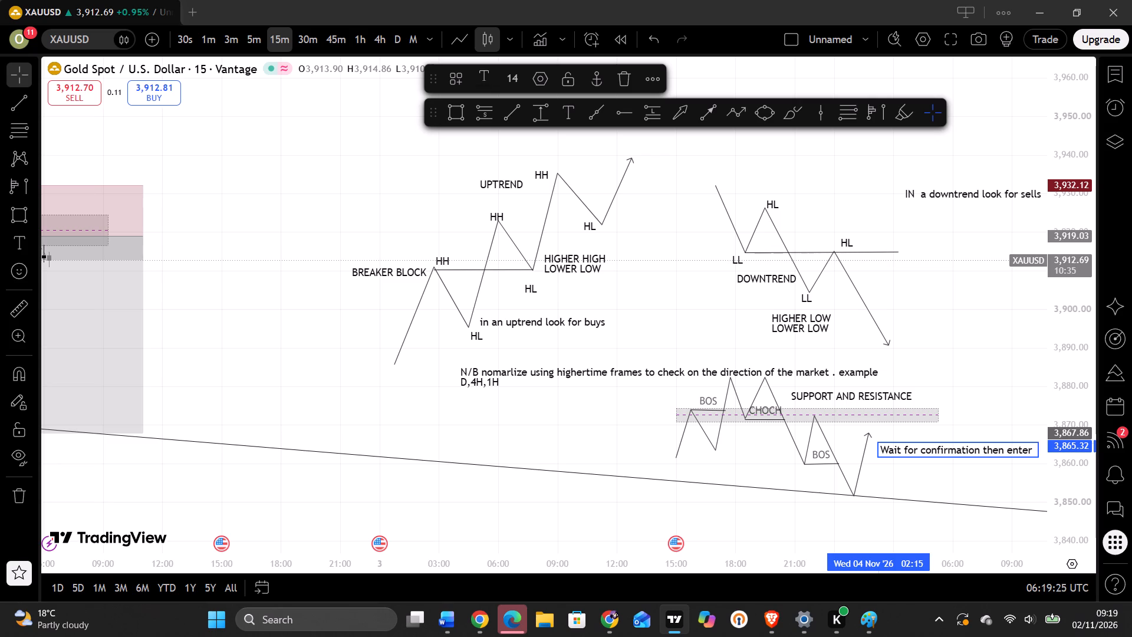
click(965, 492)
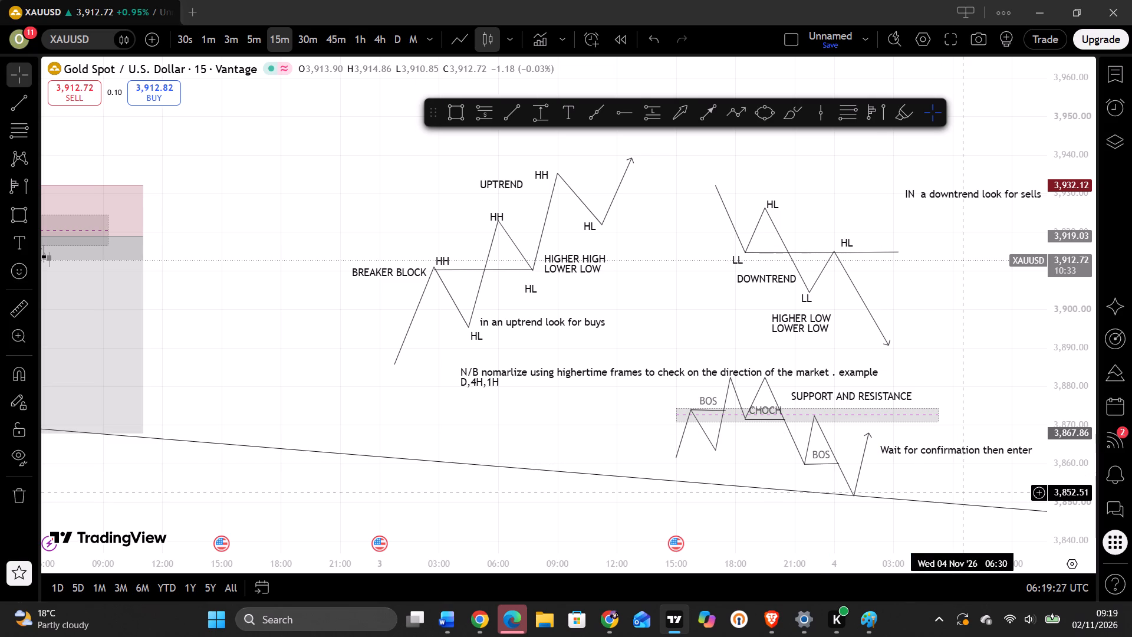
Move the "Wait for confirmation then enter" note slightly lower, to about 3,861, close beside the arrow's rising leg.
drag(947, 446, 945, 436)
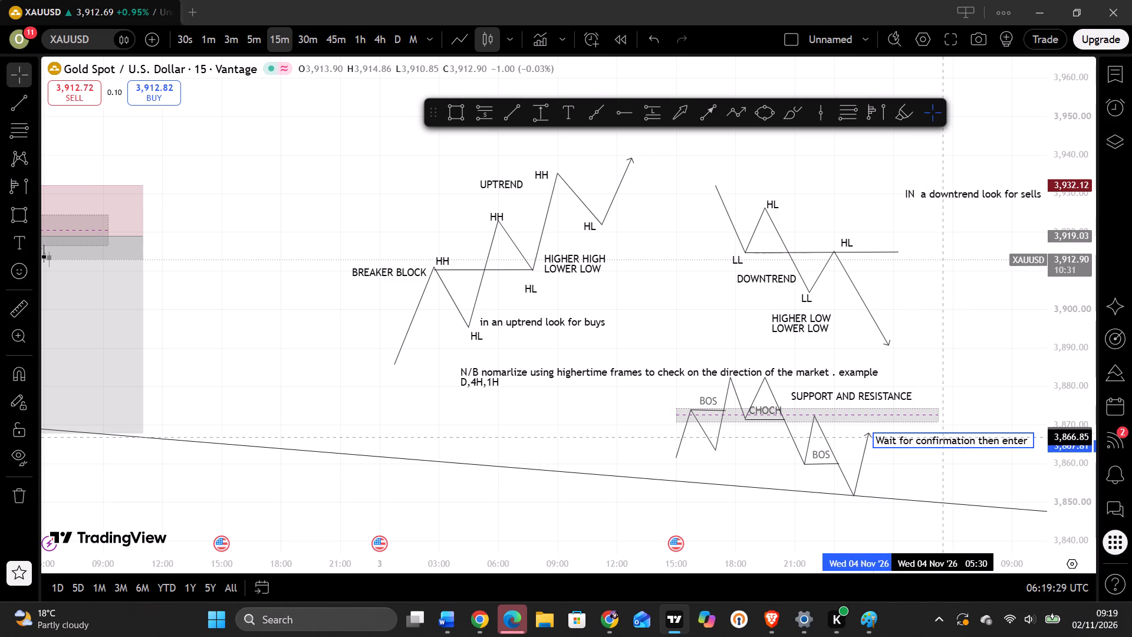
drag(945, 436, 937, 458)
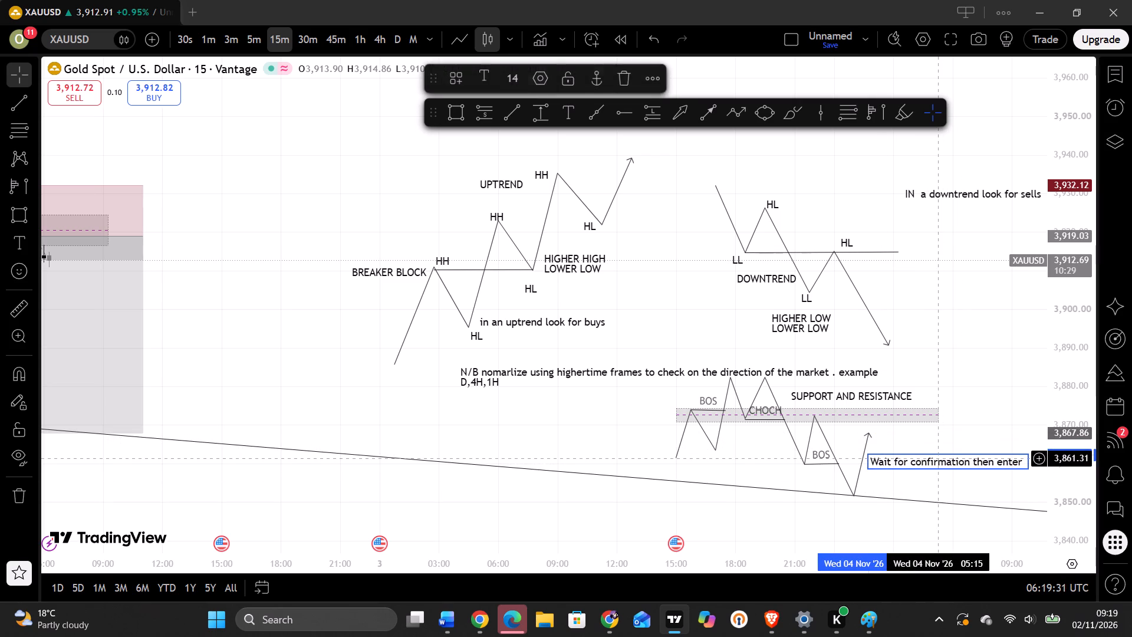
click(1006, 409)
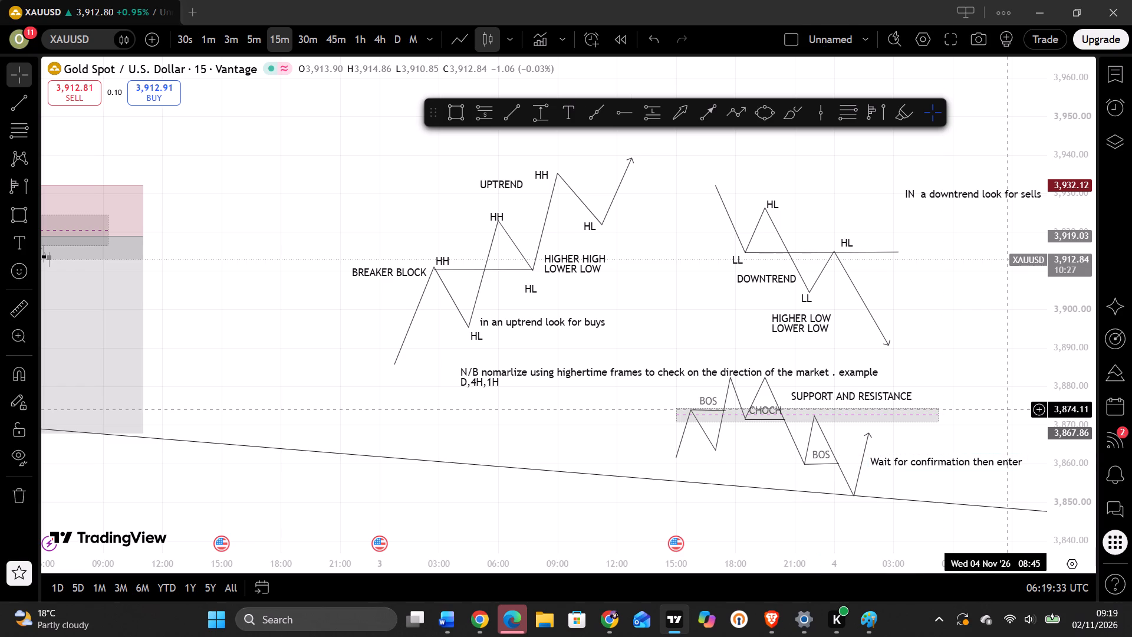
Move the "IN a downtrend look for sells" note closer to the downtrend zigzag, just above its last HL label at about 3,923.
drag(1006, 329, 903, 321)
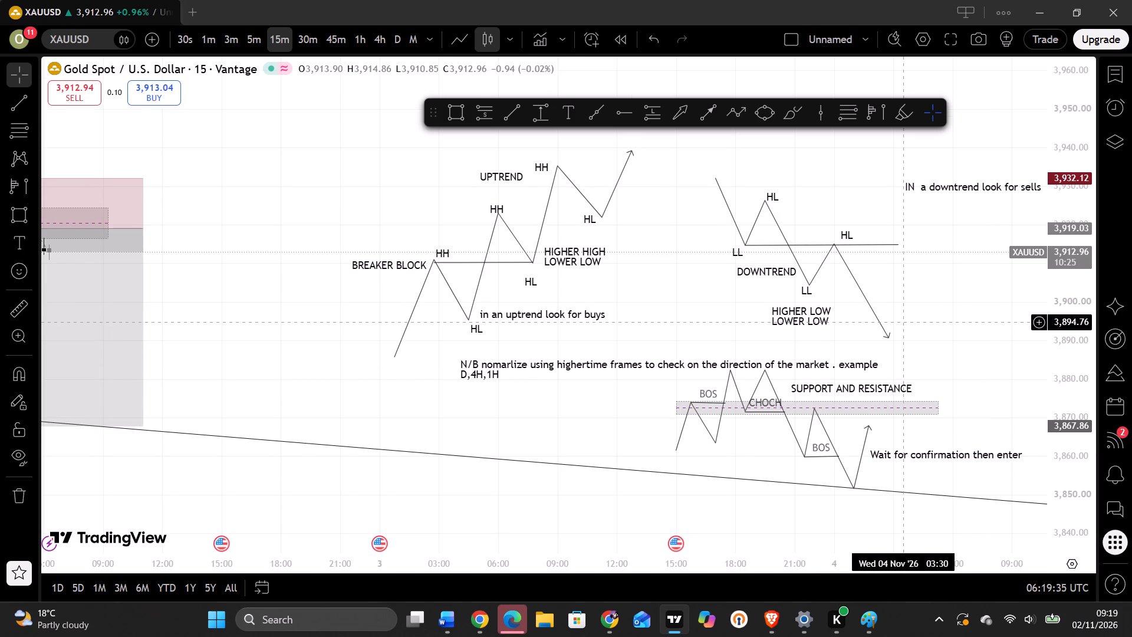
drag(943, 314, 944, 256)
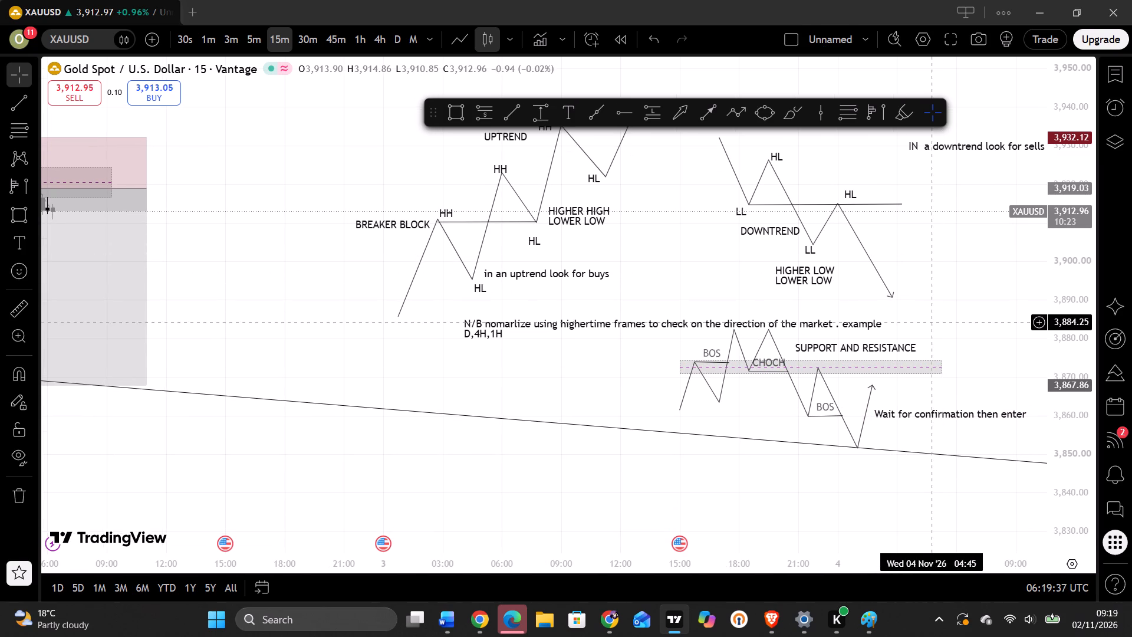
click(950, 180)
click(958, 146)
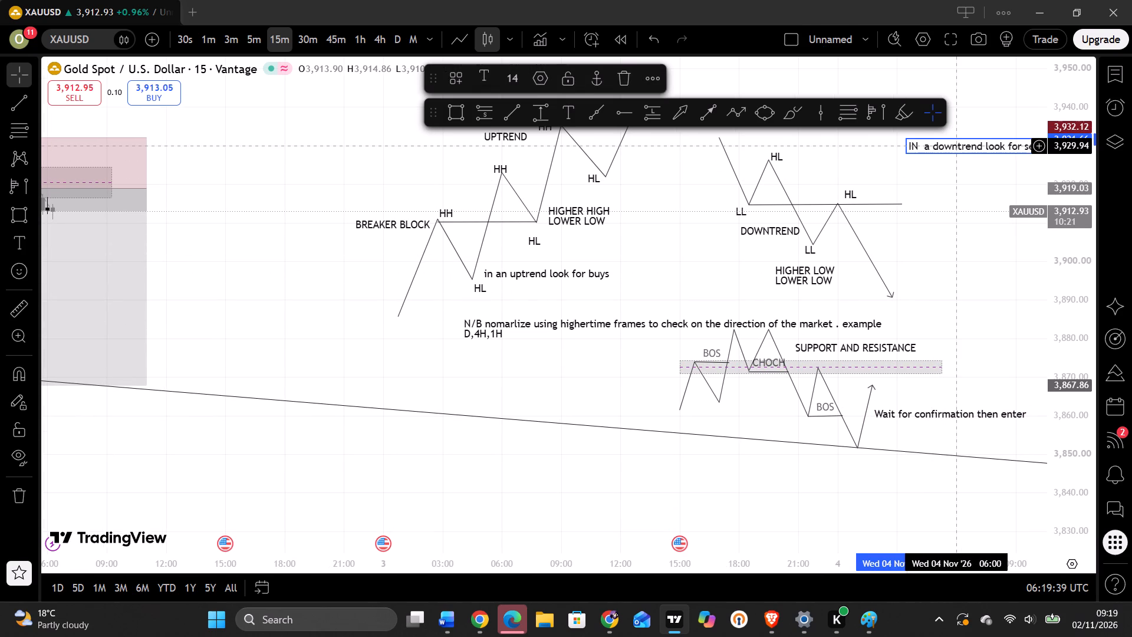
drag(958, 146, 884, 173)
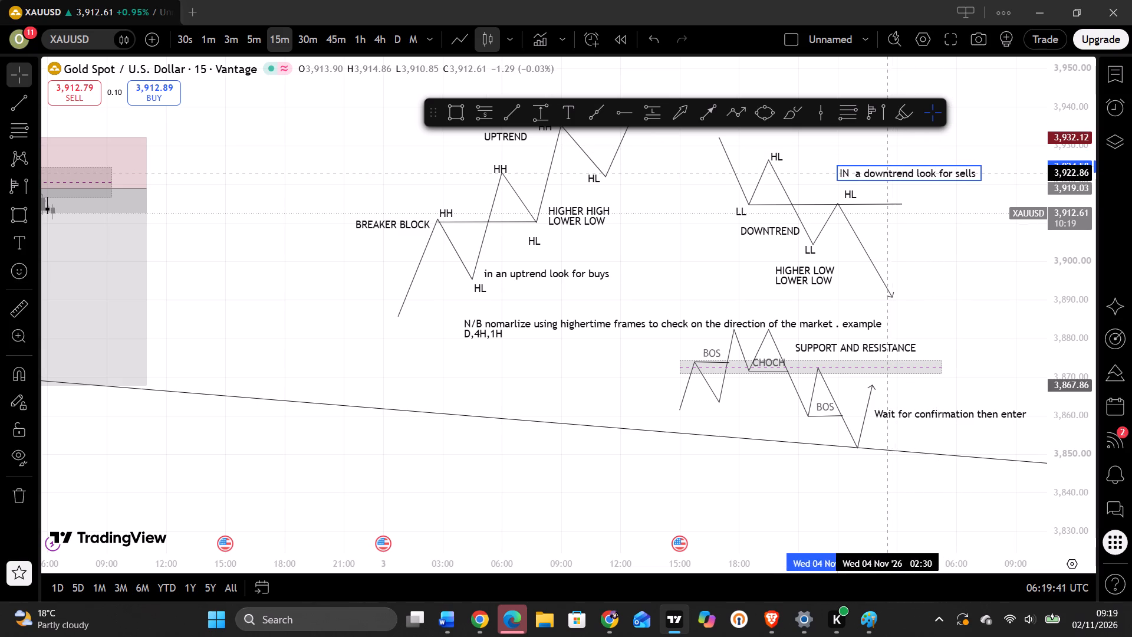
drag(884, 173, 877, 173)
click(959, 239)
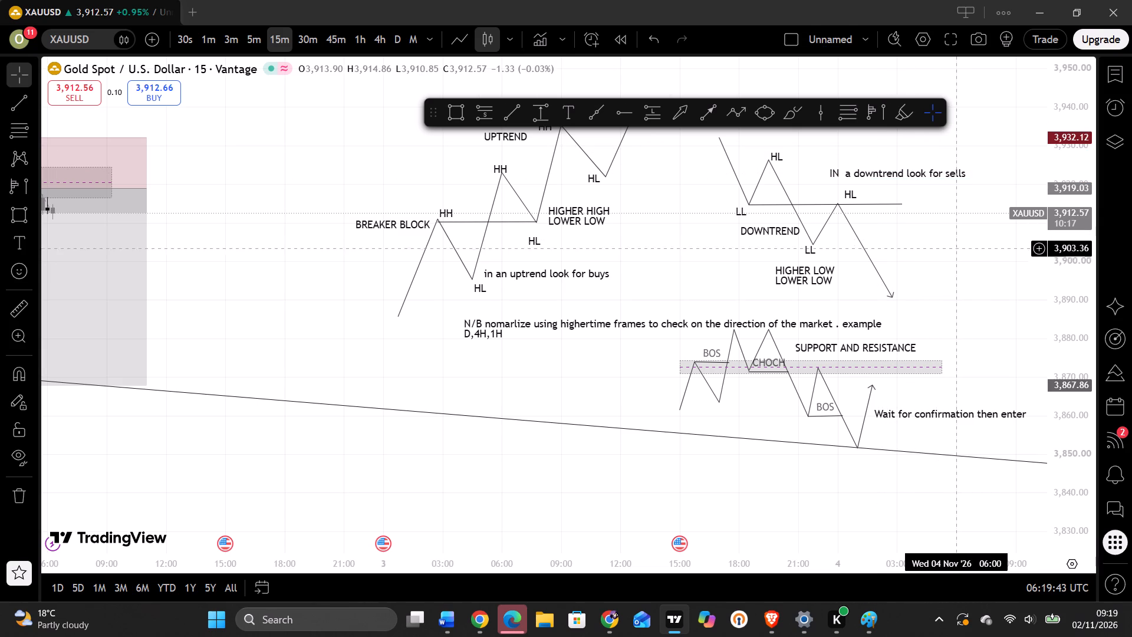
Add the text note "Valid order block" below the N/B note, at about Tue 03 Nov 05:30 and 3,865.89.
click(995, 327)
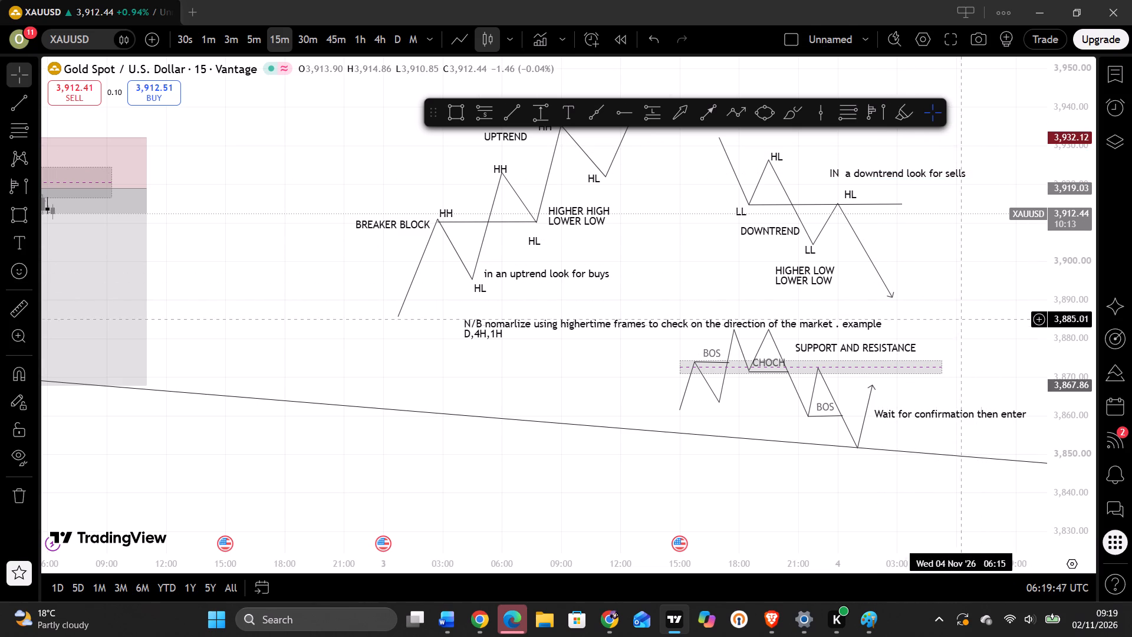
drag(628, 417, 457, 477)
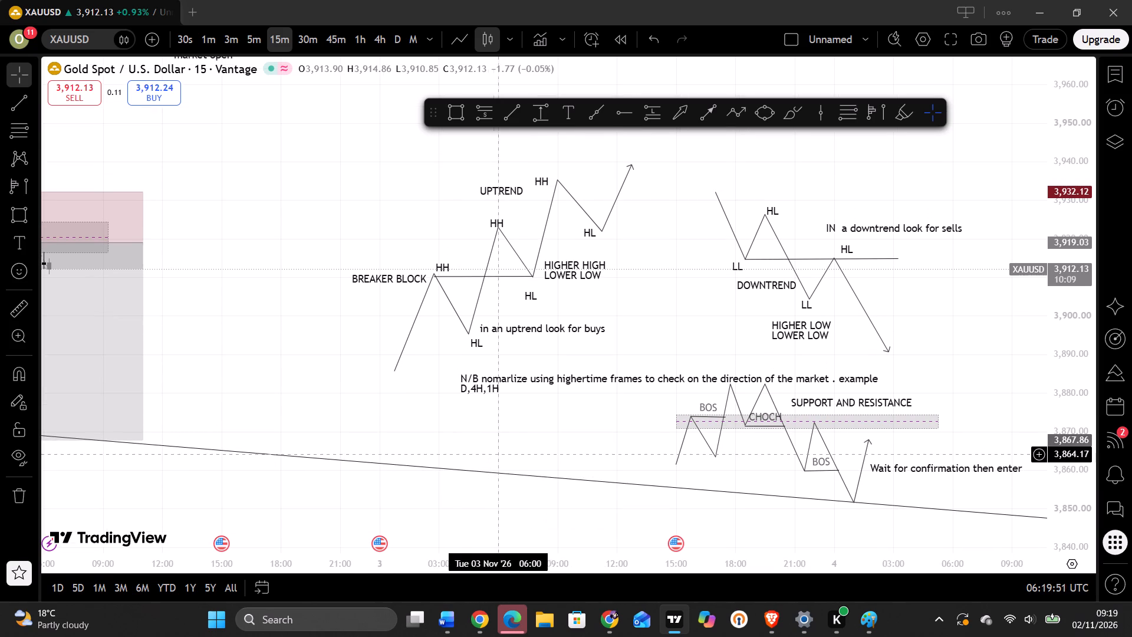
click(547, 440)
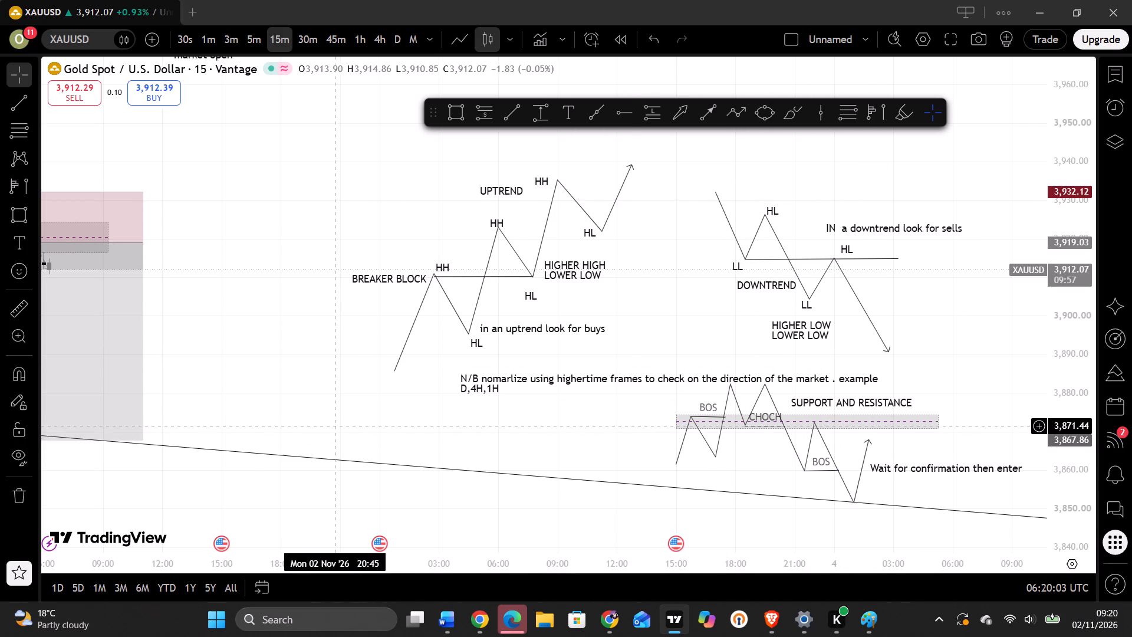
drag(334, 405, 326, 249)
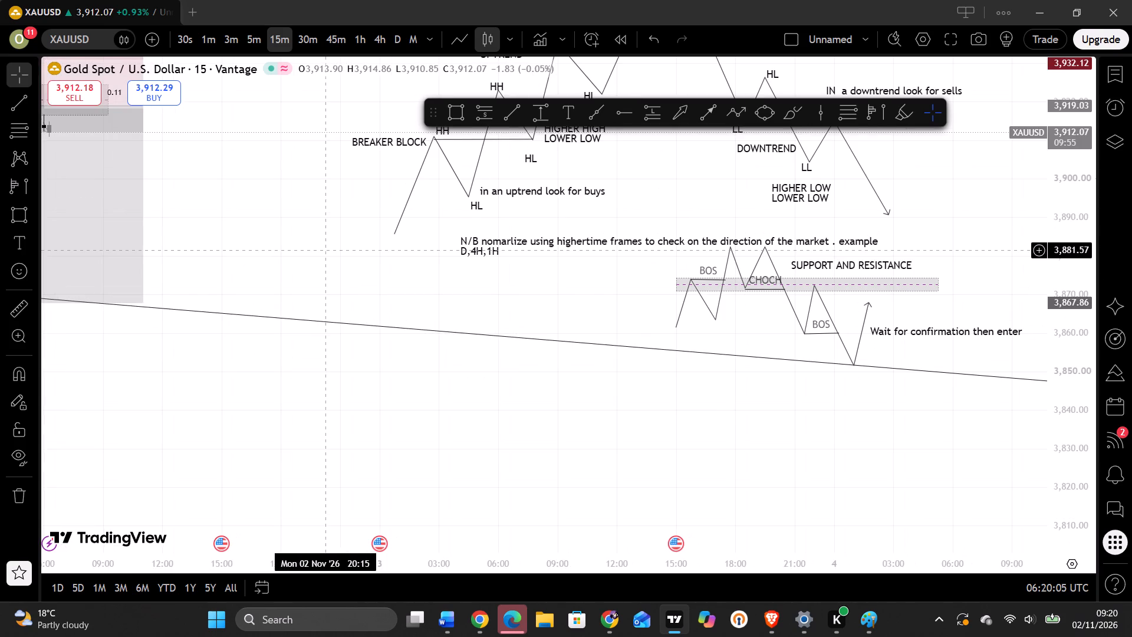
click(567, 106)
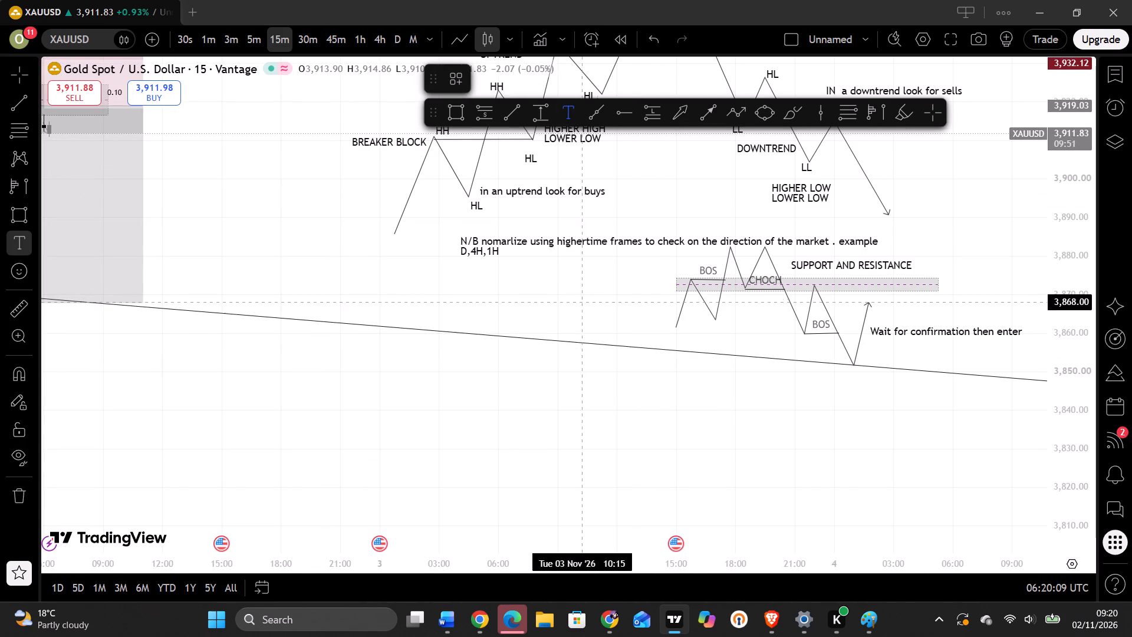
click(486, 310)
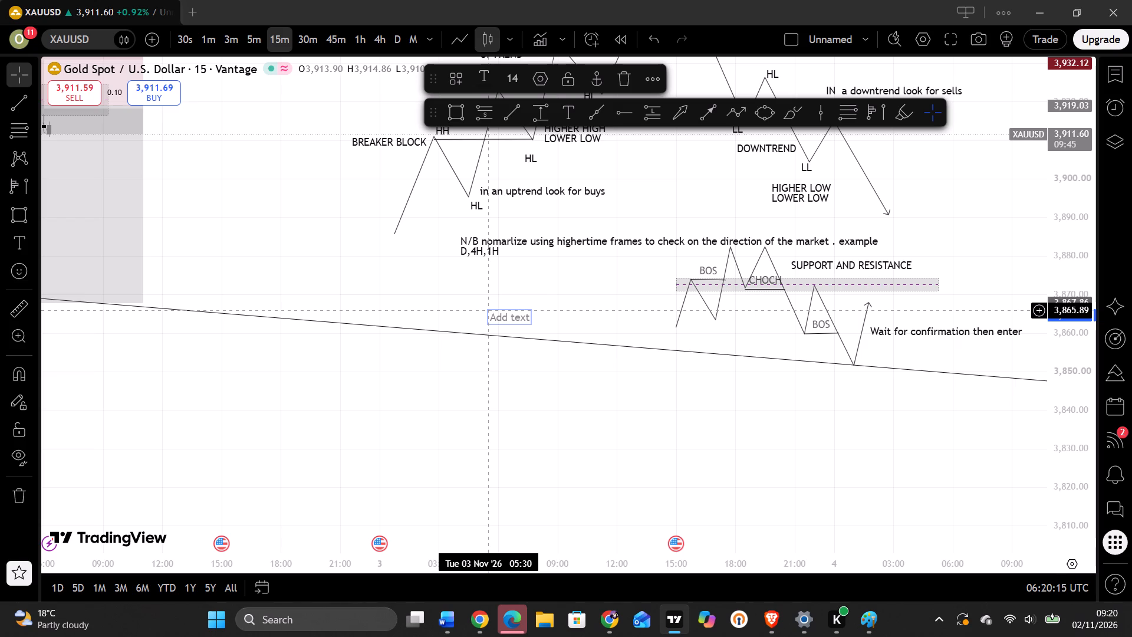
key(o)
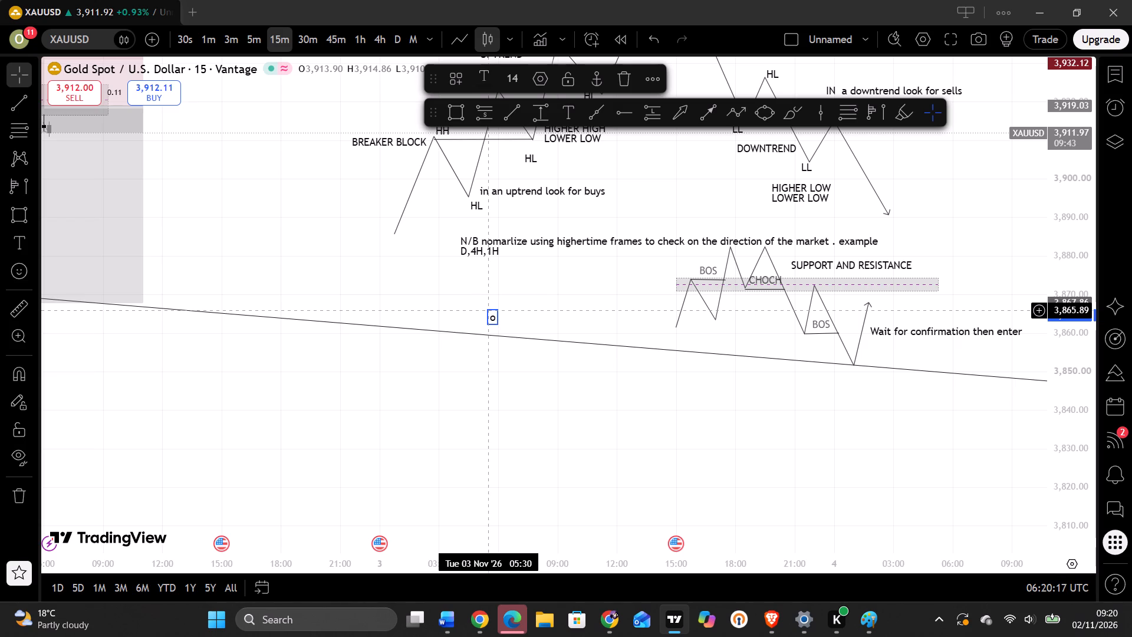
key(BackSpace)
key(v)
text(lid)
key(space)
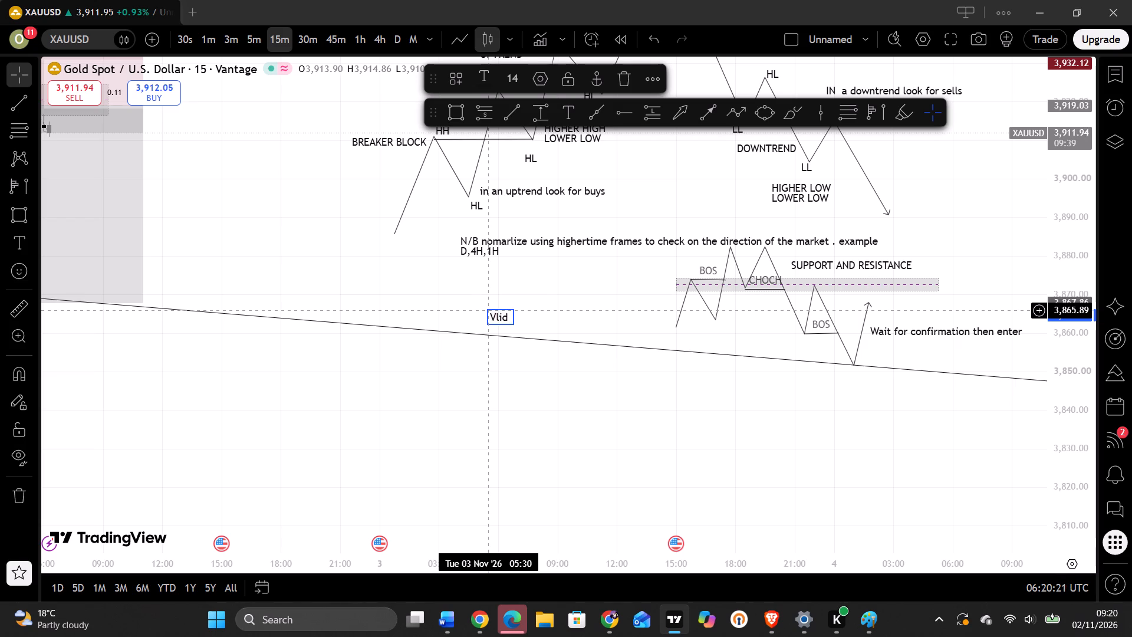
key(BackSpace)
key(BackSpace)
key(BackSpace)
key(BackSpace)
text(alid)
key(space)
text(order block)
click(568, 383)
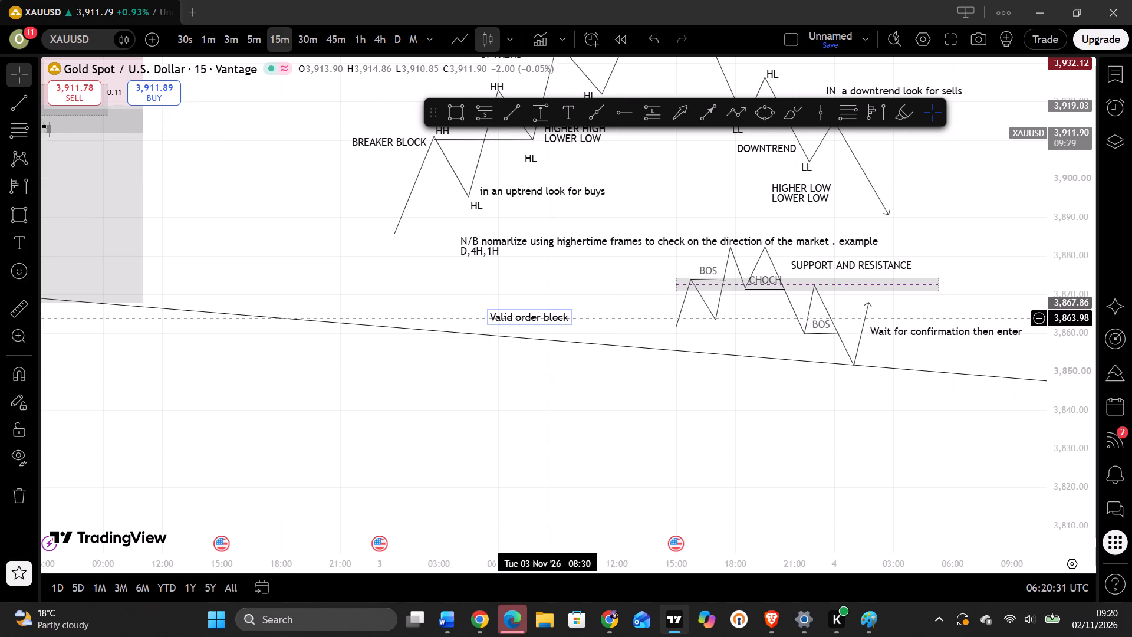
Draw a small rectangle just above the "Valid order block" note, spanning about 3,879.47 to 3,870.10 and roughly 08:00 to 09:00.
click(456, 107)
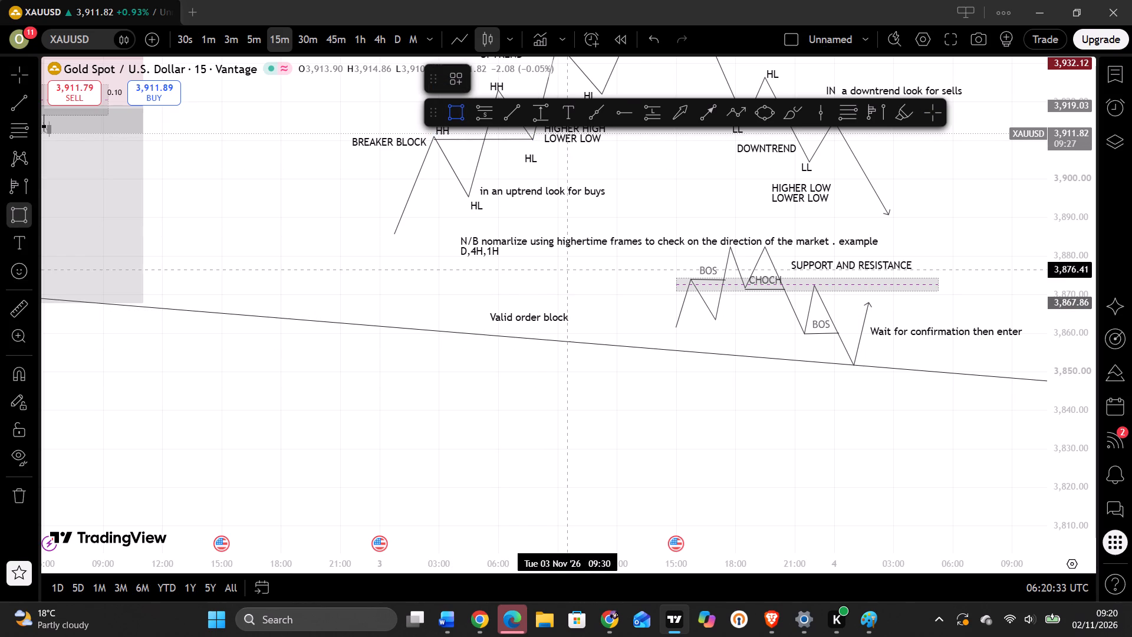
click(538, 258)
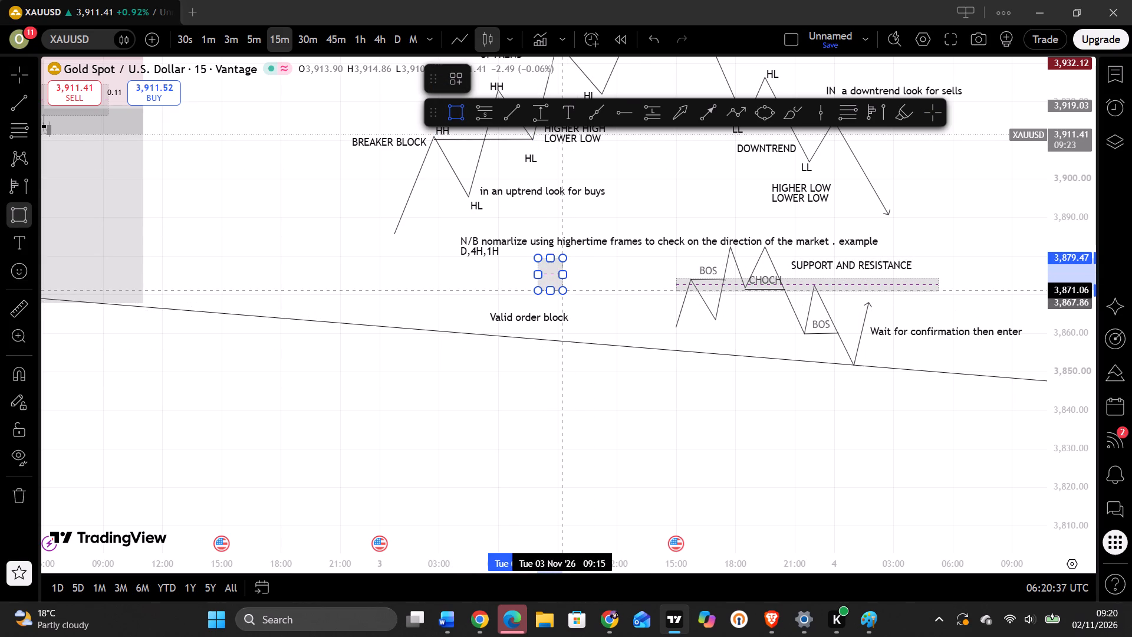
click(558, 294)
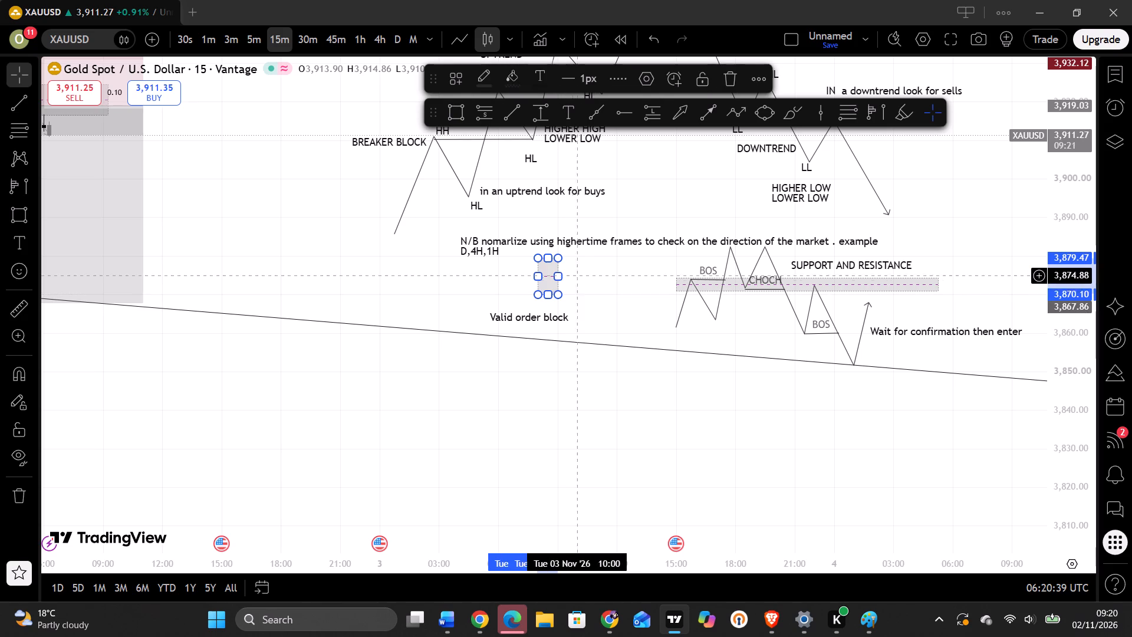
click(584, 278)
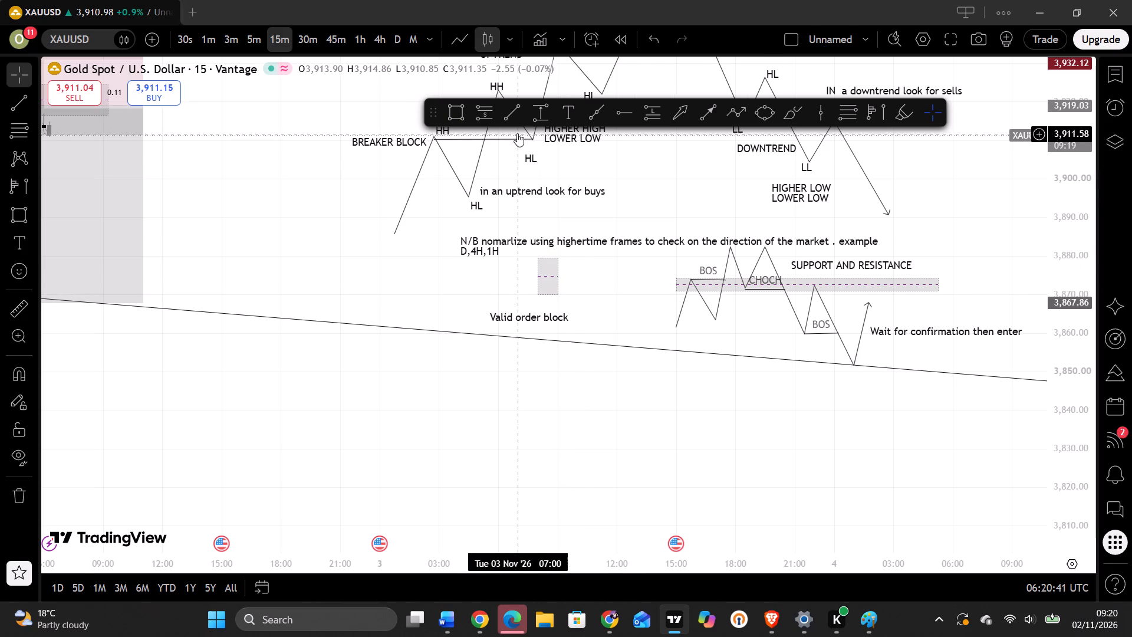
Draw a short vertical trend line as a lower wick below the note, at Tue 03 Nov 08:15 from about 3,845.25 to 3,841.42.
click(511, 114)
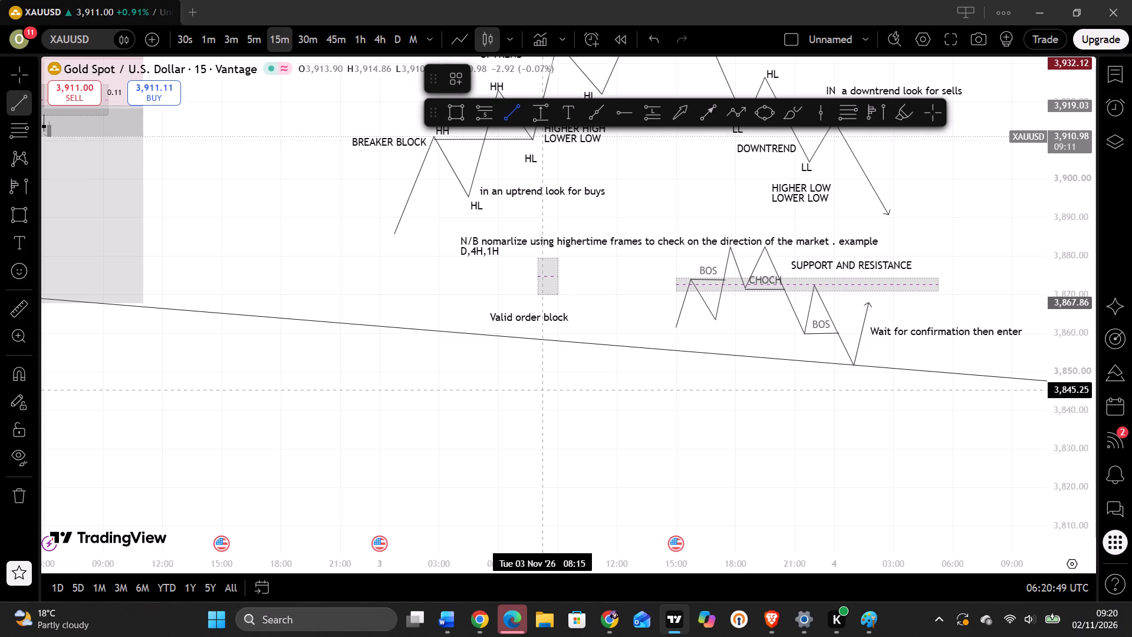
drag(543, 390, 544, 404)
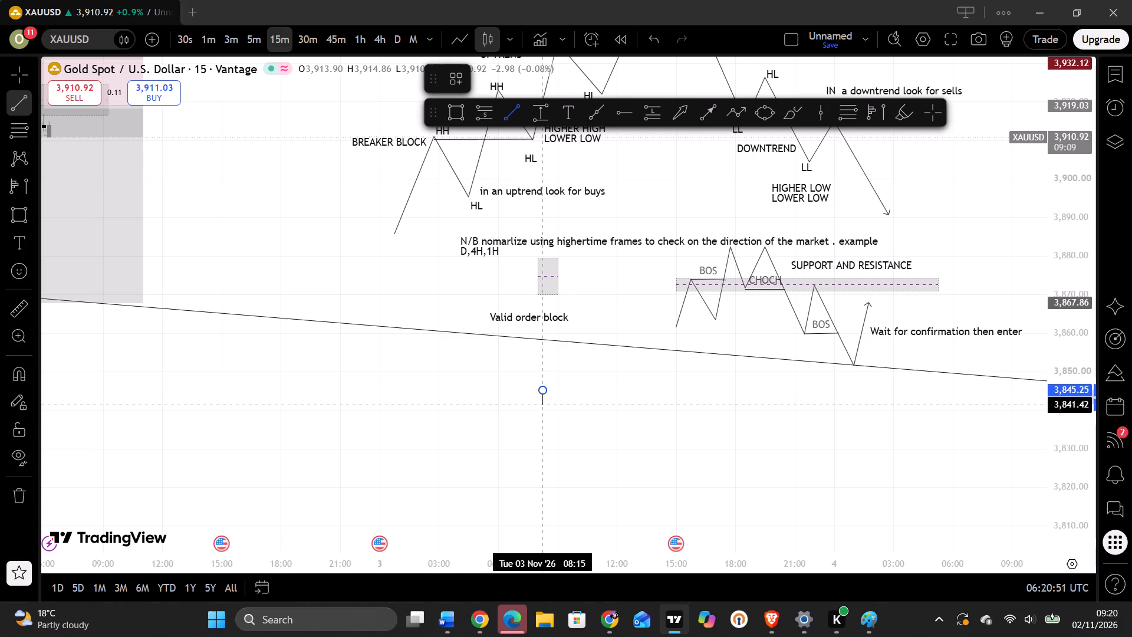
click(544, 404)
click(574, 366)
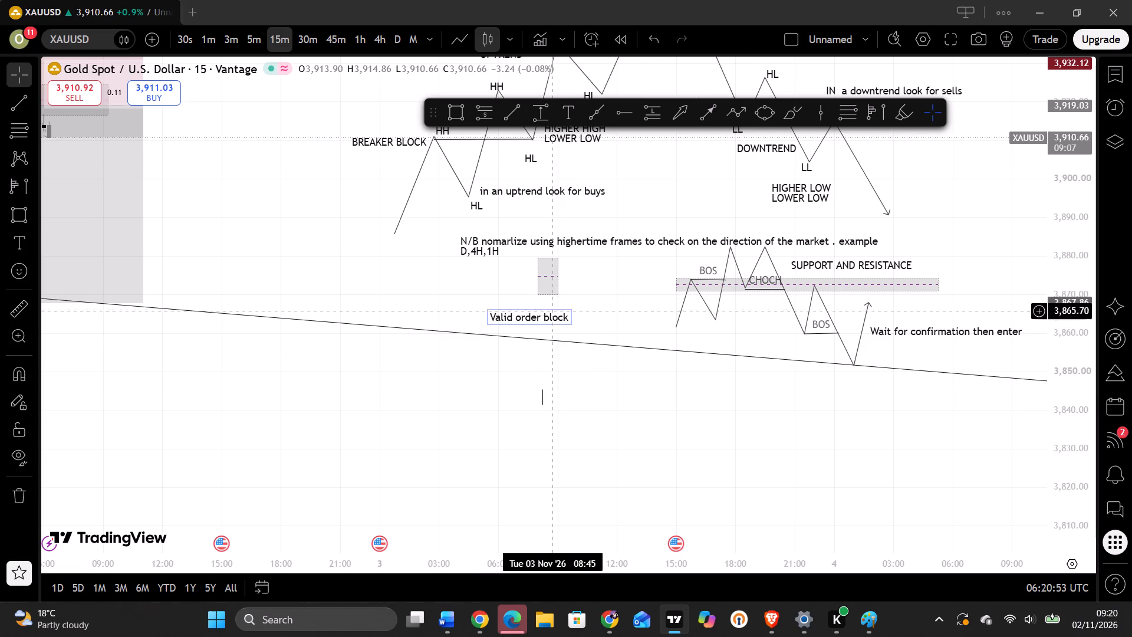
Move the small rectangle down onto the top of the short vertical line, spanning about 3,855.00 to 3,845.63.
drag(550, 280, 549, 298)
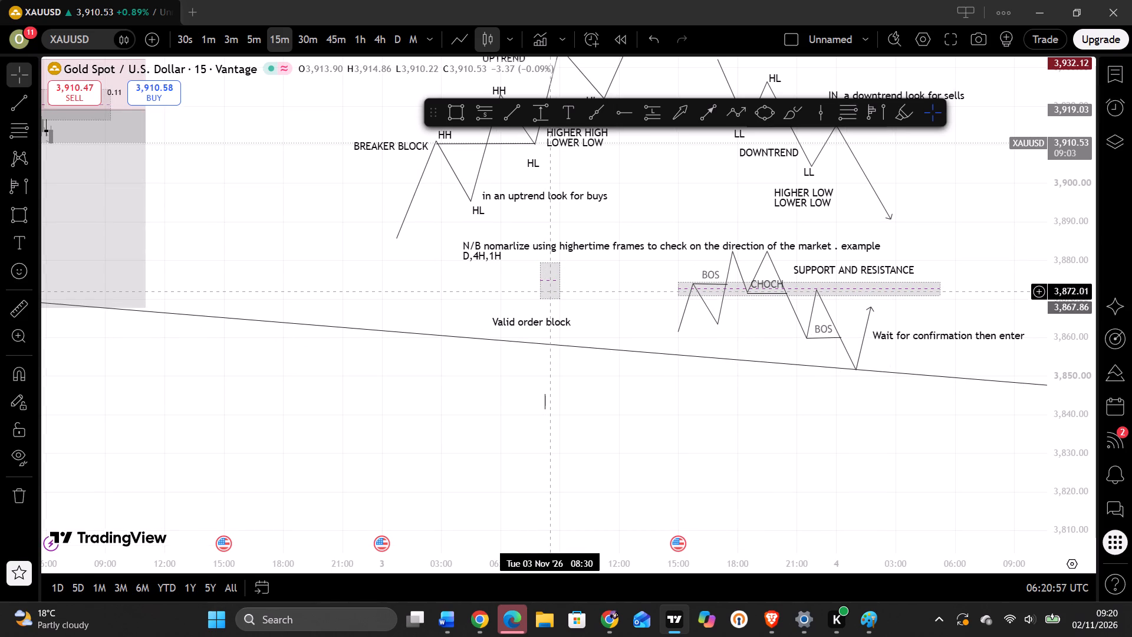
drag(549, 281, 545, 375)
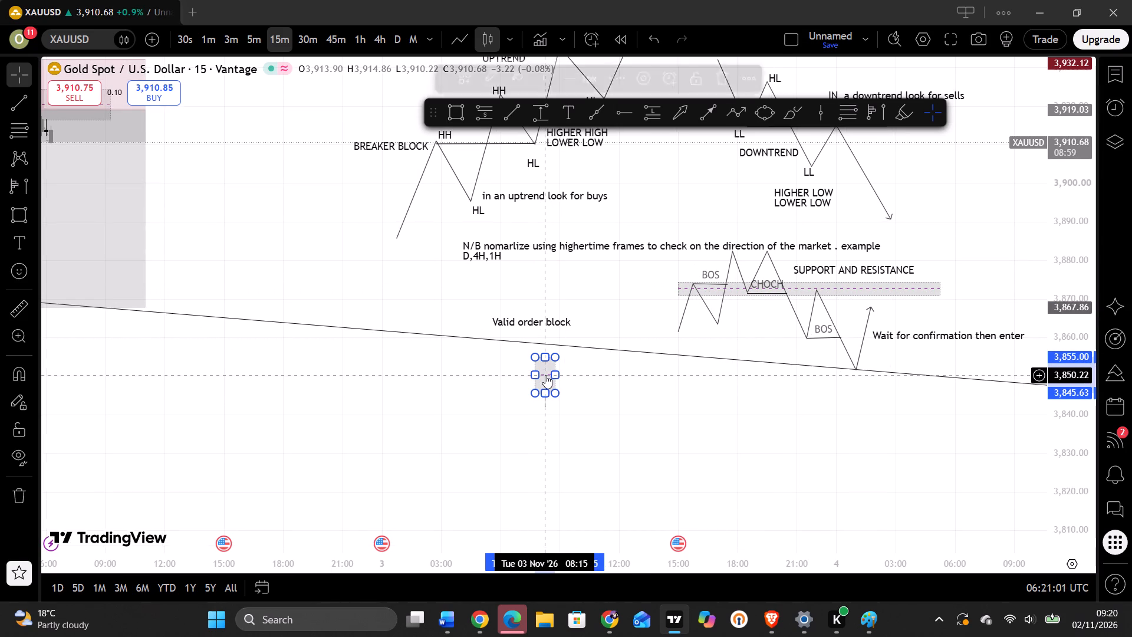
click(600, 402)
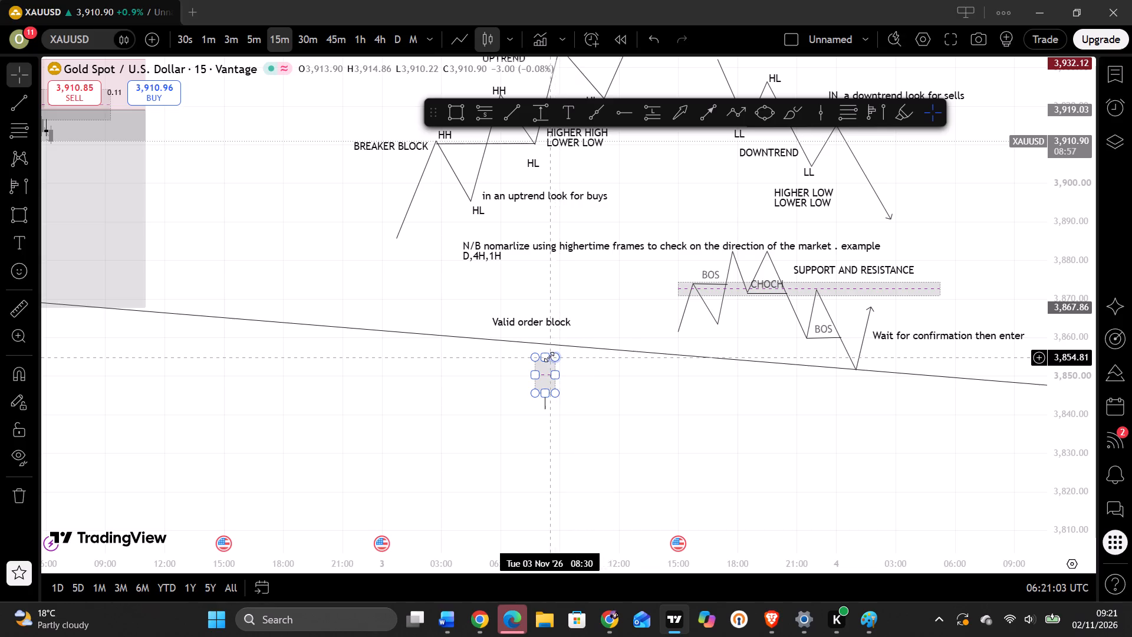
Shrink the rectangle into a candle body, with its top at about 3,853.28 and its sides at about 08:00 and 08:30.
drag(548, 357, 548, 363)
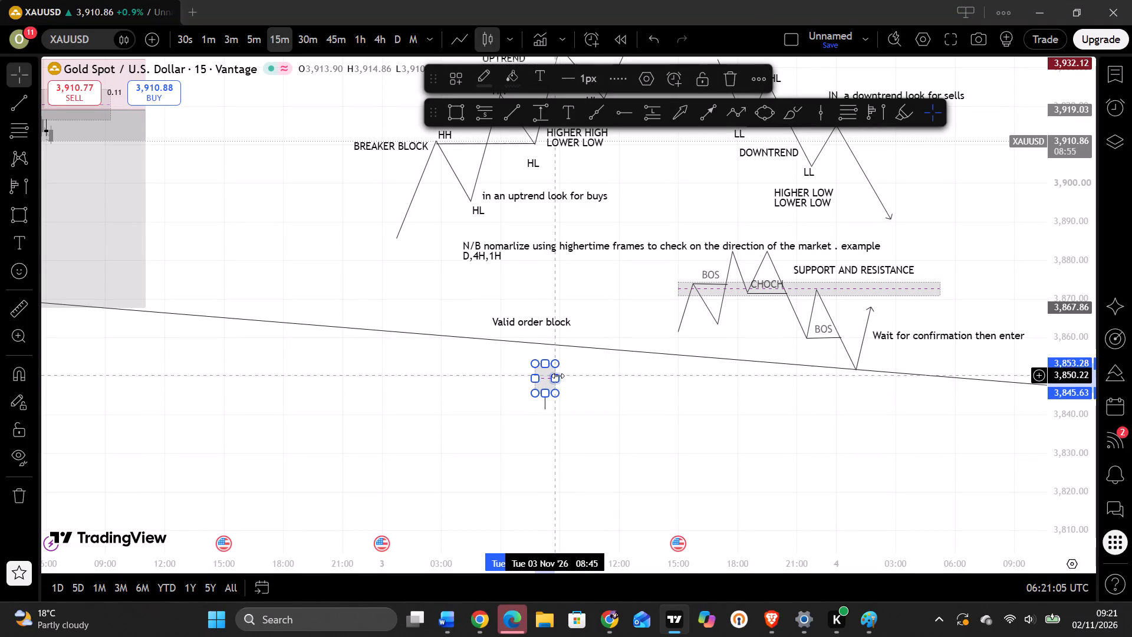
drag(558, 379, 552, 379)
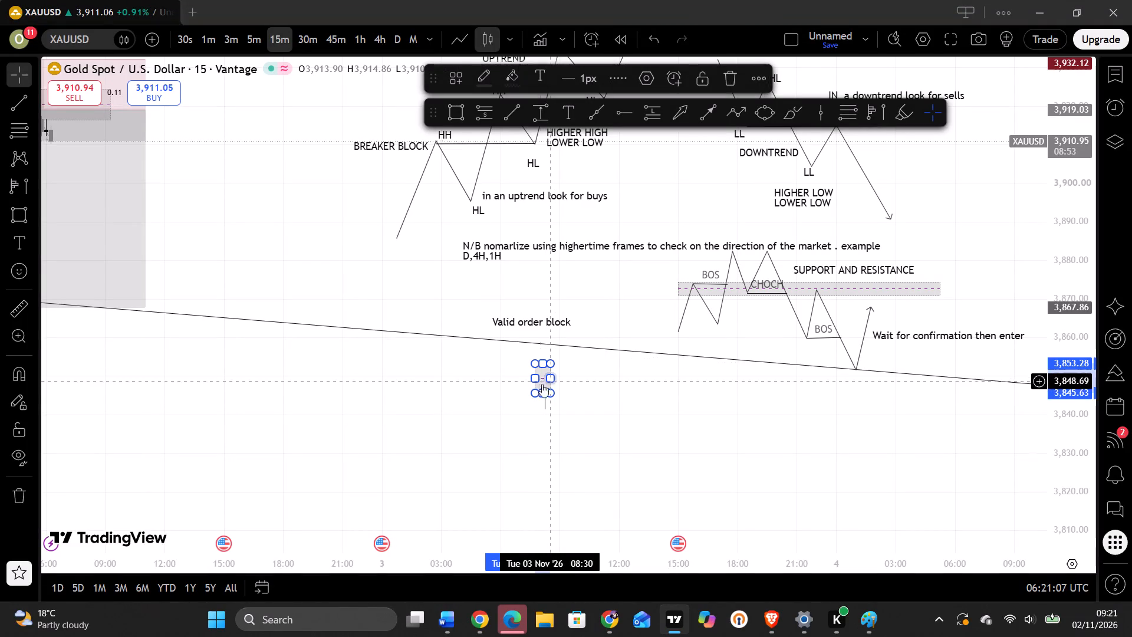
click(537, 378)
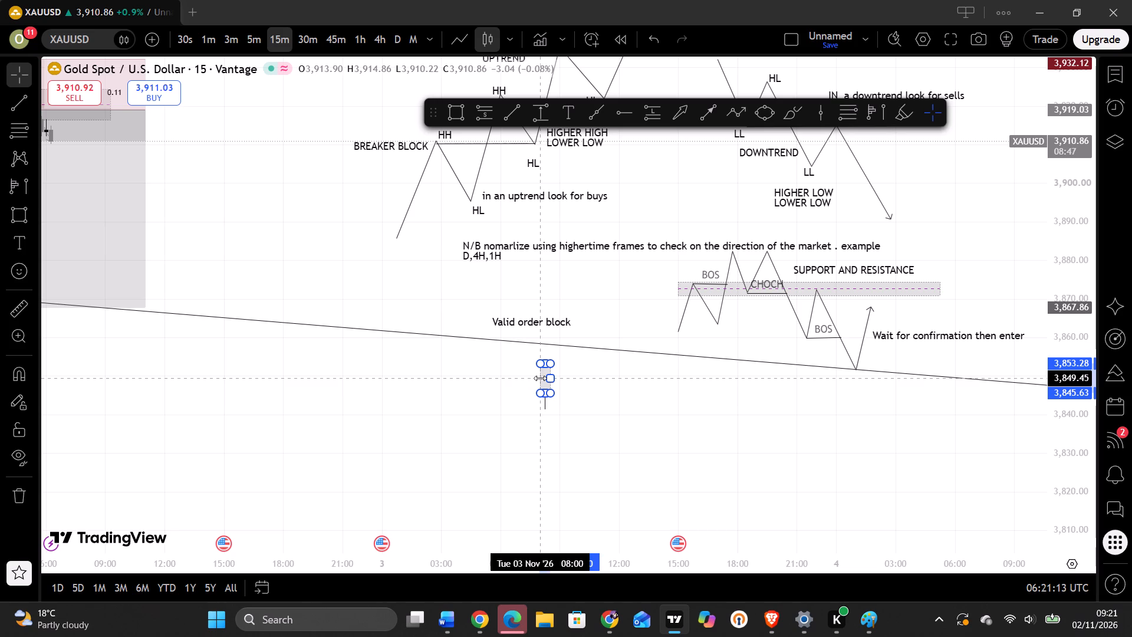
click(581, 385)
Extend the lower wick line's upper end to about 3,846.40 so it meets the candle body.
drag(468, 384, 609, 433)
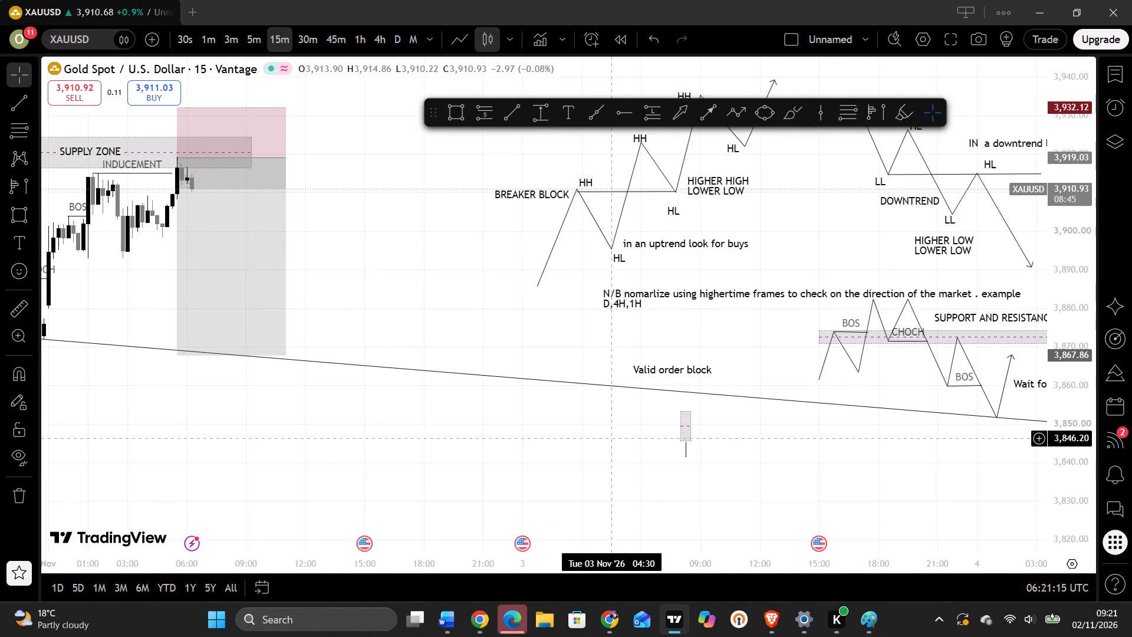
drag(609, 433, 690, 403)
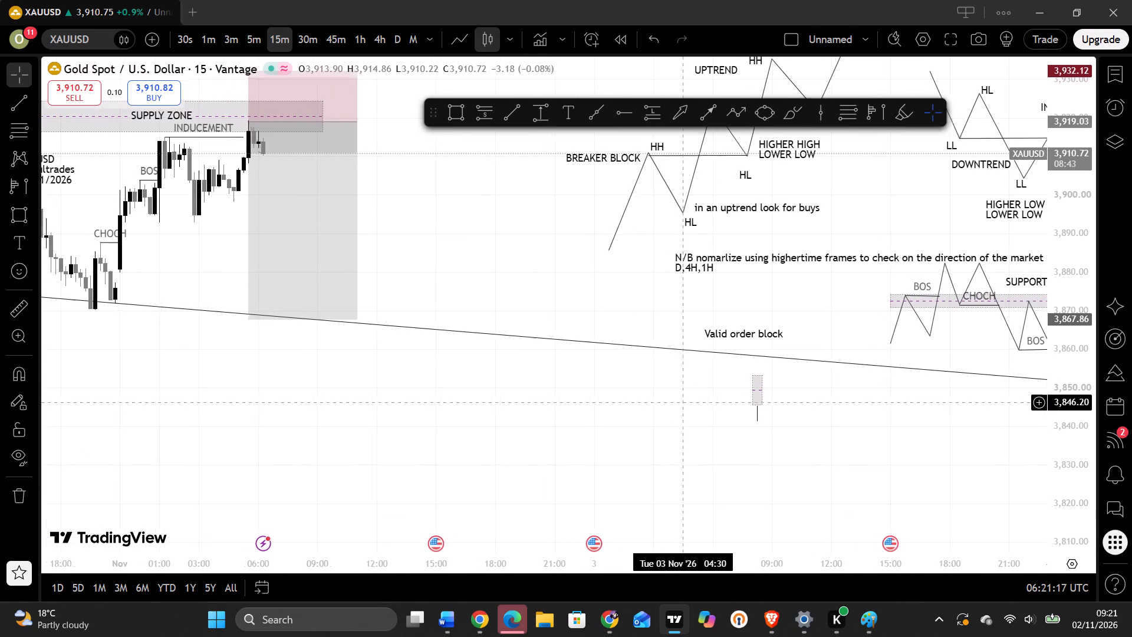
drag(690, 403, 734, 412)
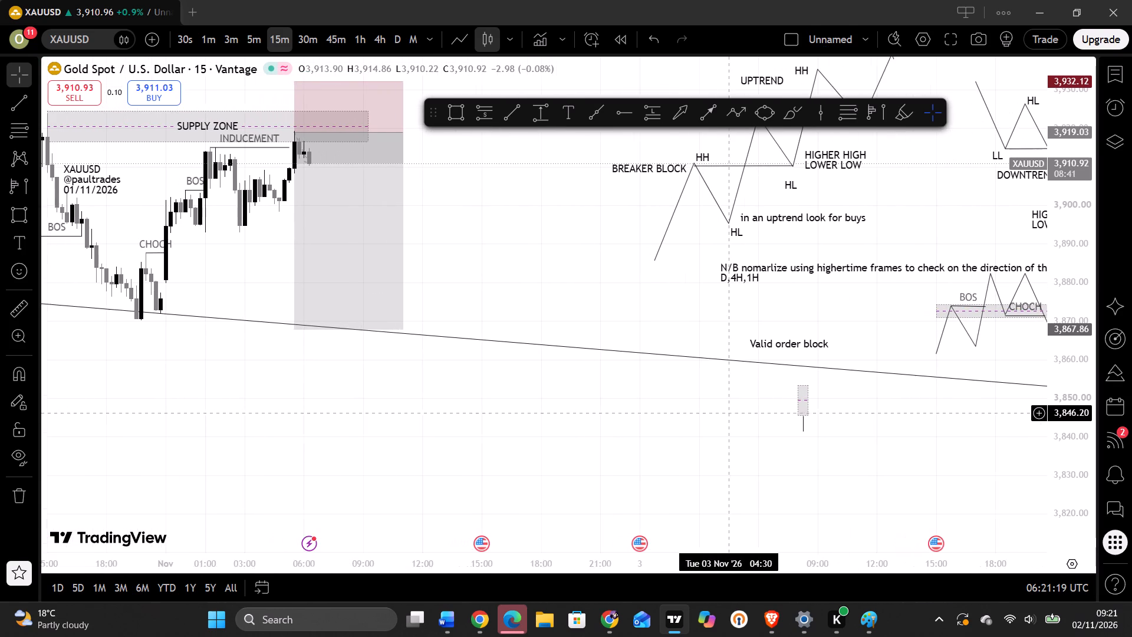
drag(734, 412, 679, 425)
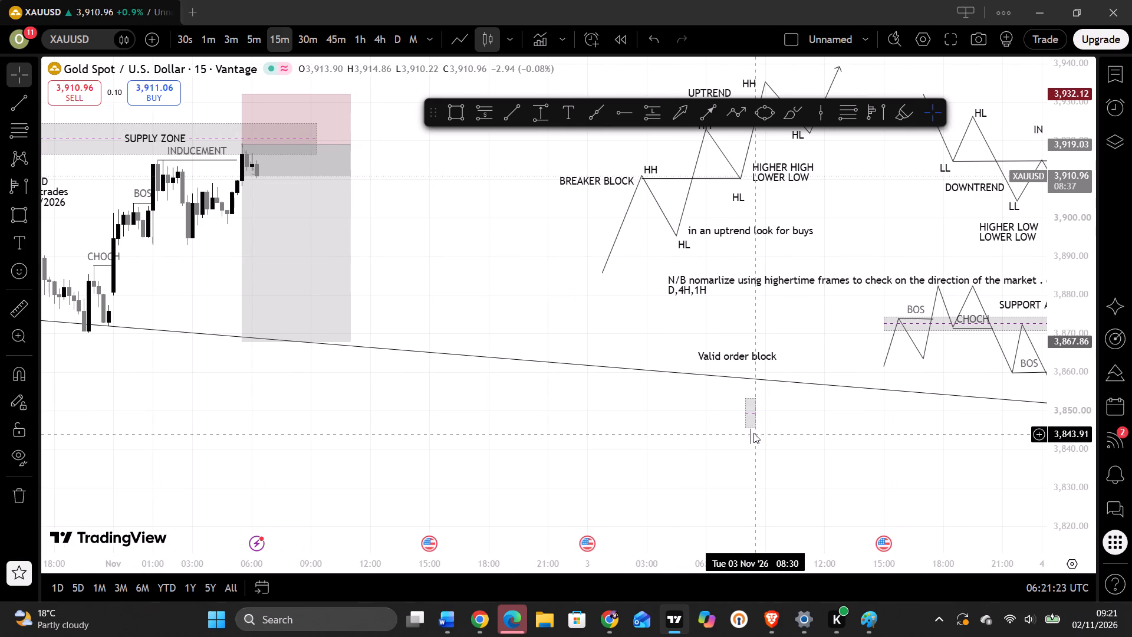
drag(750, 430, 750, 424)
click(750, 443)
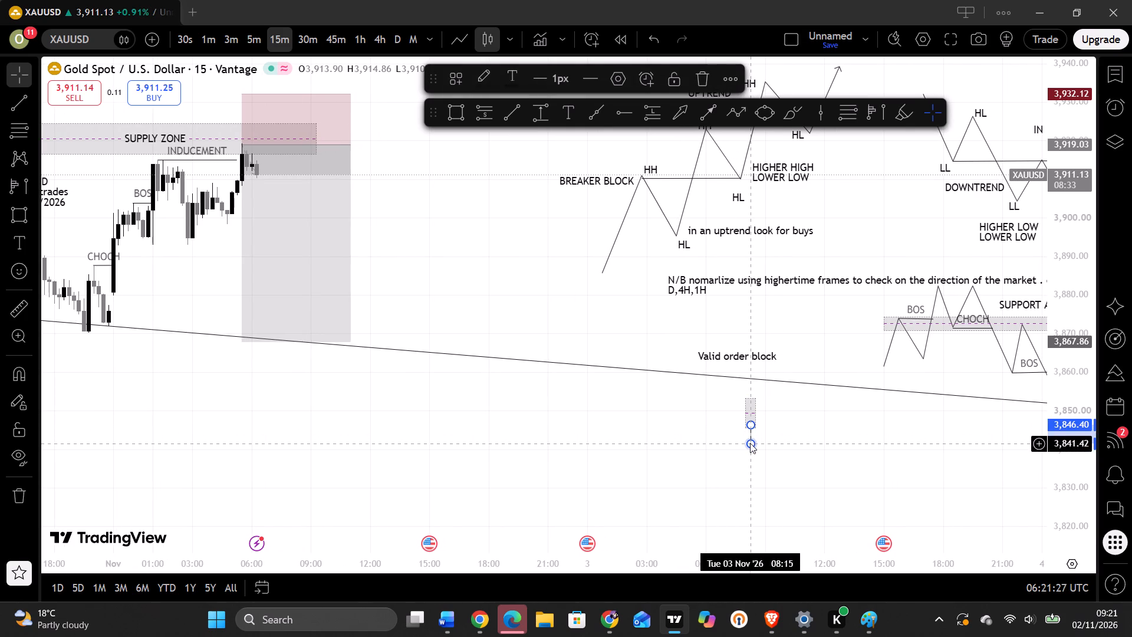
click(795, 433)
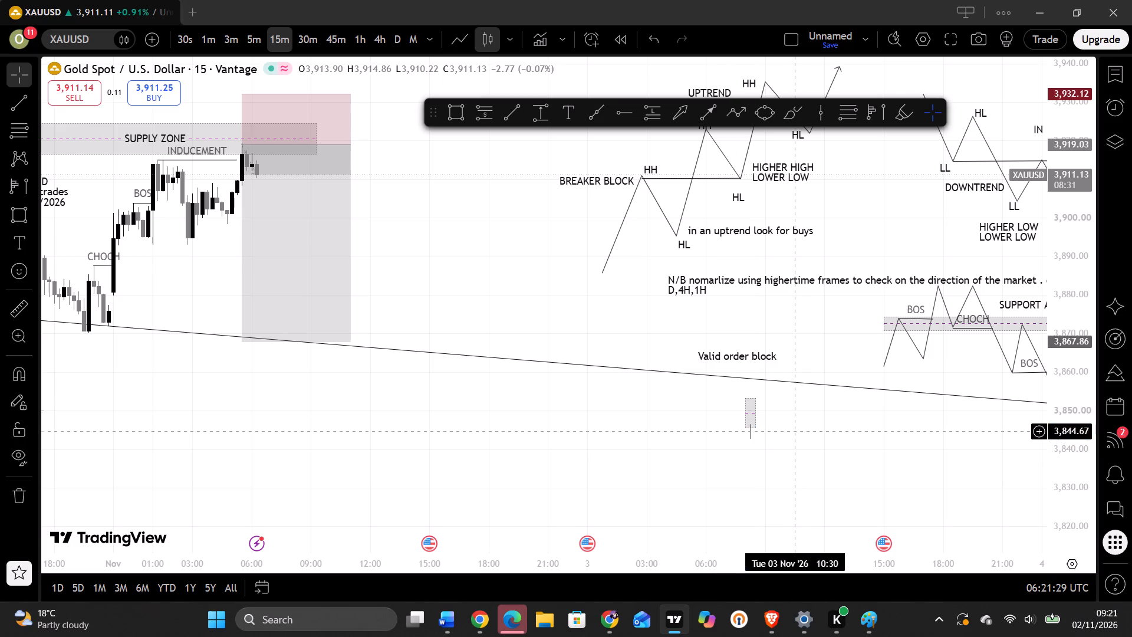
Draw the candle's upper wick as a vertical trend line at 08:15, from about 3,855.57 down to about 3,852.
click(504, 107)
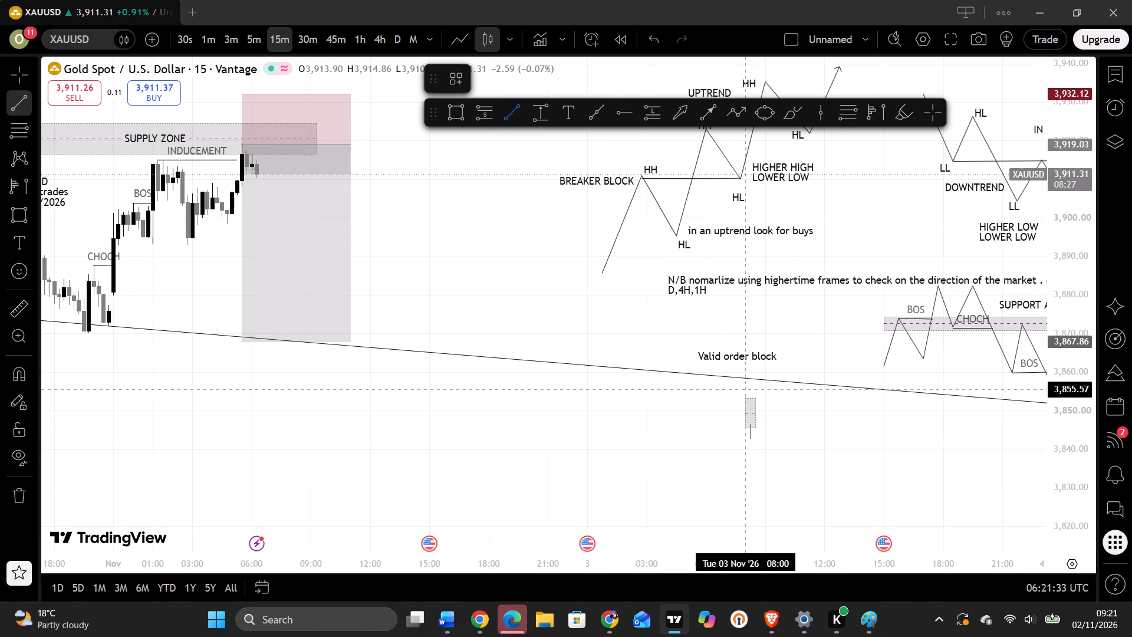
drag(751, 389, 751, 399)
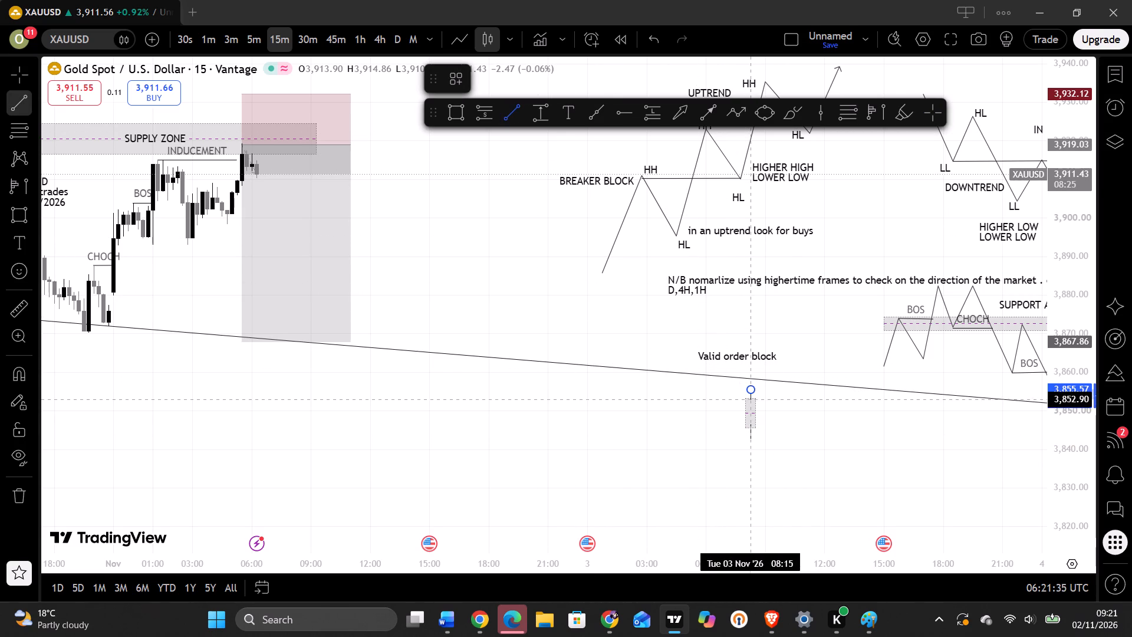
drag(751, 399, 752, 404)
click(752, 404)
click(721, 403)
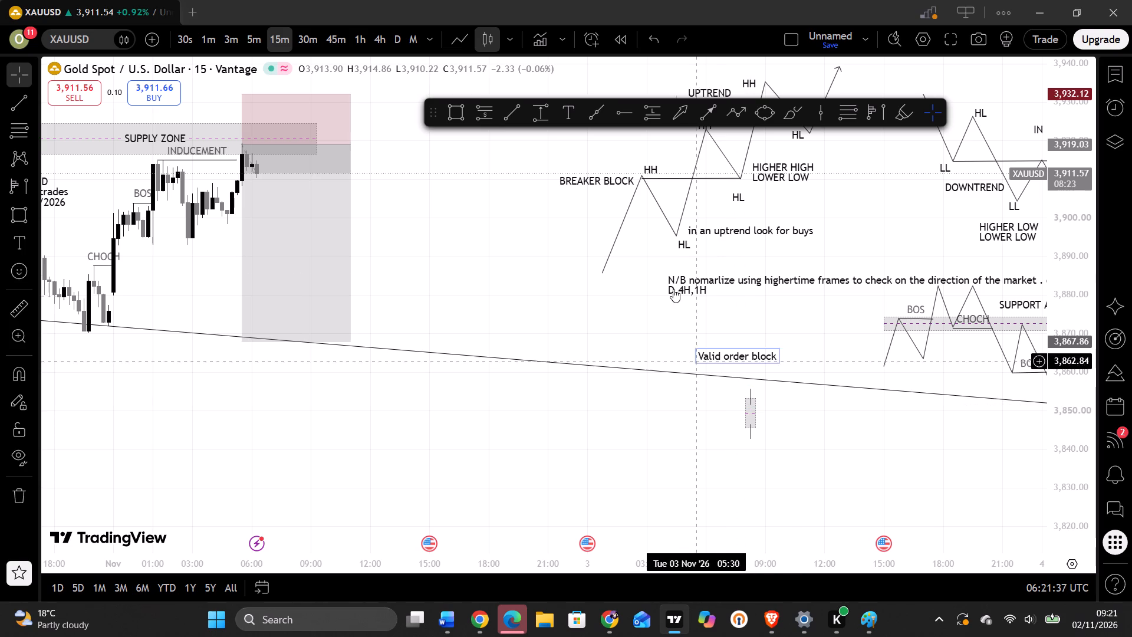
Draw a rectangle as a candle body just before the existing candle, from 3,856.14 to about 3,850, between 07:15 and 07:45.
click(457, 107)
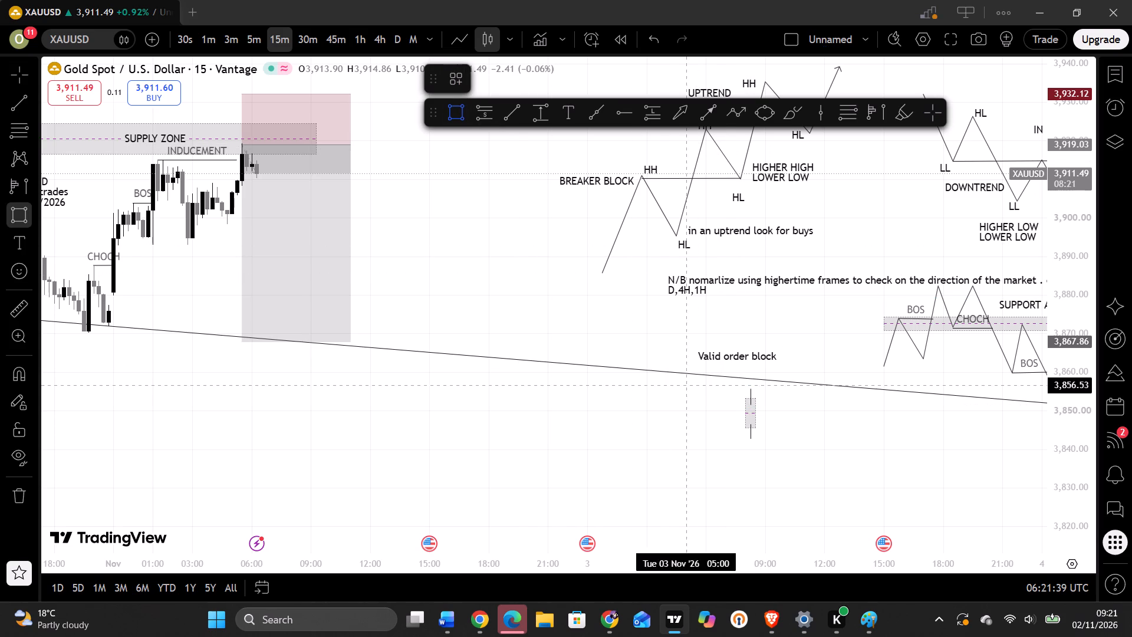
click(729, 387)
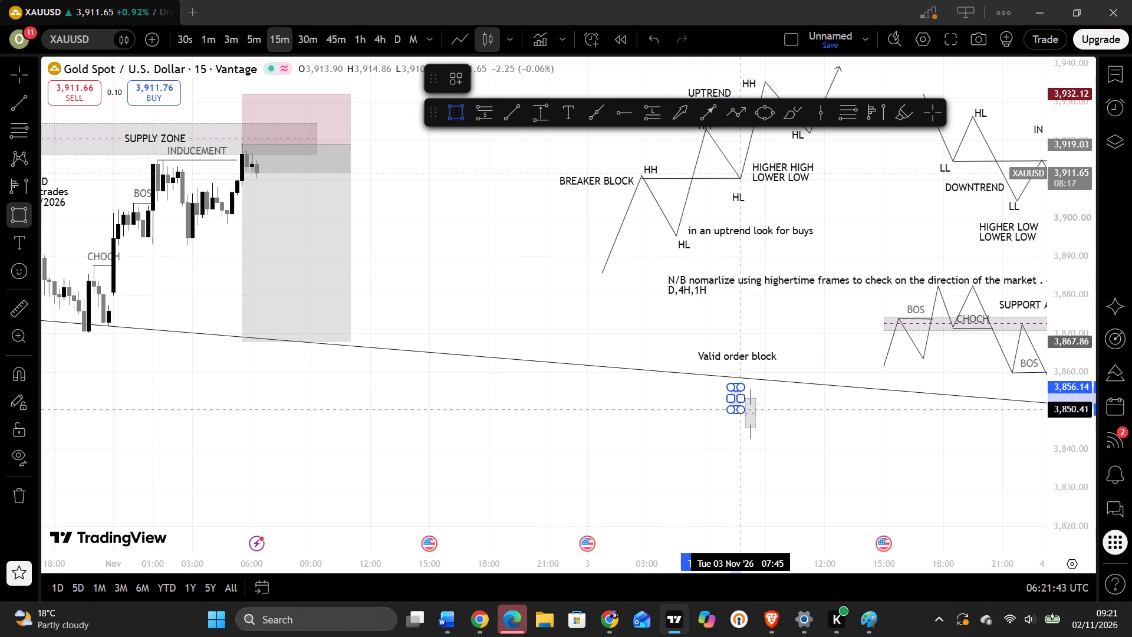
click(742, 411)
click(825, 453)
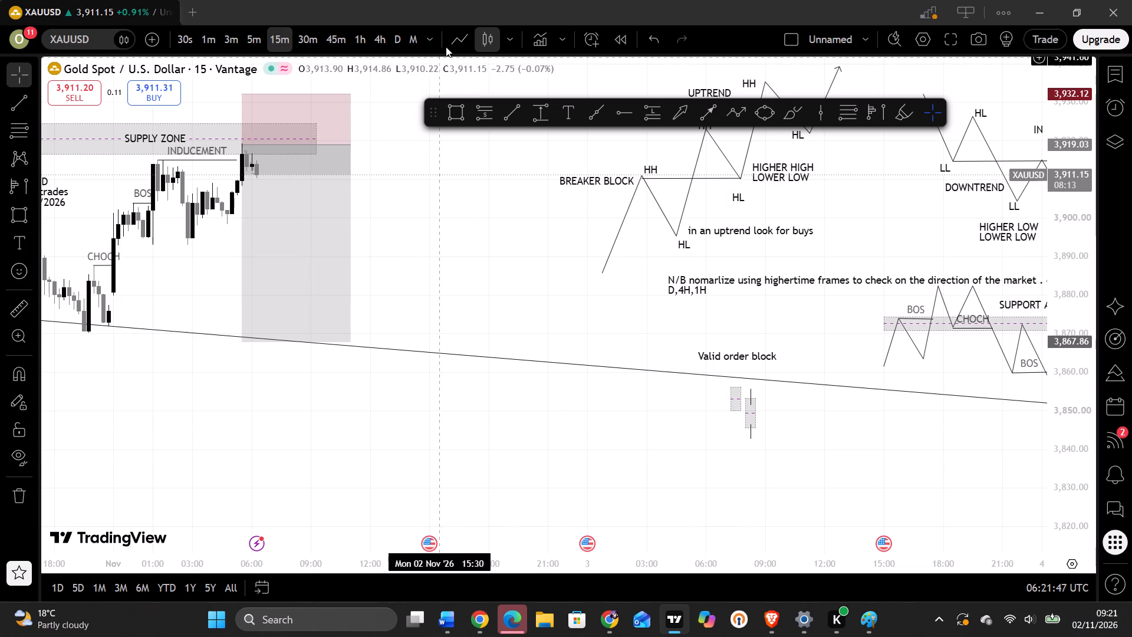
Draw a rectangle as a third candle body just after the wicked candle, from 3,859.97 to about 3,851.17, between about 08:30 and 09:15.
click(457, 114)
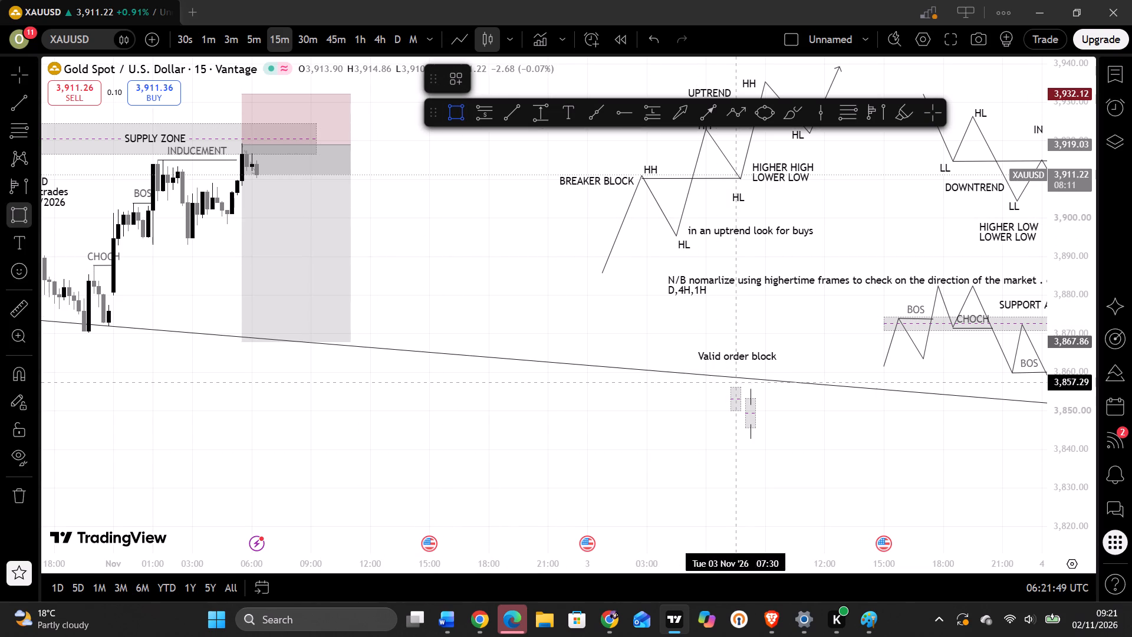
drag(756, 372, 767, 405)
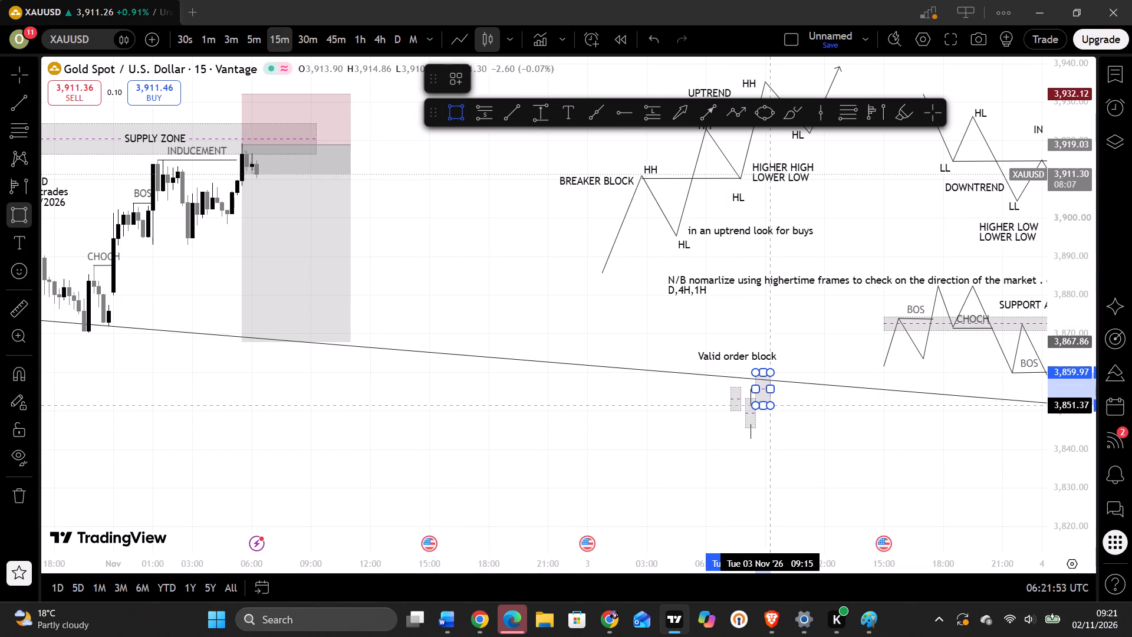
drag(767, 405, 772, 405)
drag(772, 405, 792, 415)
click(792, 415)
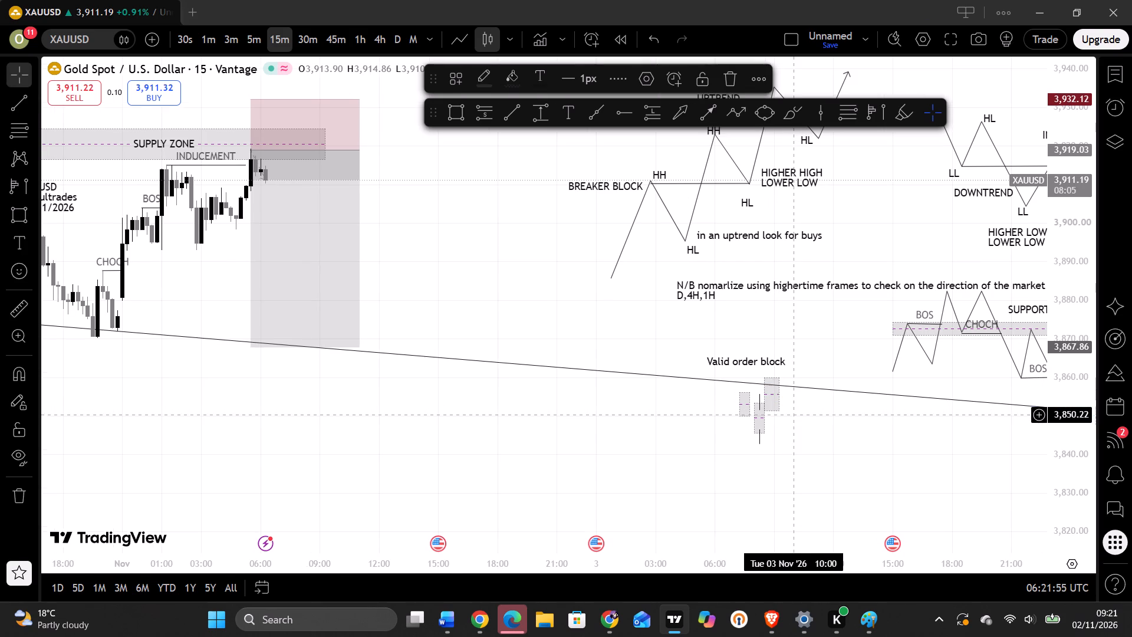
Adjust the third candle body to run from about 08:45 to 09:30, with its top at about 3,859.01.
click(765, 411)
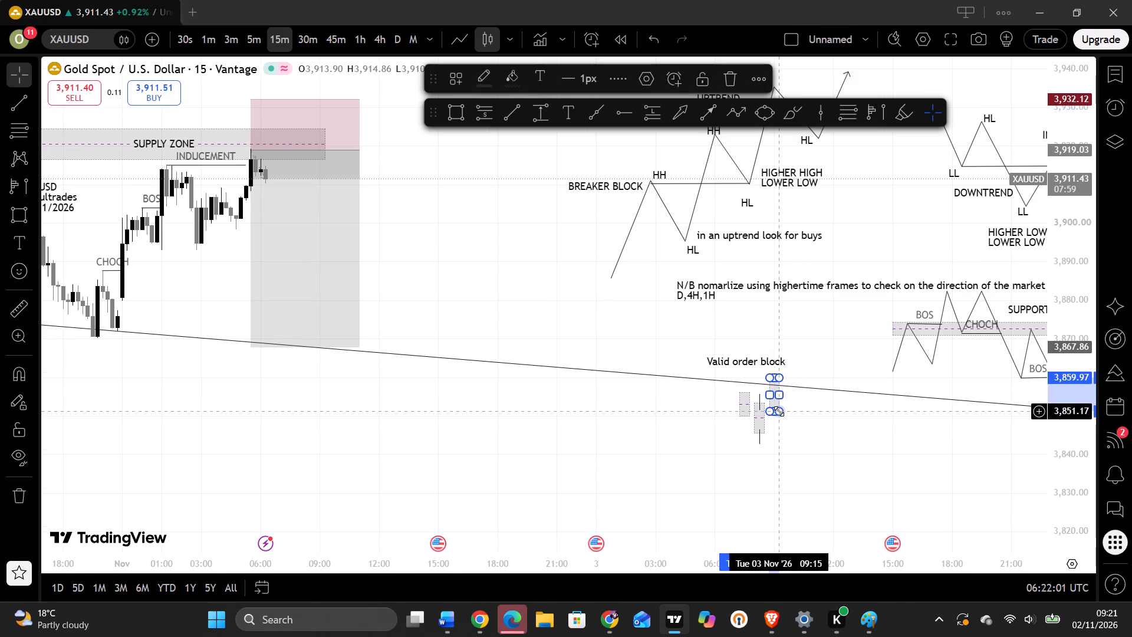
drag(779, 411, 788, 411)
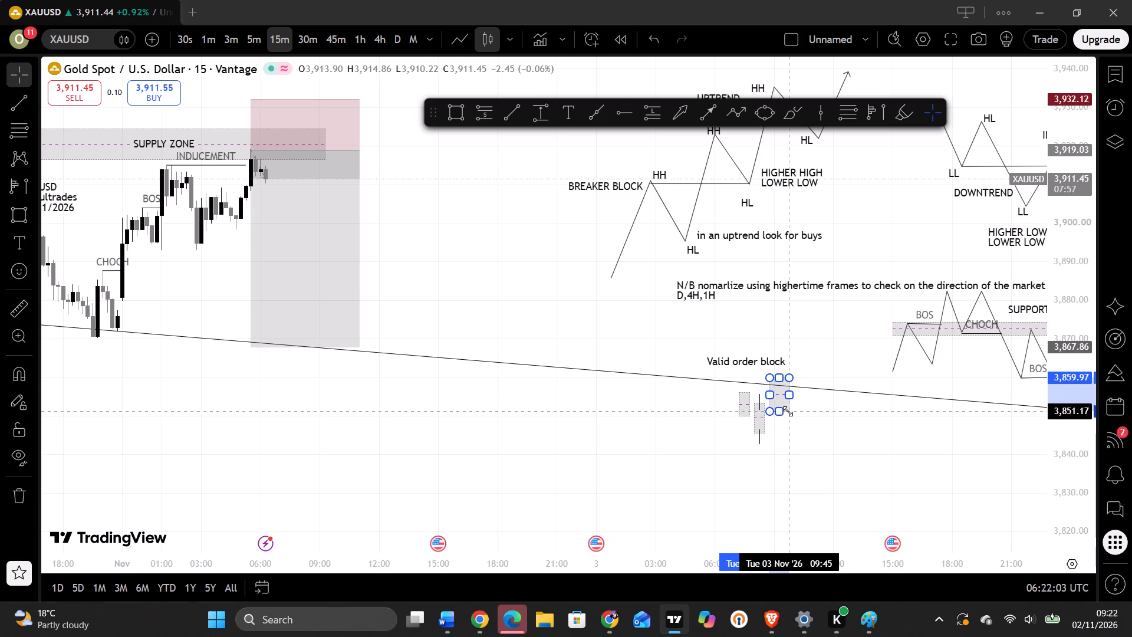
drag(788, 411, 788, 411)
drag(788, 393, 781, 397)
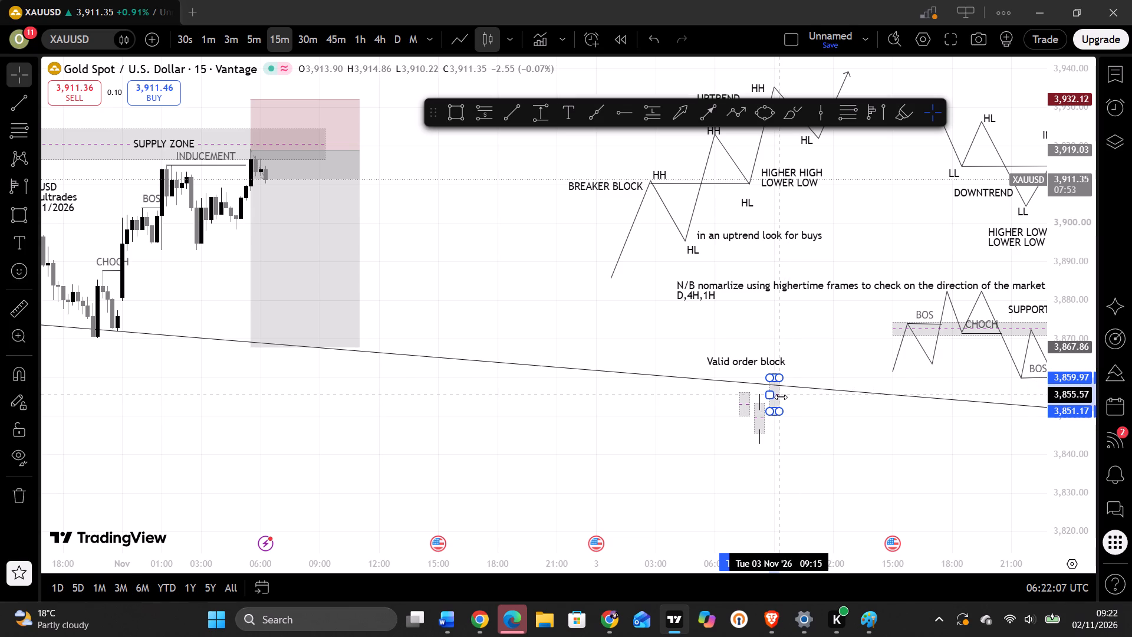
drag(781, 397, 783, 397)
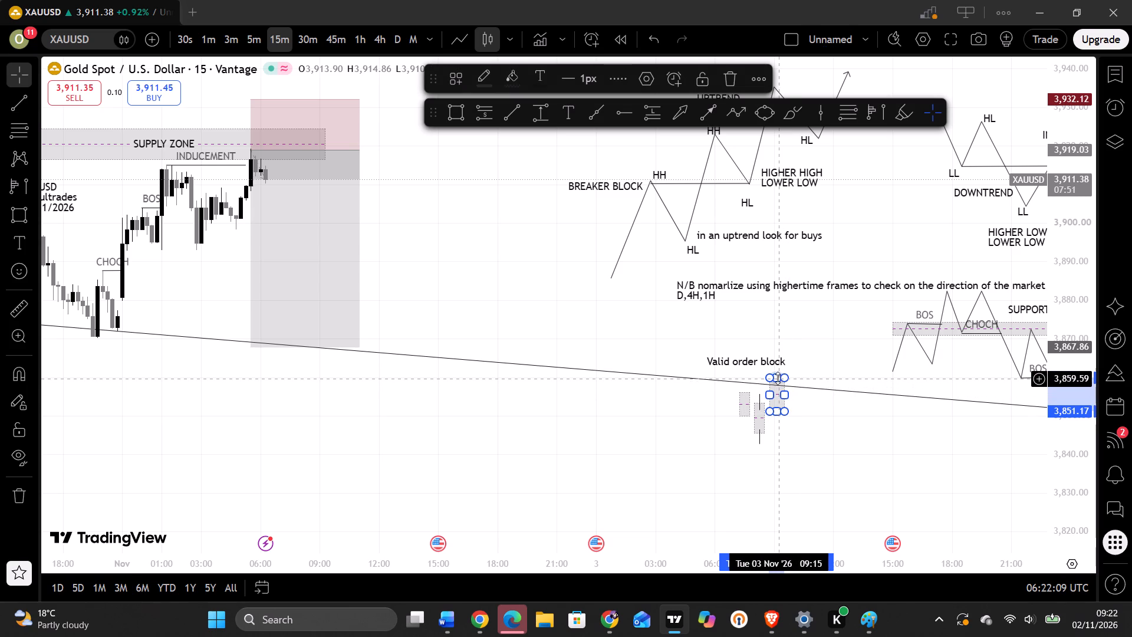
click(777, 377)
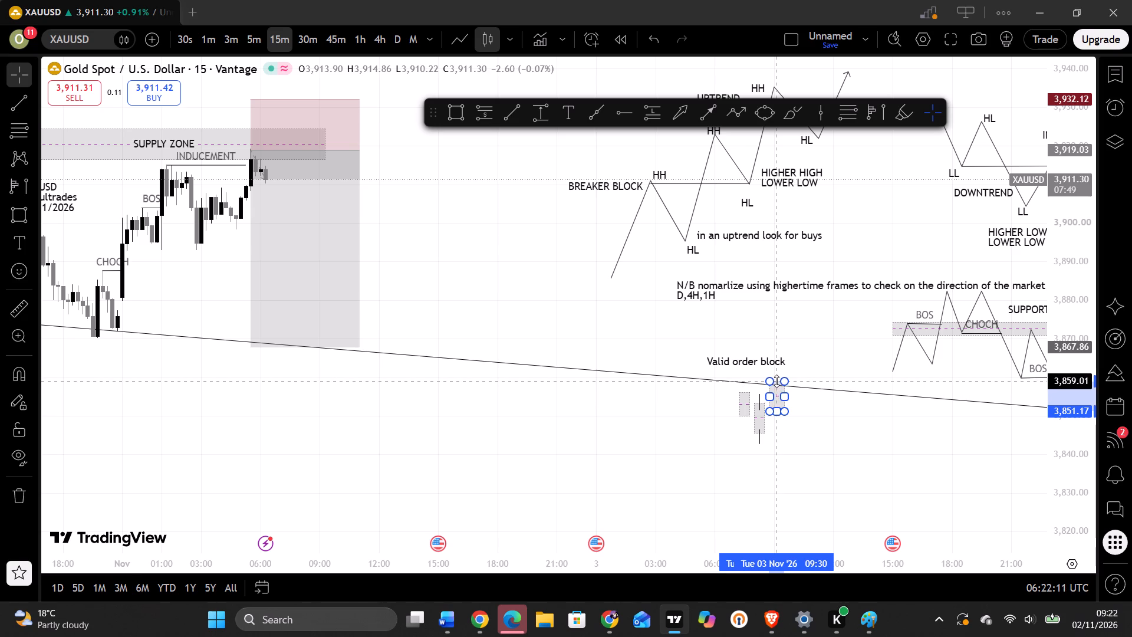
click(823, 464)
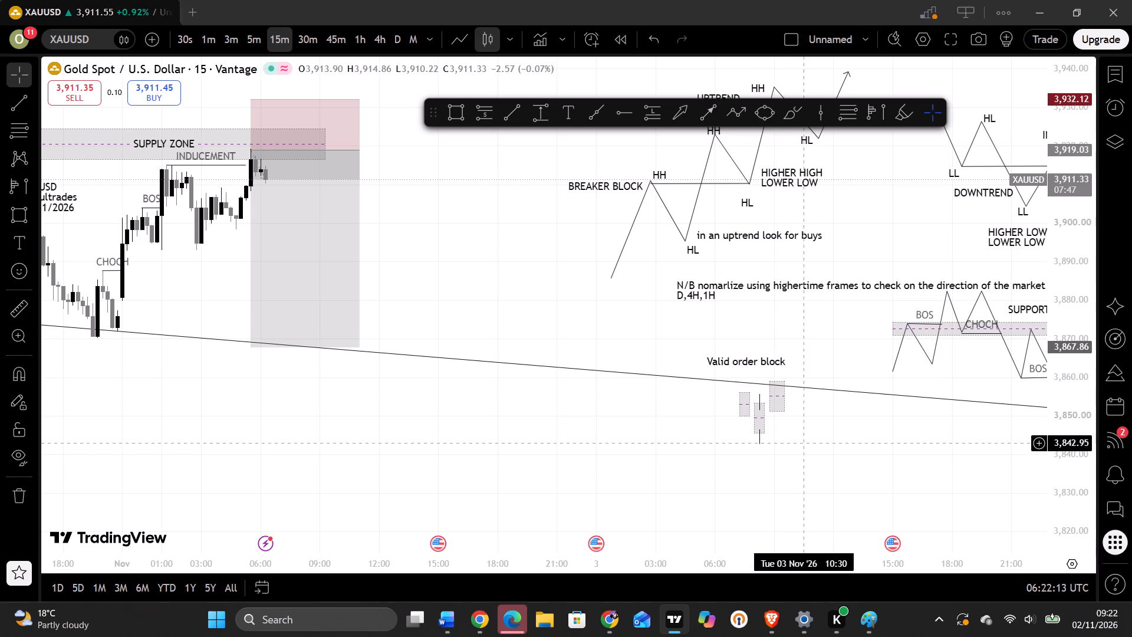
Move the "Valid order block" label beside the candles, to about 3,854.62 at 00:15 on 3 Nov.
drag(802, 442, 716, 521)
drag(689, 432, 611, 462)
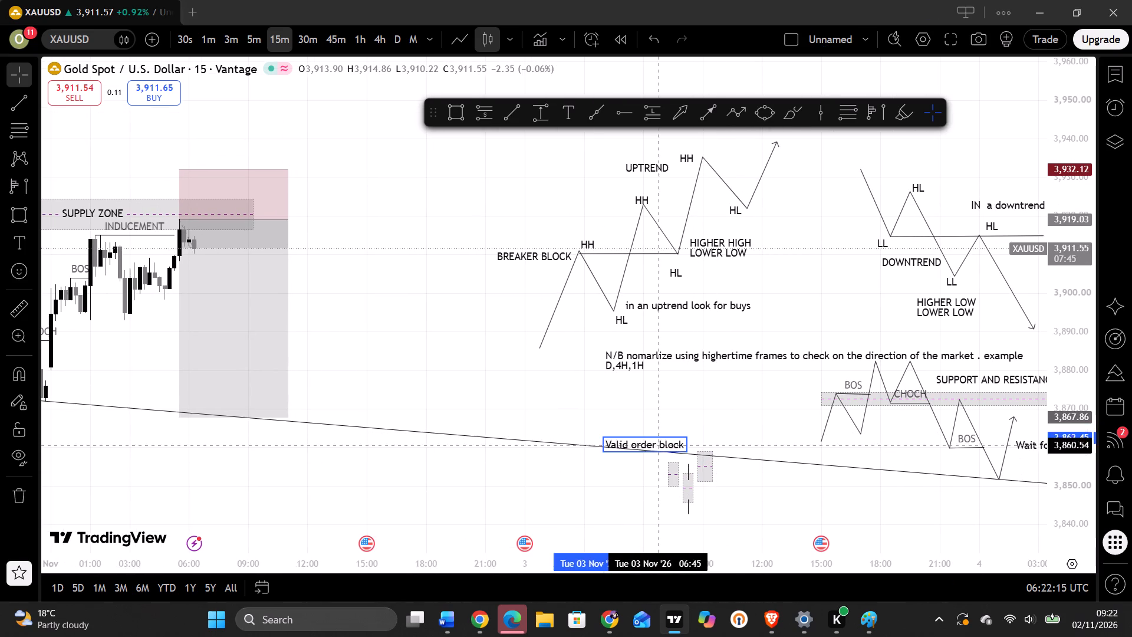
drag(611, 462, 585, 475)
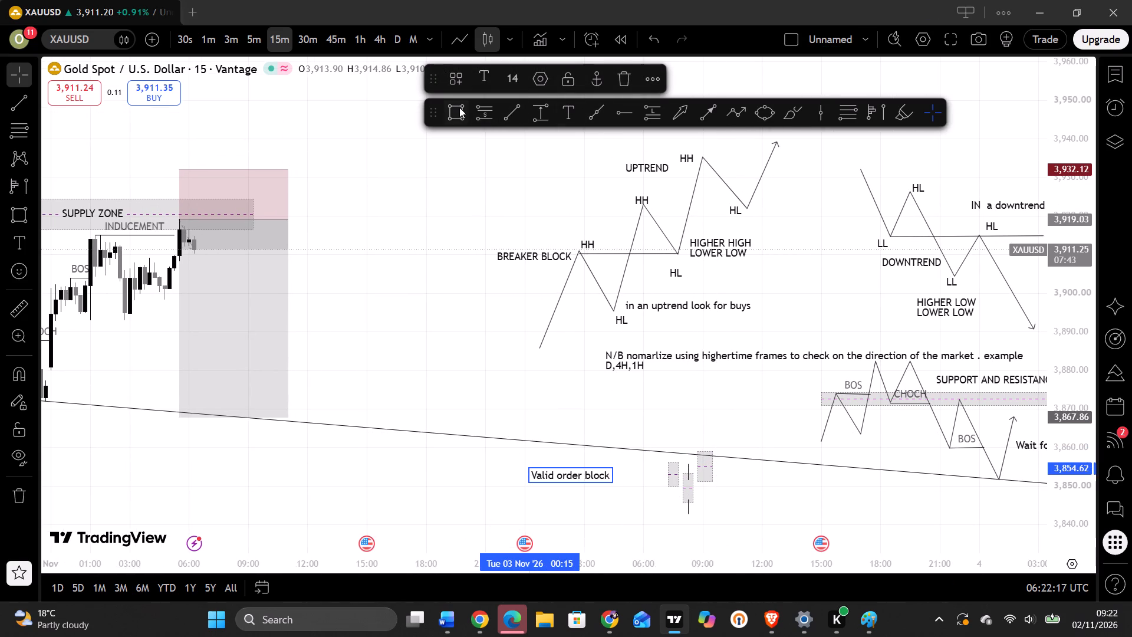
Draw a fourth candle body just above the third, from 3,866.85 to about 3,860.35, between 09:00 and 09:45.
click(459, 107)
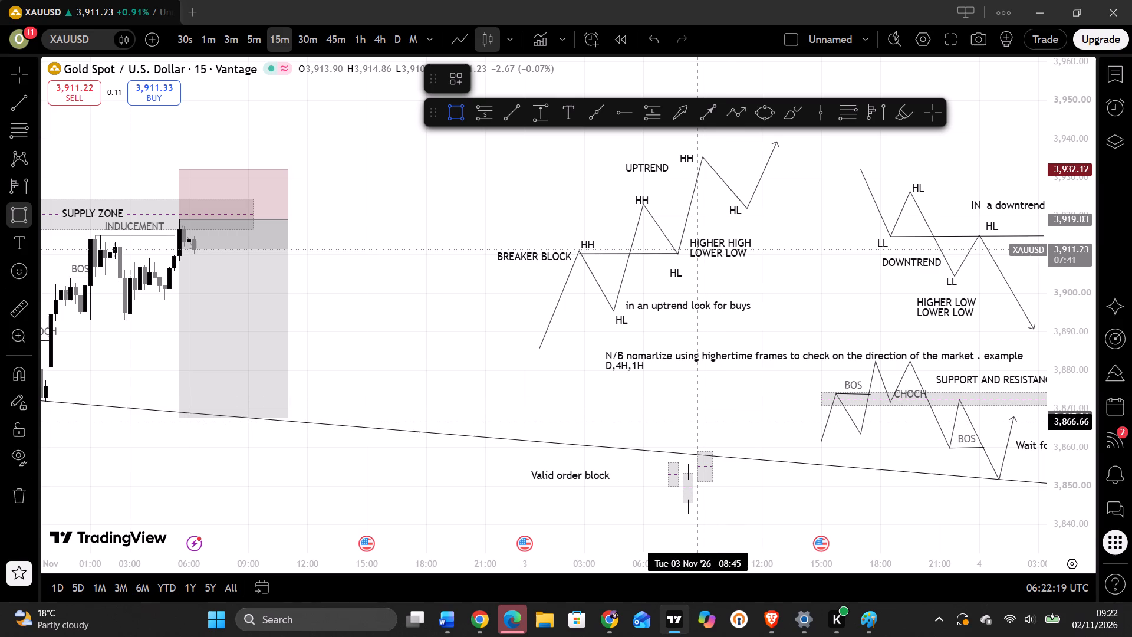
click(700, 421)
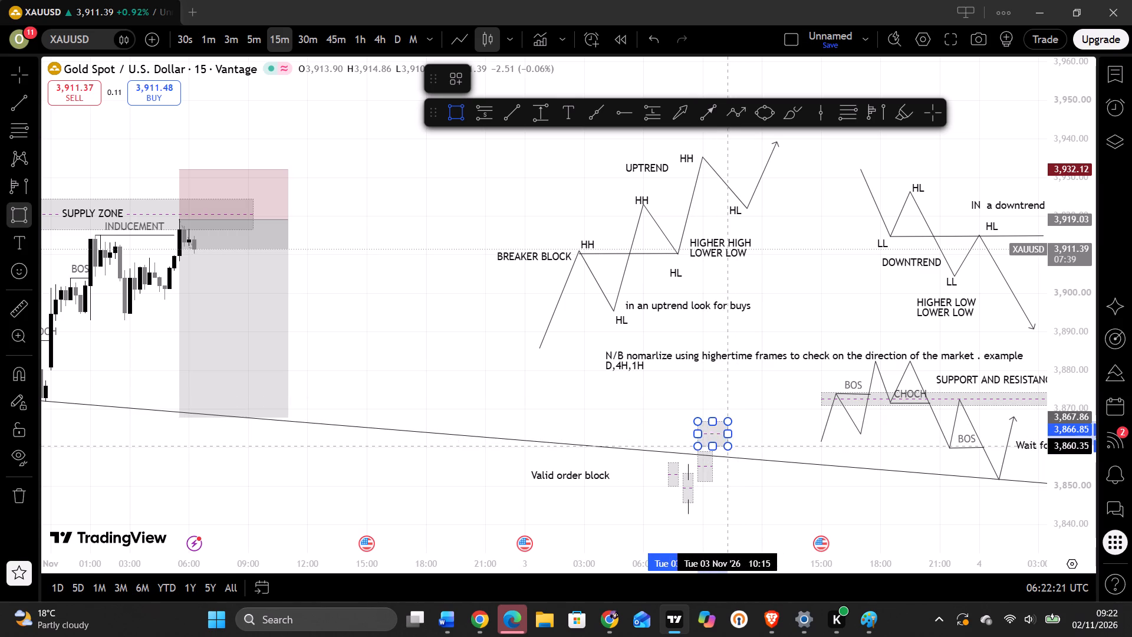
click(717, 446)
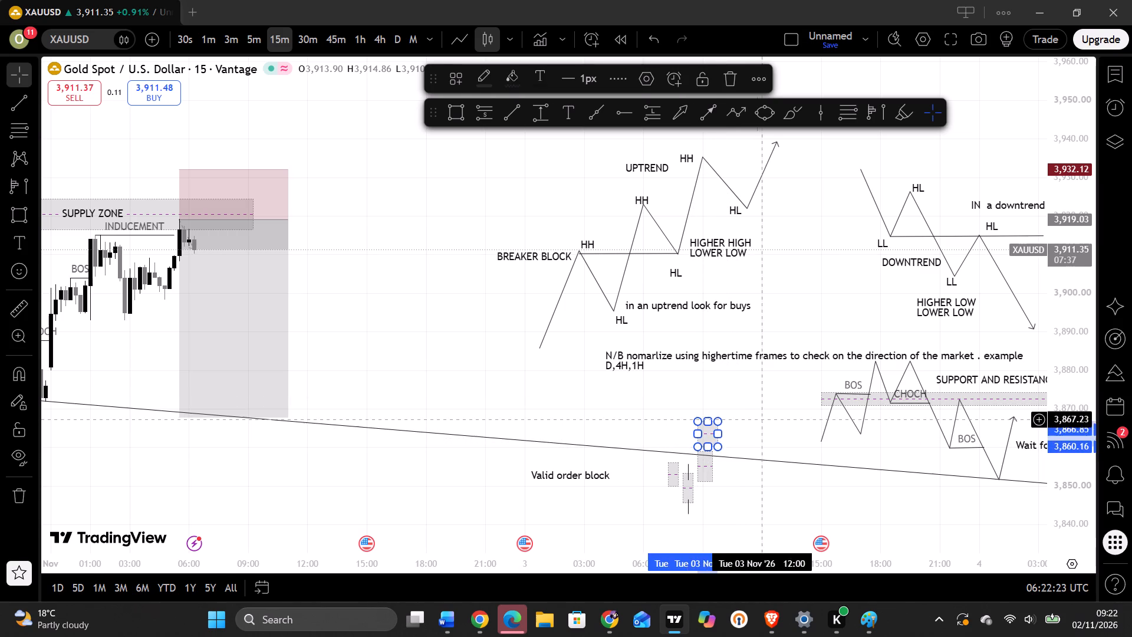
click(763, 419)
click(701, 434)
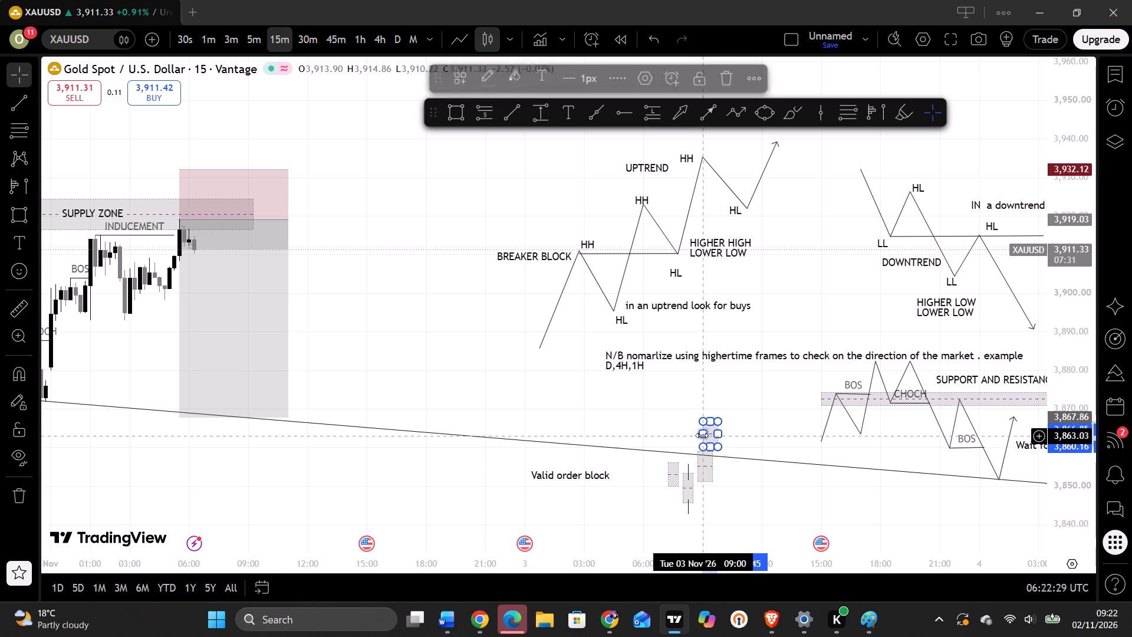
click(718, 448)
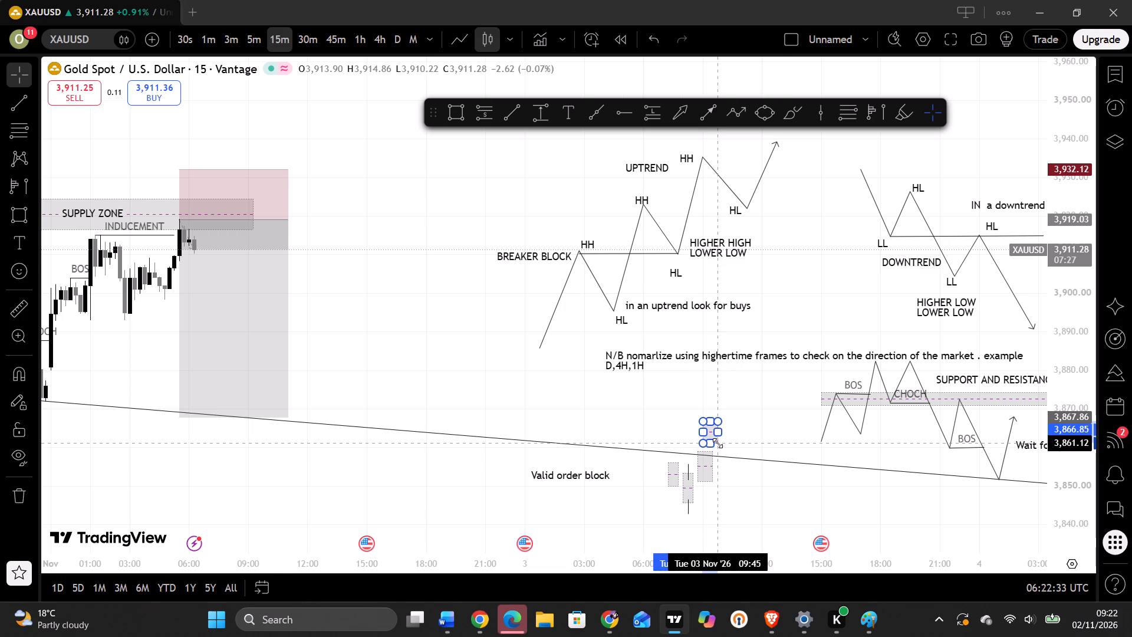
drag(756, 440, 709, 395)
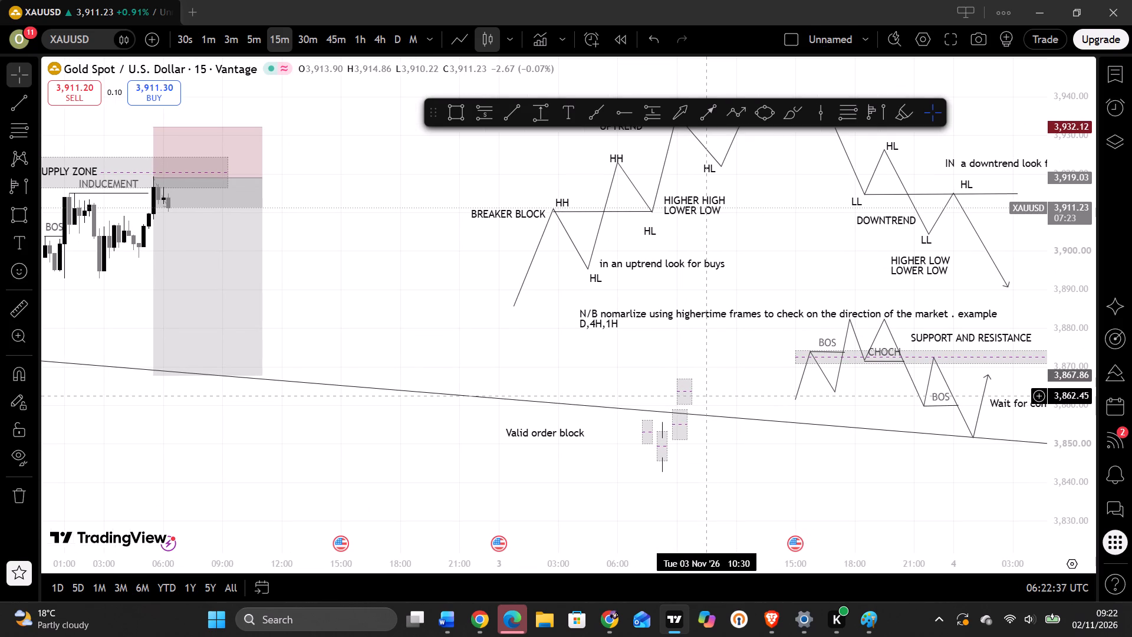
click(746, 487)
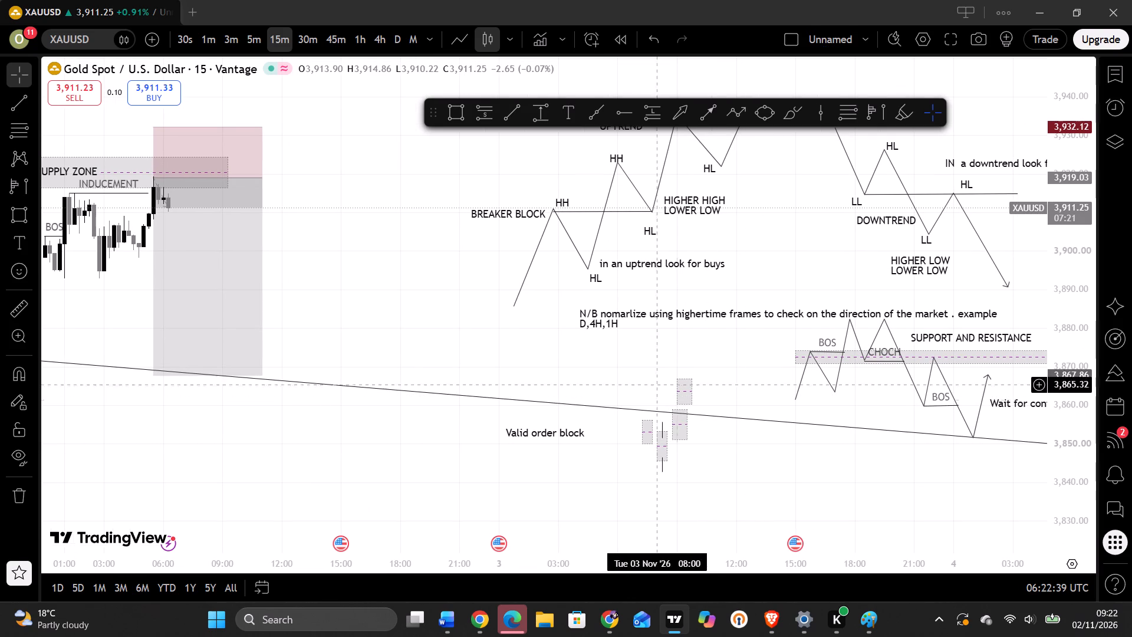
Set both the fill and the border colour of the third candle body, directly below the topmost one, to black.
click(586, 432)
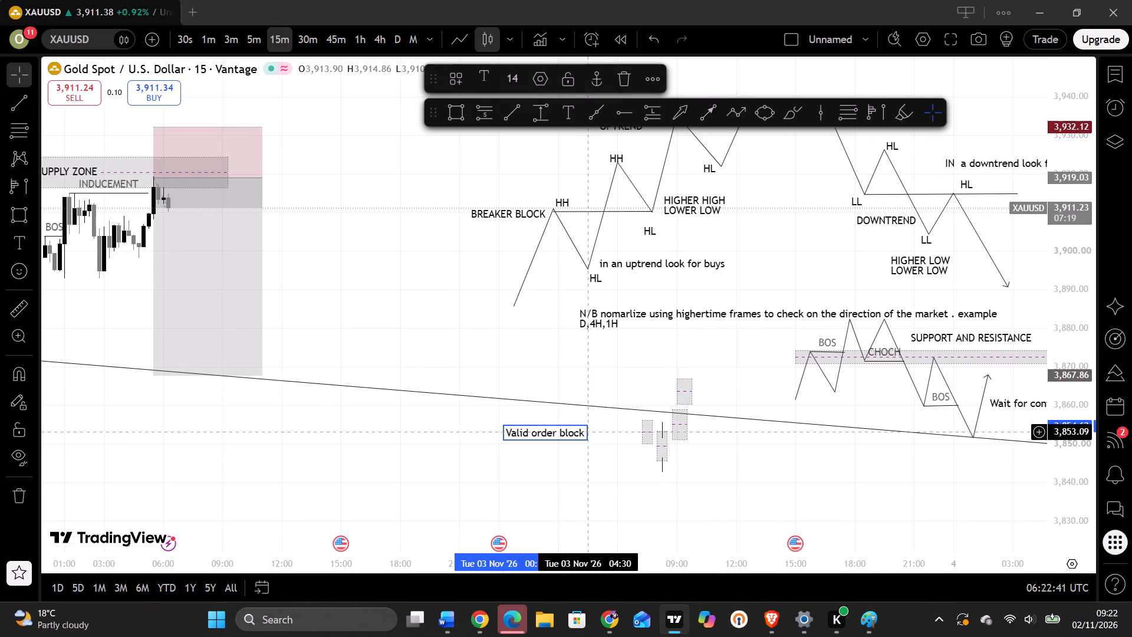
drag(611, 441, 619, 422)
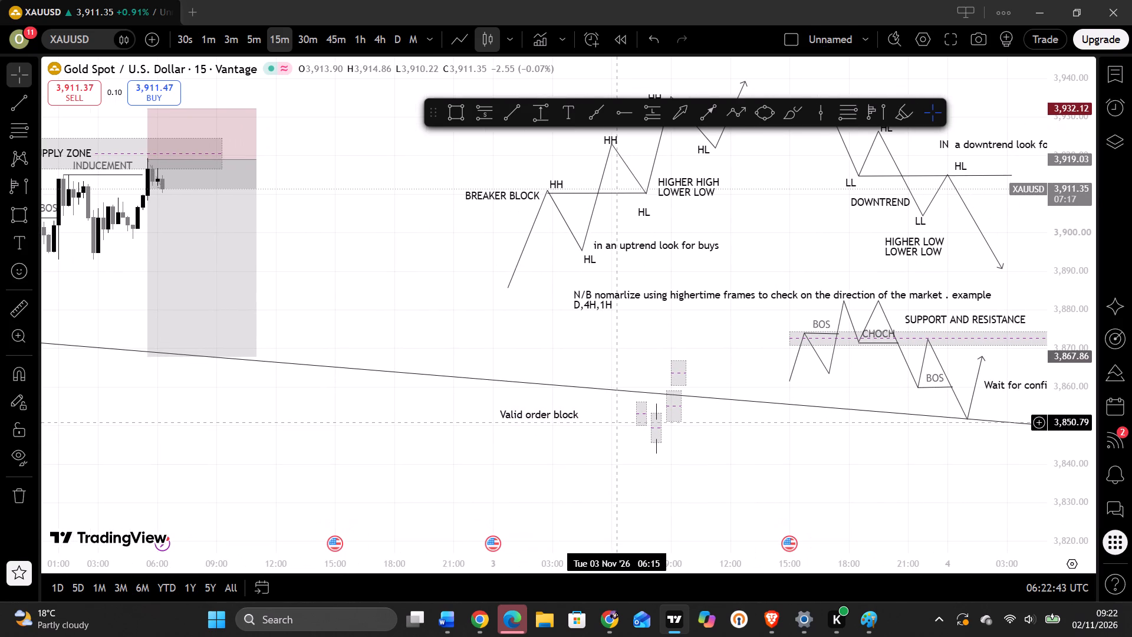
click(673, 423)
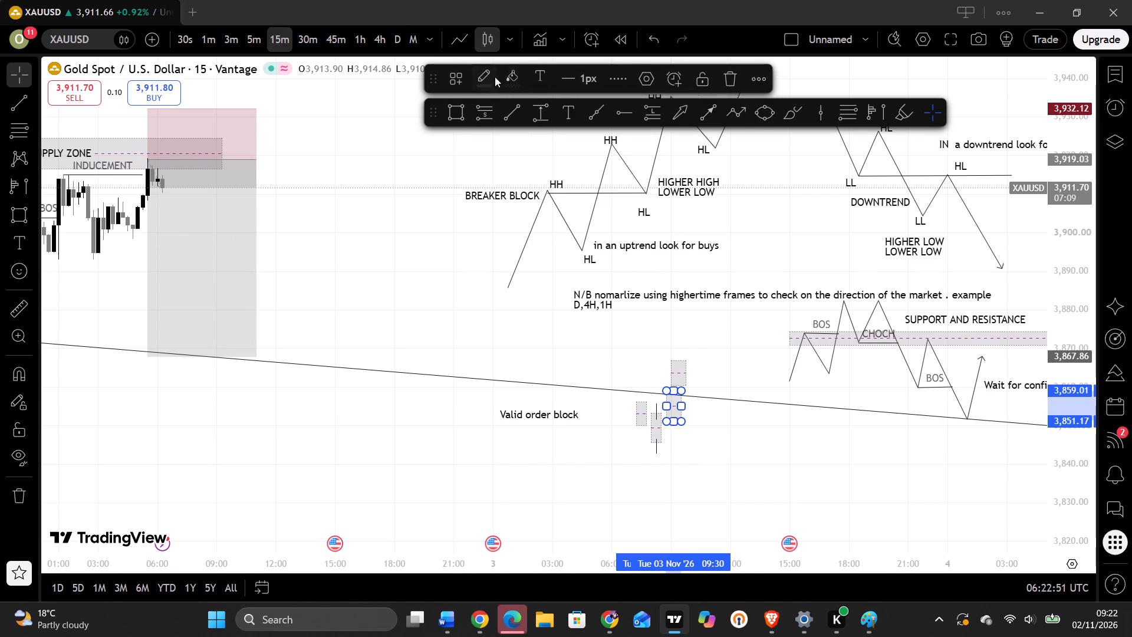
click(509, 78)
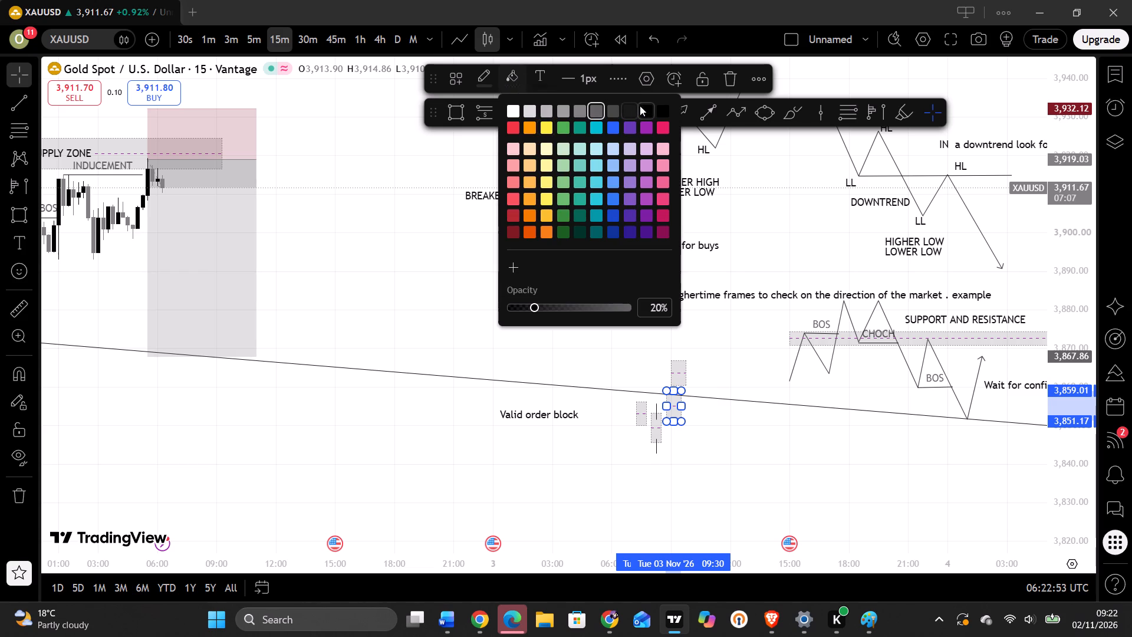
click(652, 110)
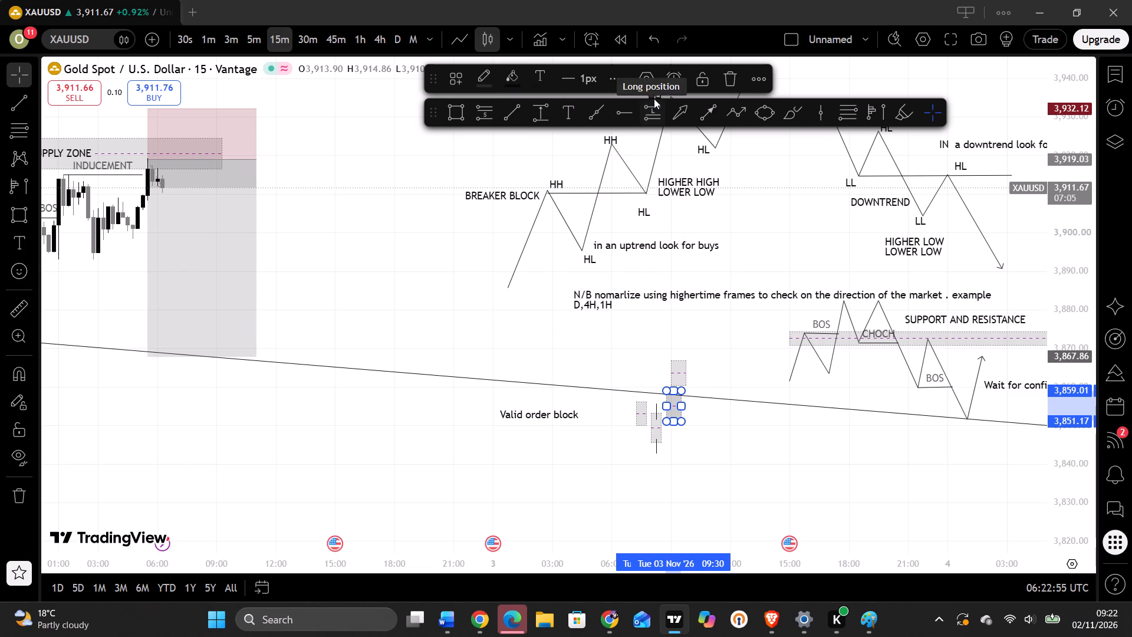
click(509, 77)
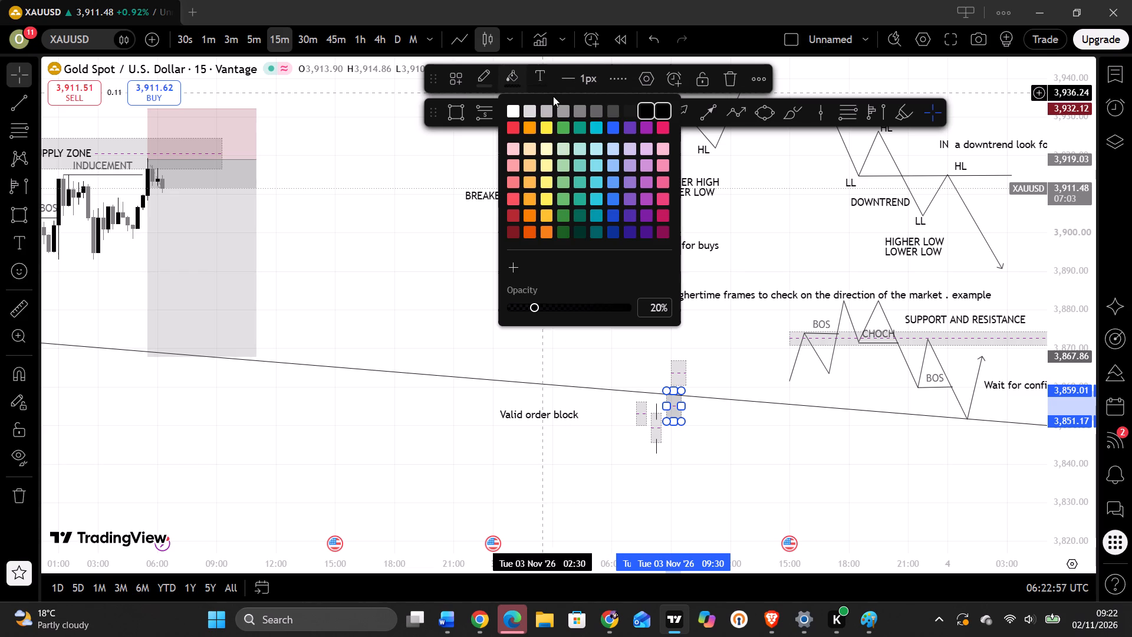
click(660, 111)
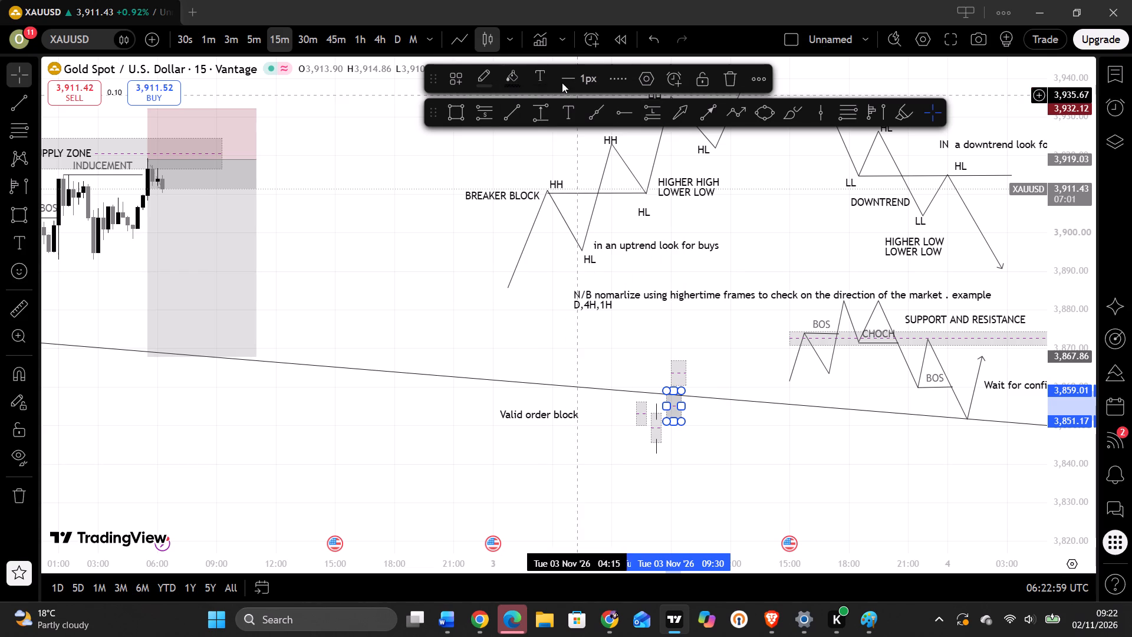
click(482, 75)
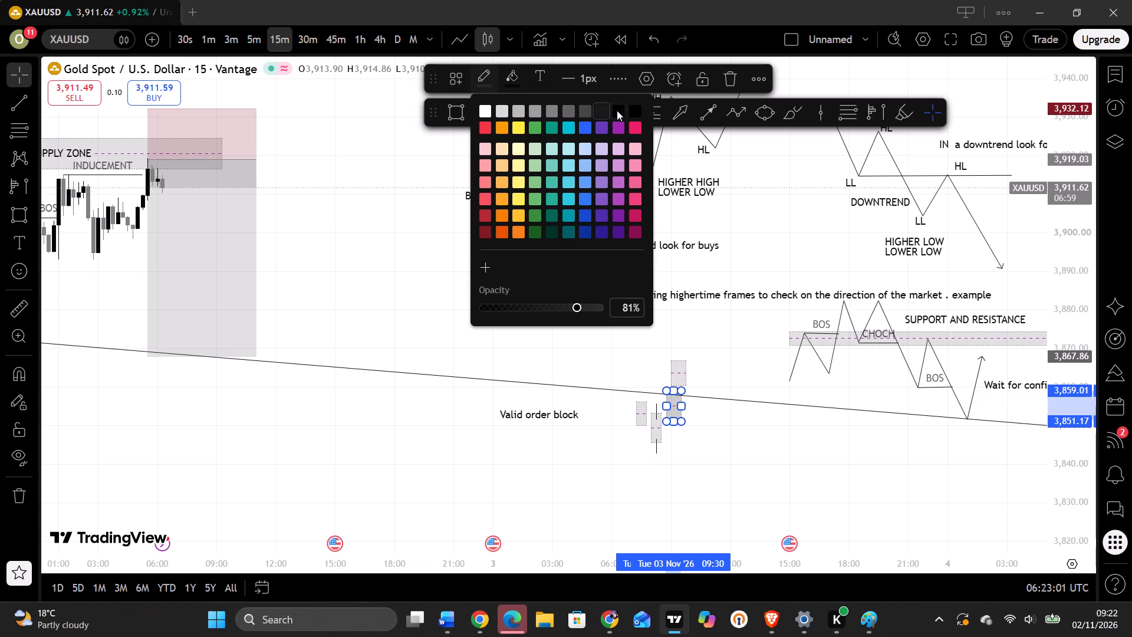
click(629, 110)
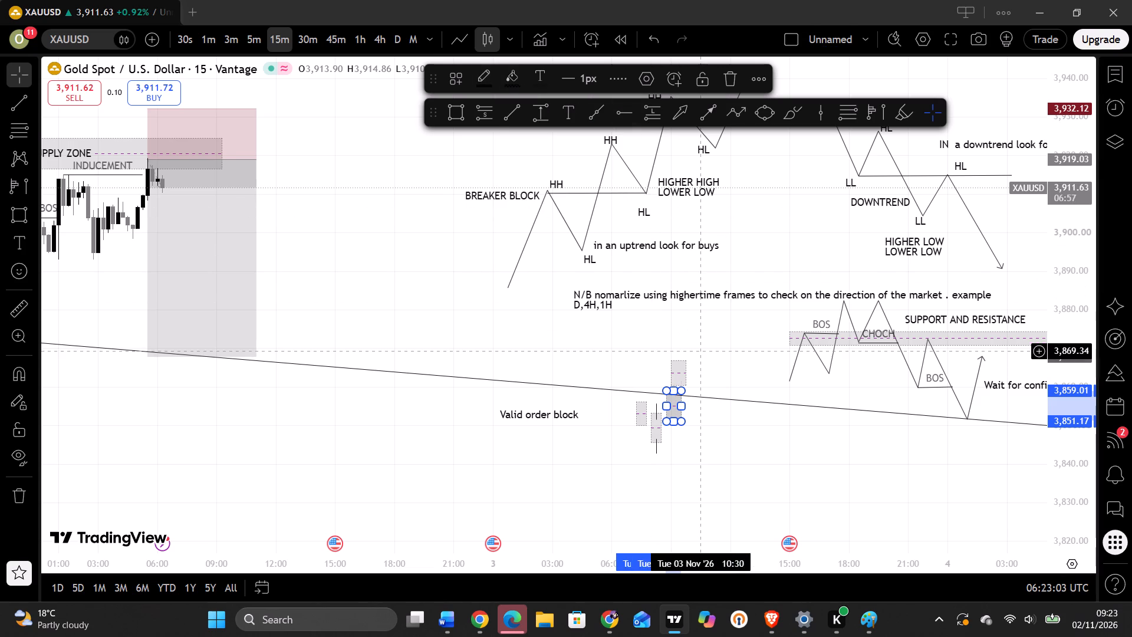
click(703, 351)
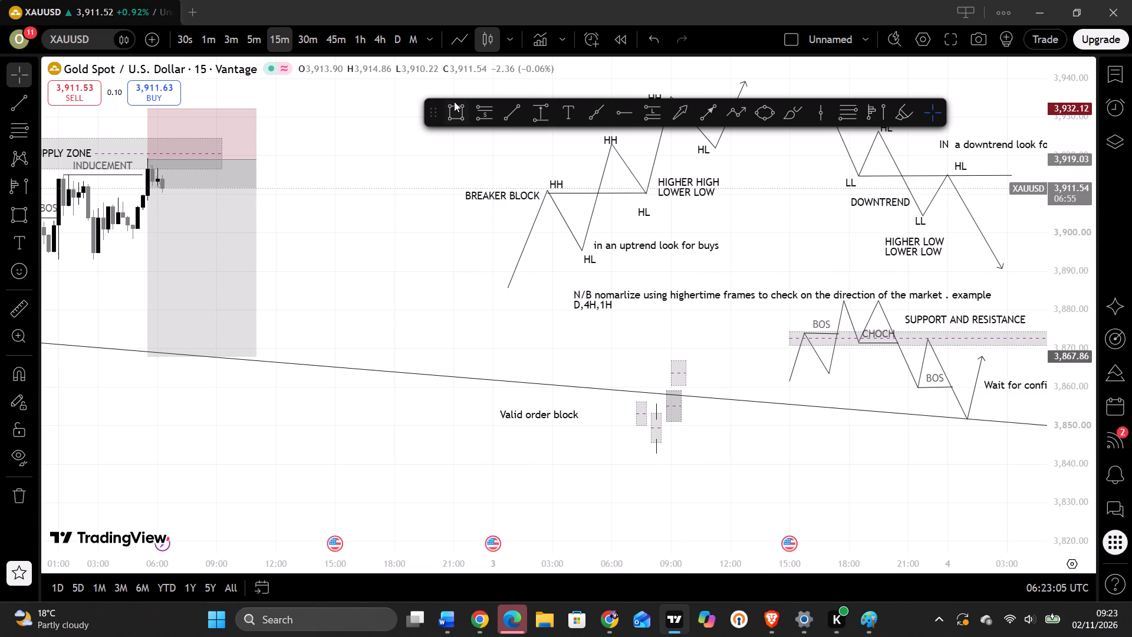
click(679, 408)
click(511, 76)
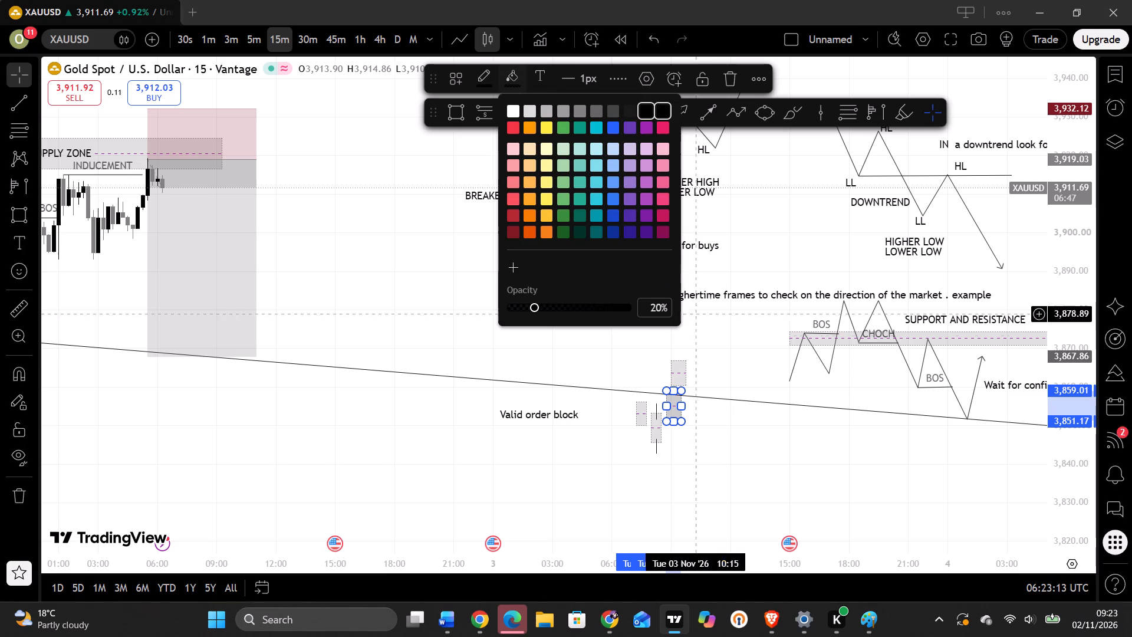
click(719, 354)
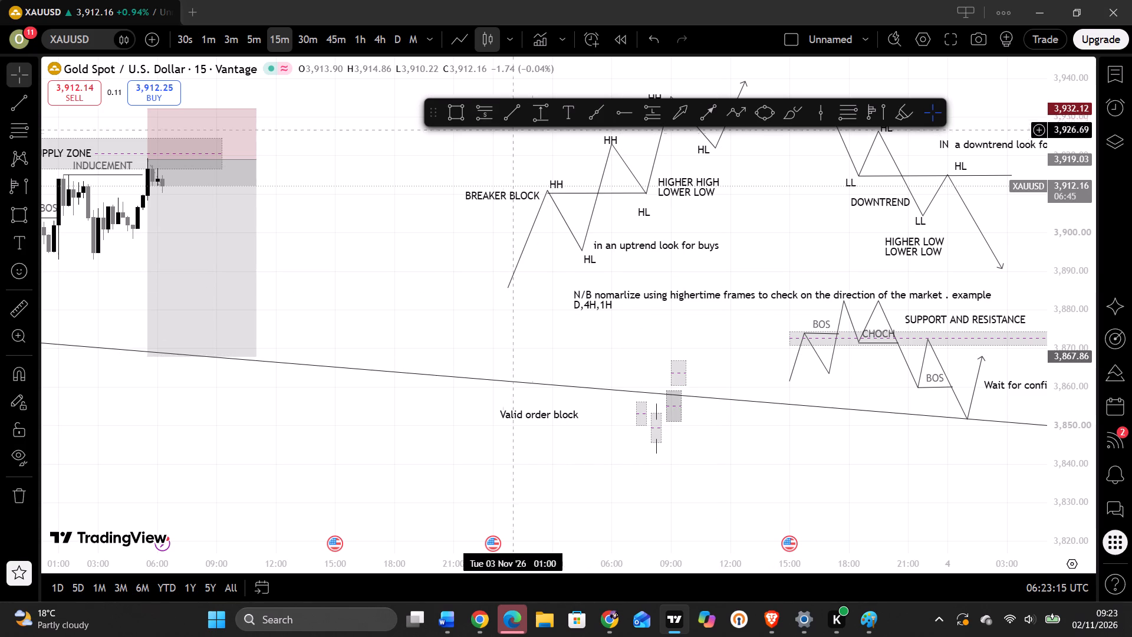
Set the fill colour of the fourth, topmost candle body to teal.
click(677, 377)
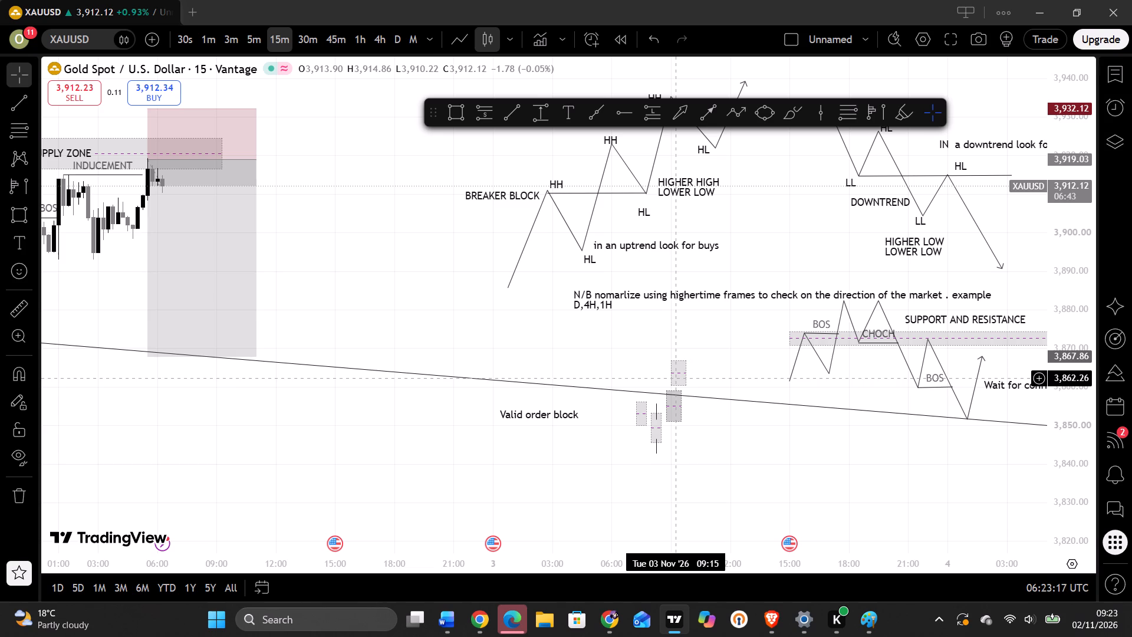
click(679, 384)
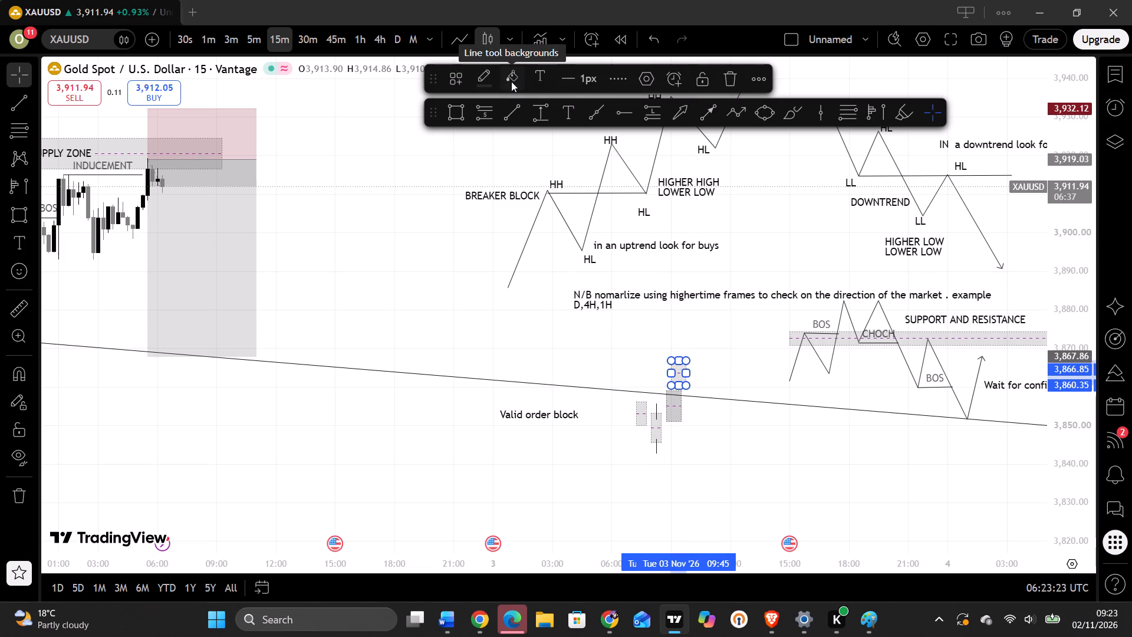
click(511, 81)
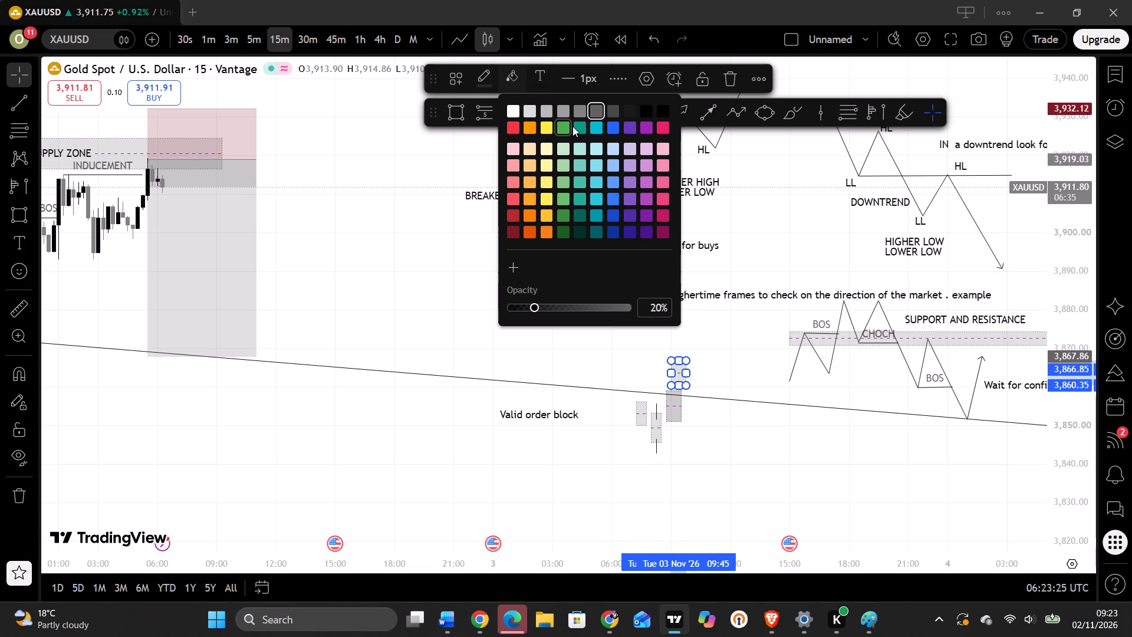
click(573, 127)
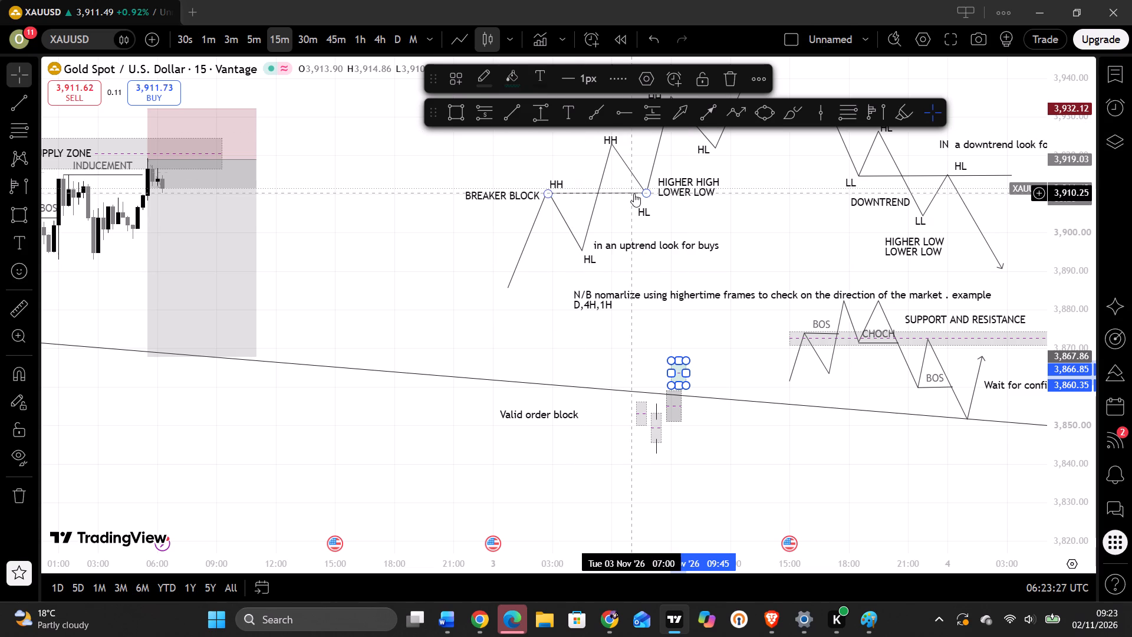
click(726, 329)
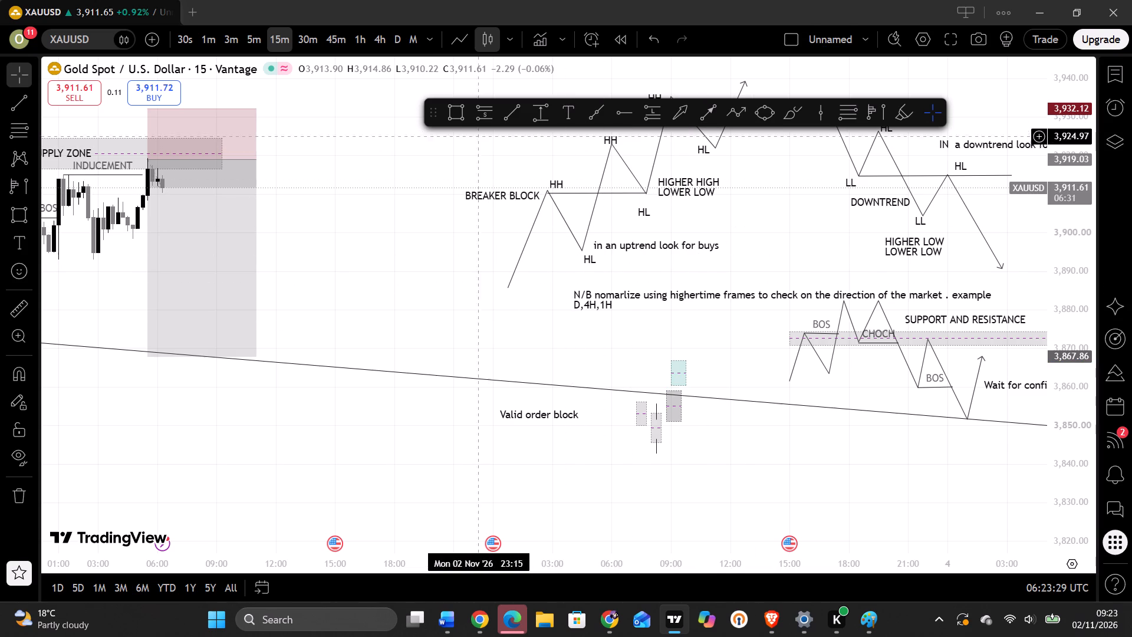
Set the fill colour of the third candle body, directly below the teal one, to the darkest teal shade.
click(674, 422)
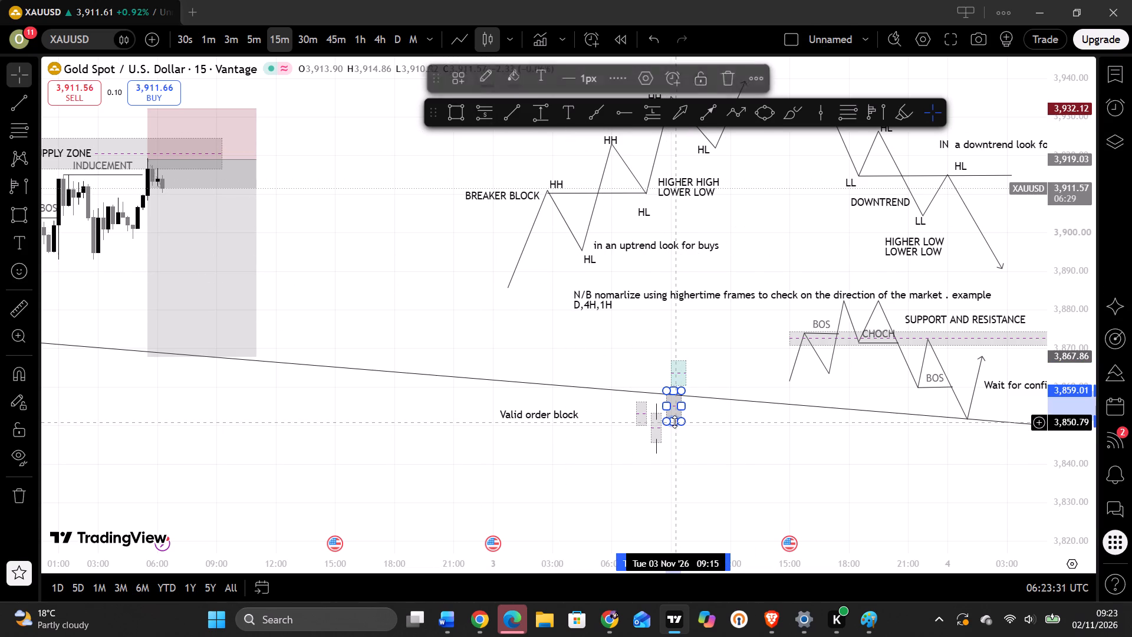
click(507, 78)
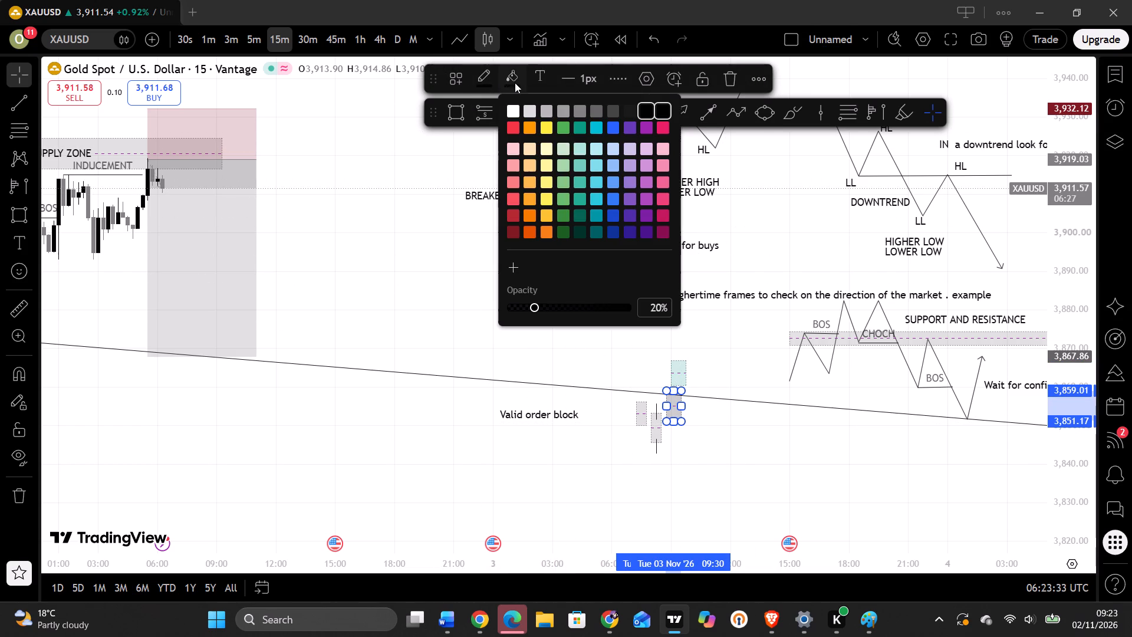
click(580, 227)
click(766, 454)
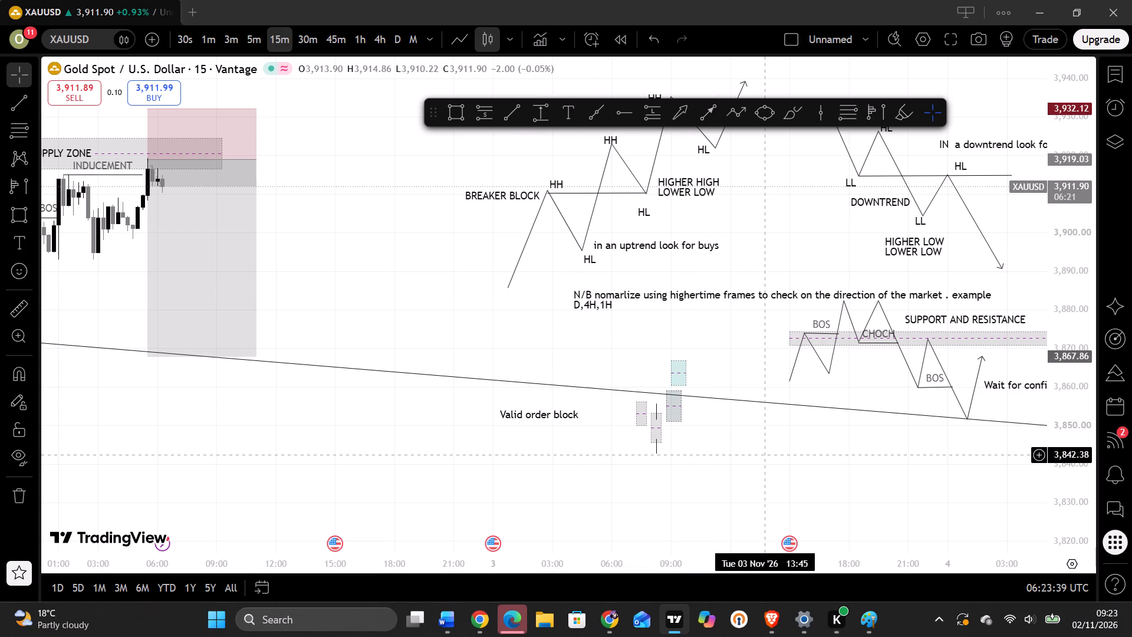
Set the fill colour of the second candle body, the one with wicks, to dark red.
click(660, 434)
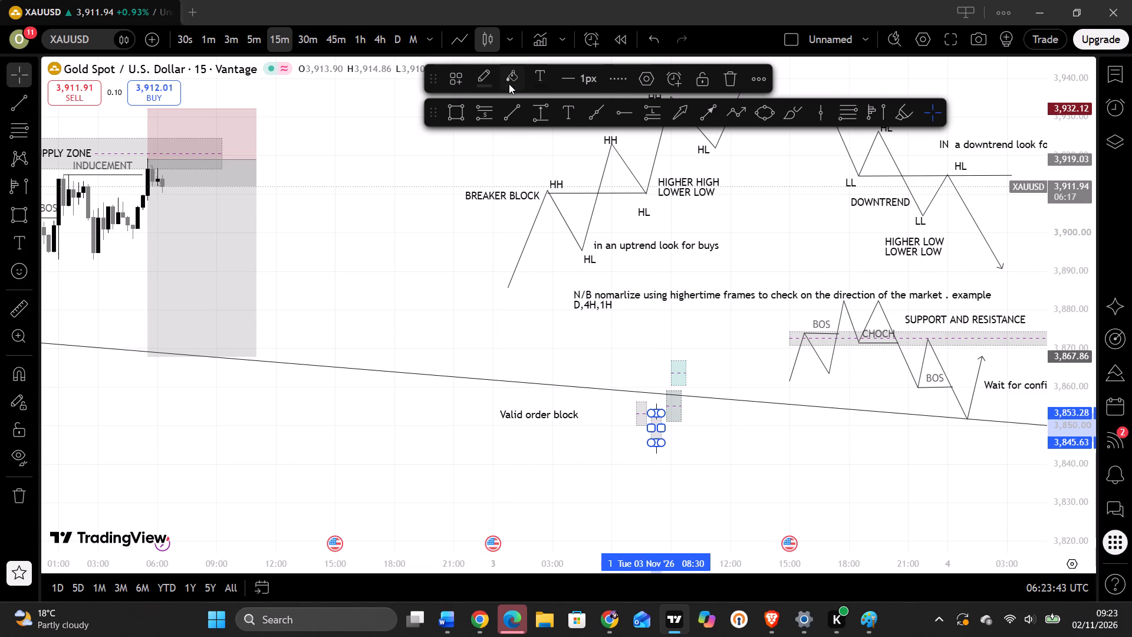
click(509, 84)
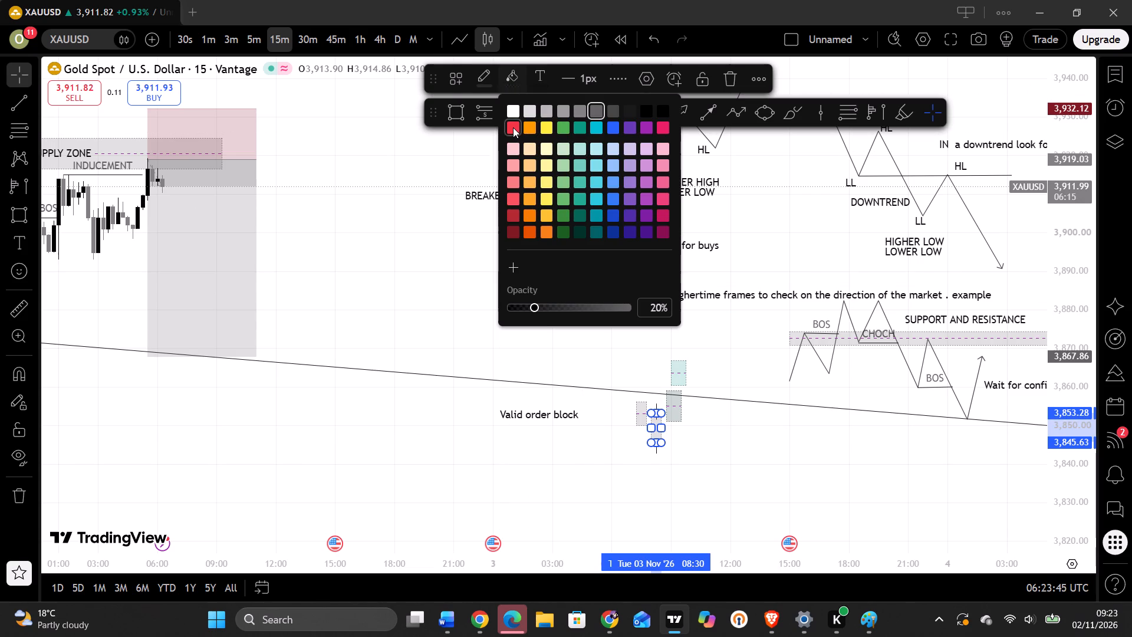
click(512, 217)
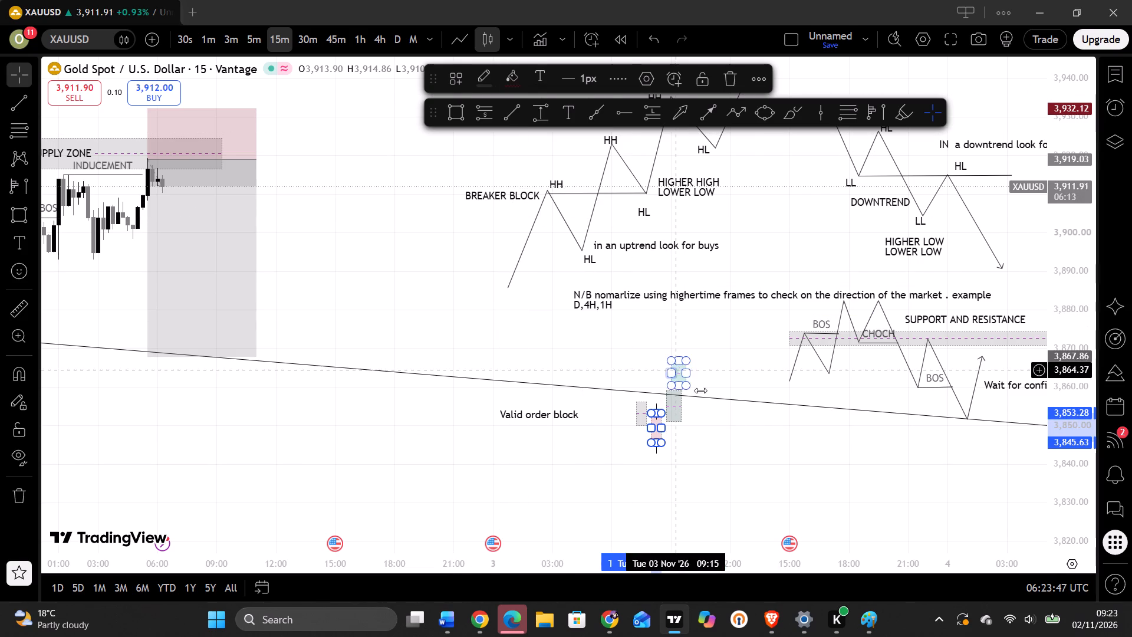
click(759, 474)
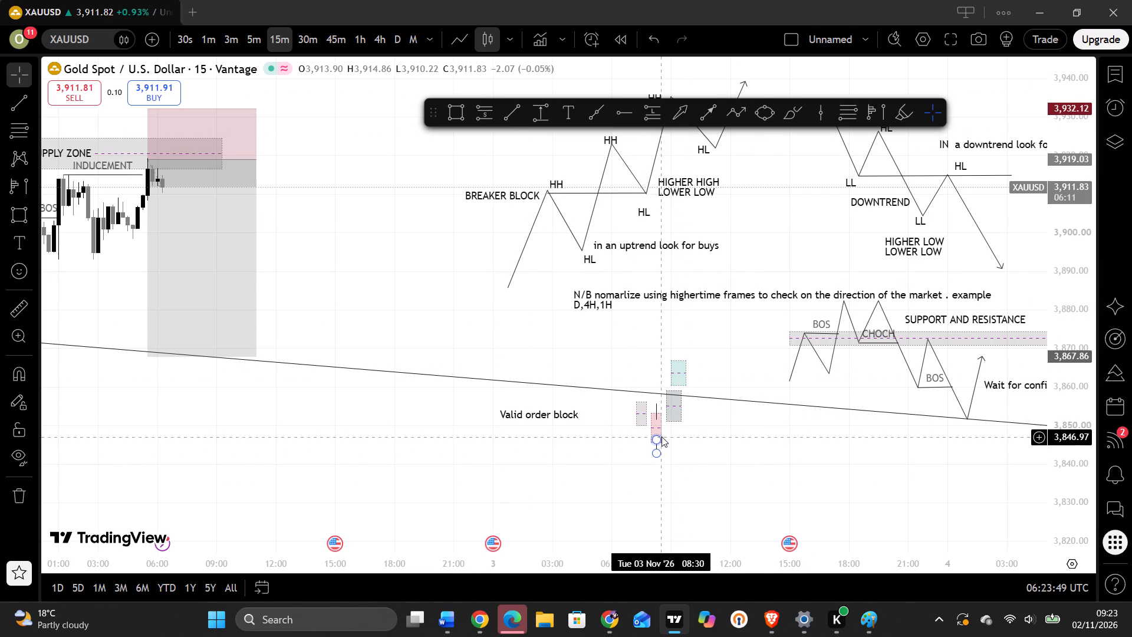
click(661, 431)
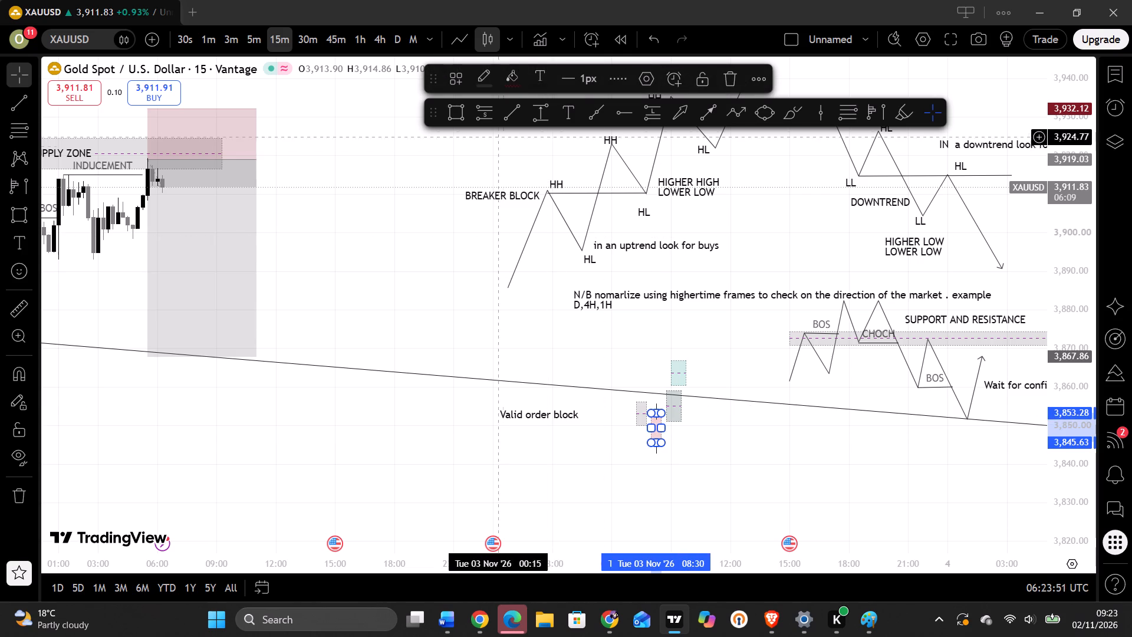
Set the fill colour of the third candle body to dark teal, the second-darkest teal shade.
drag(591, 454, 617, 429)
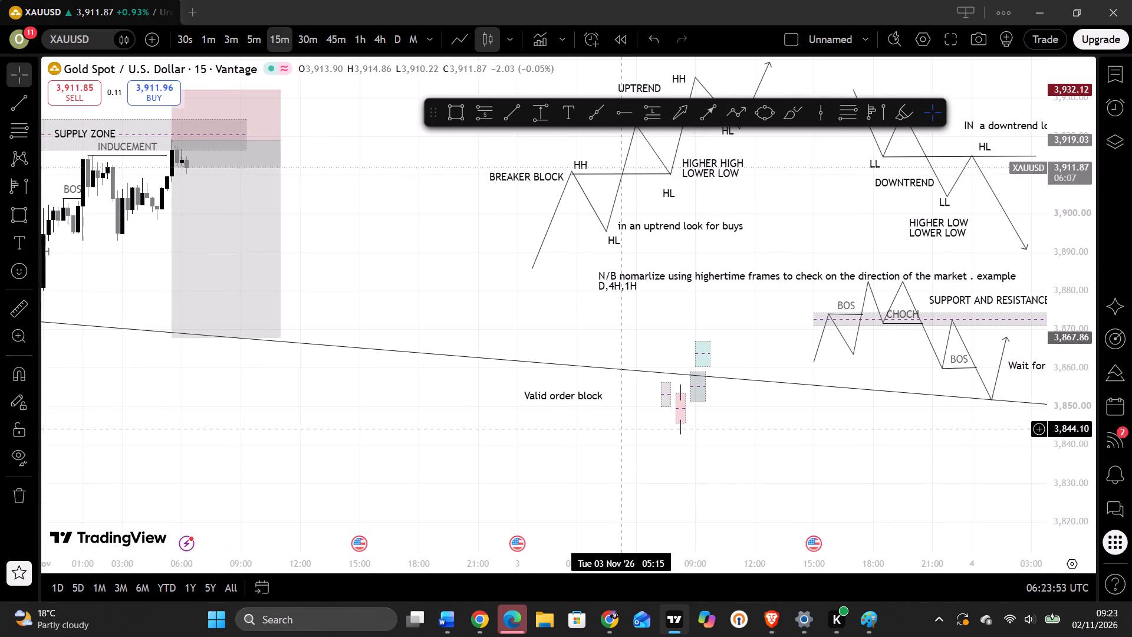
drag(617, 429, 613, 429)
click(698, 407)
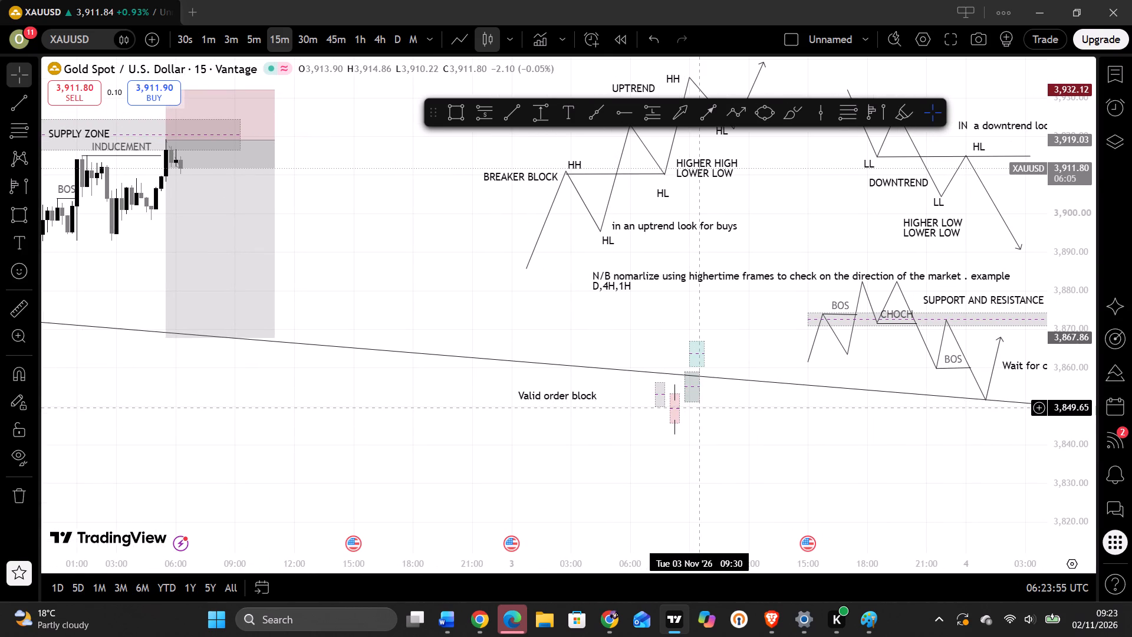
click(698, 402)
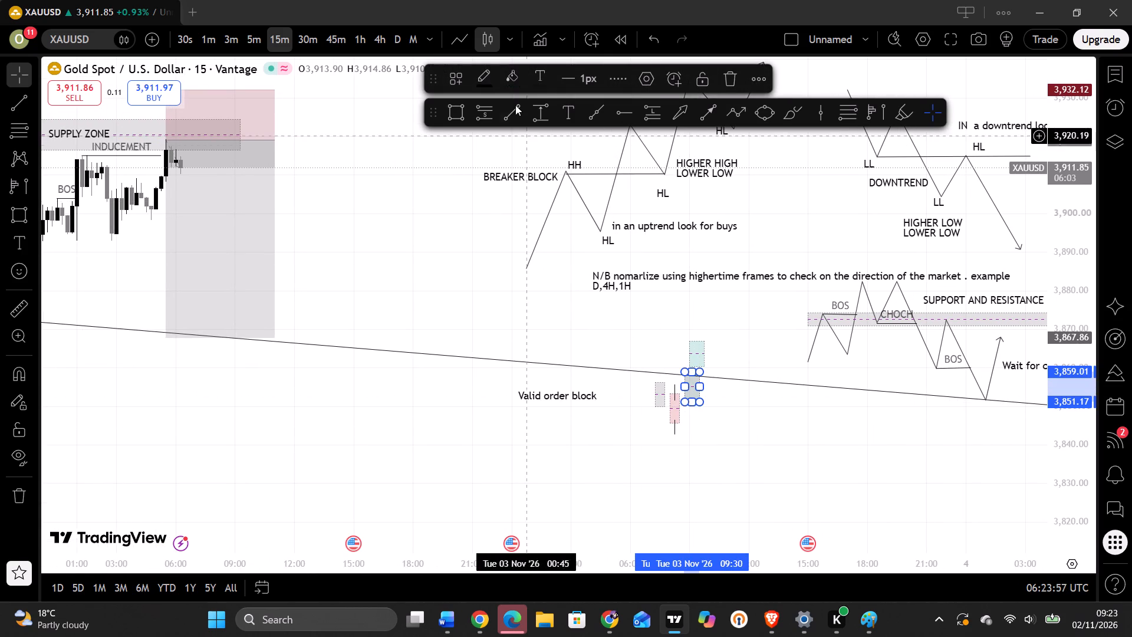
click(515, 79)
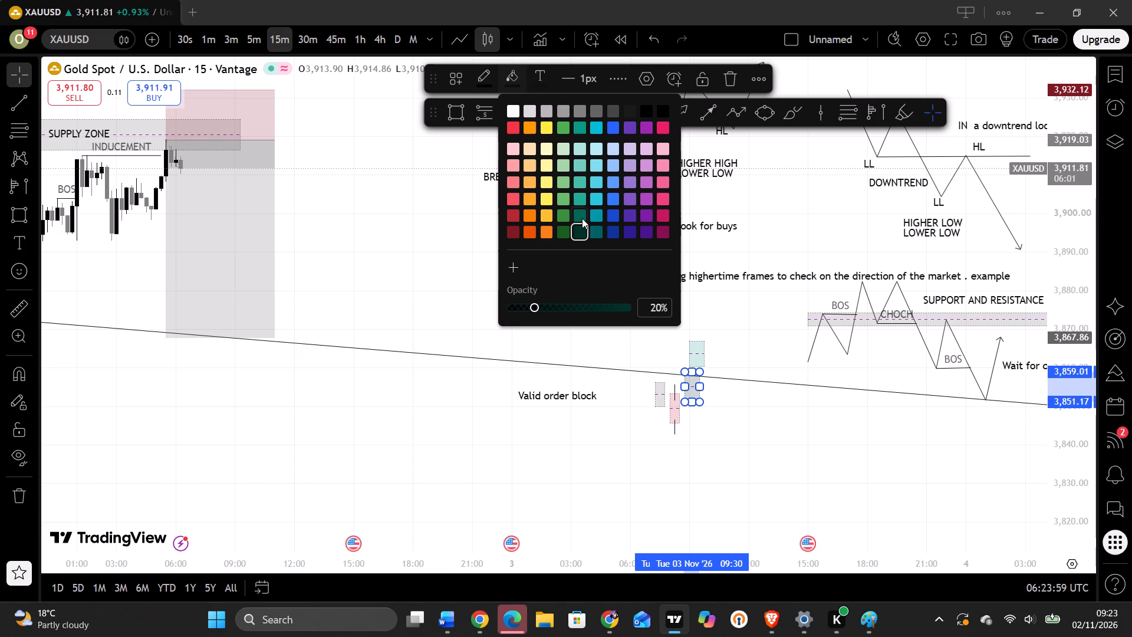
click(582, 216)
Set the fill colour of the first candle body, nearest the "Valid order block" label, to the same dark teal.
drag(787, 535, 710, 481)
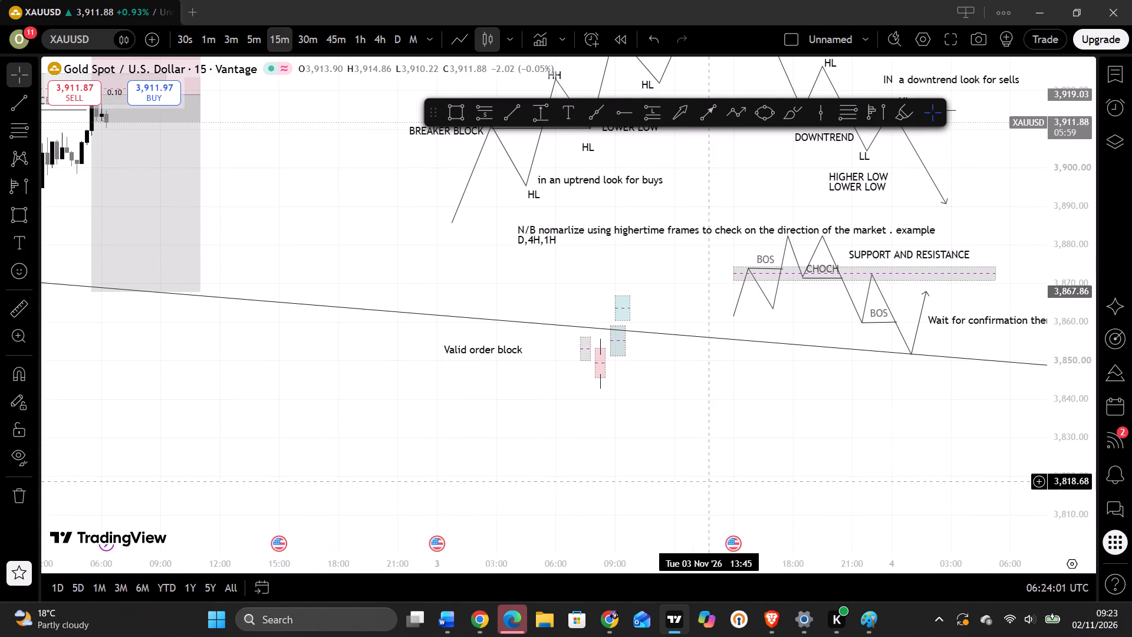
click(586, 357)
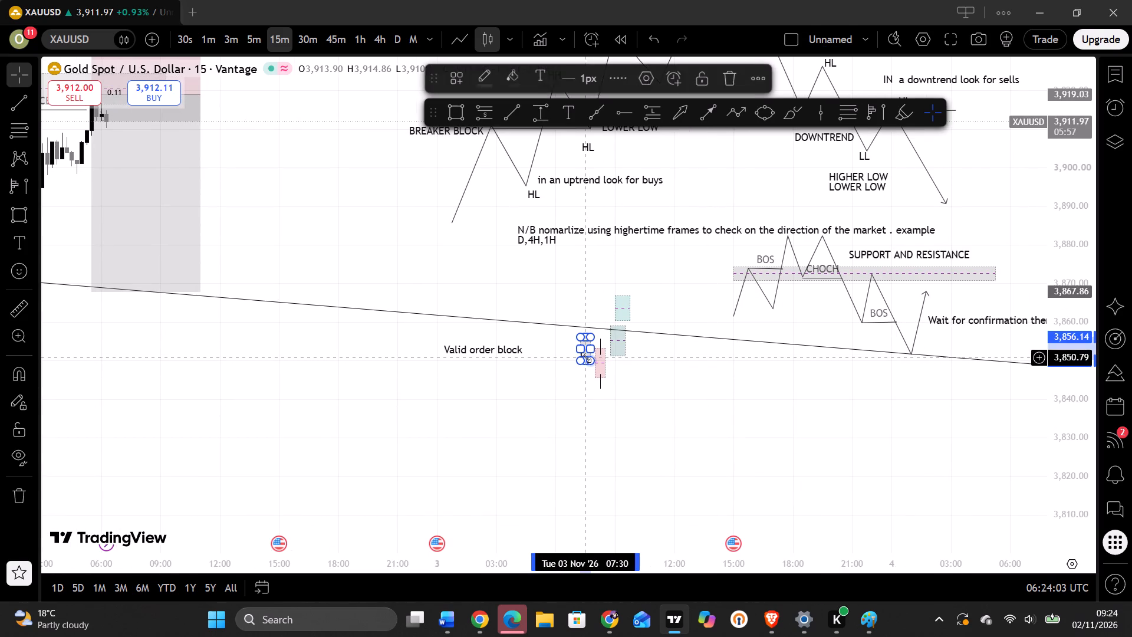
click(507, 77)
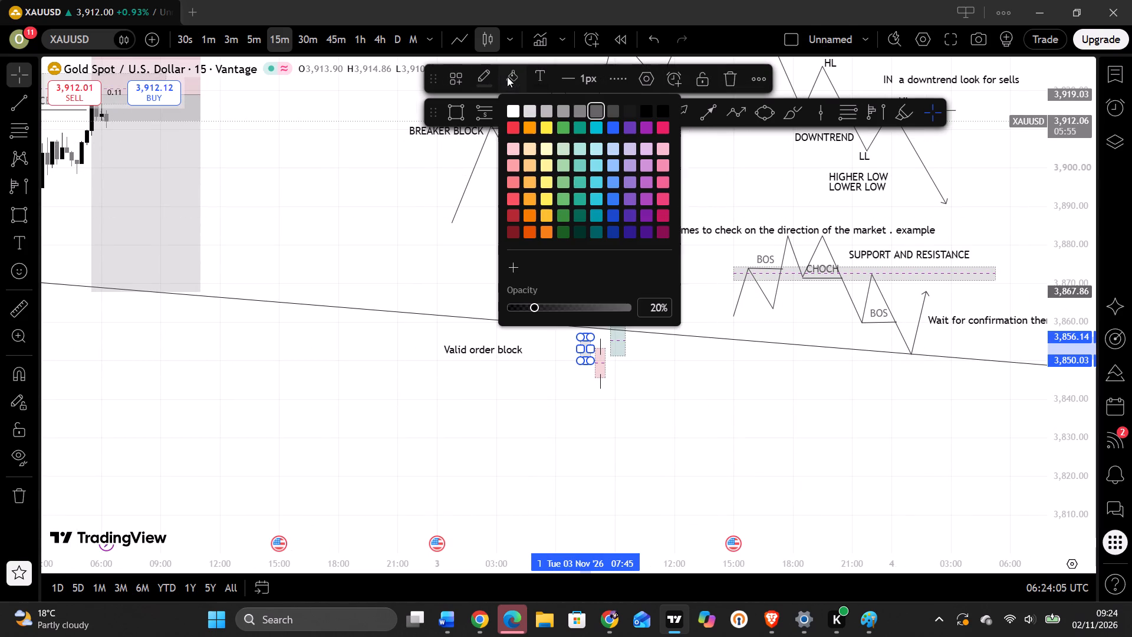
click(582, 215)
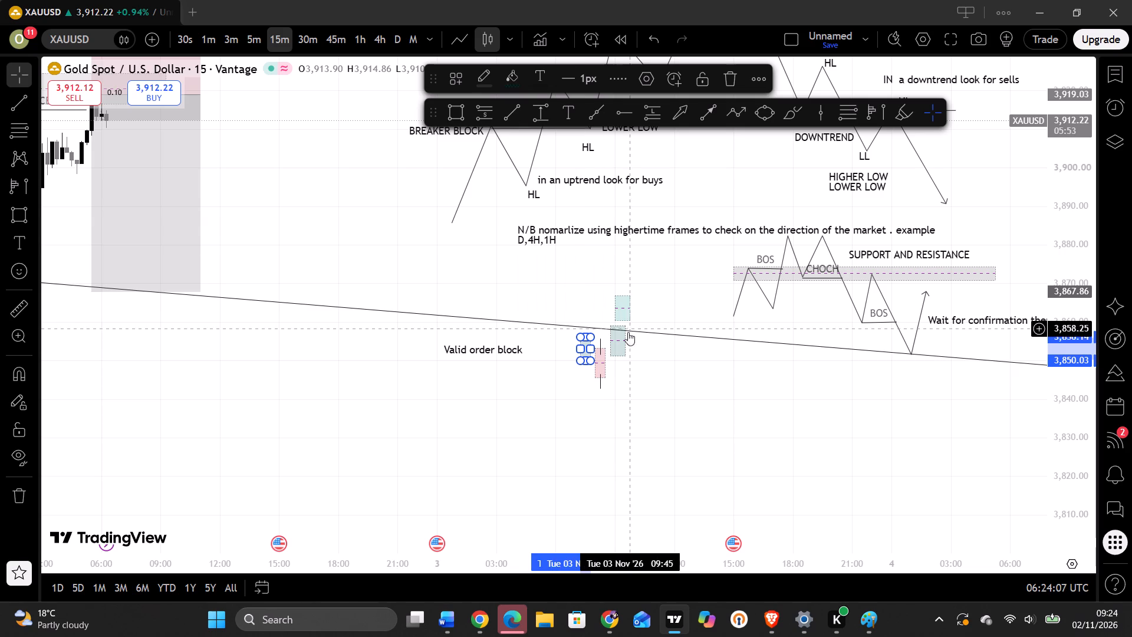
Set the fill colour of the second candle body, the one with wicks, to the darkest red shade.
click(609, 363)
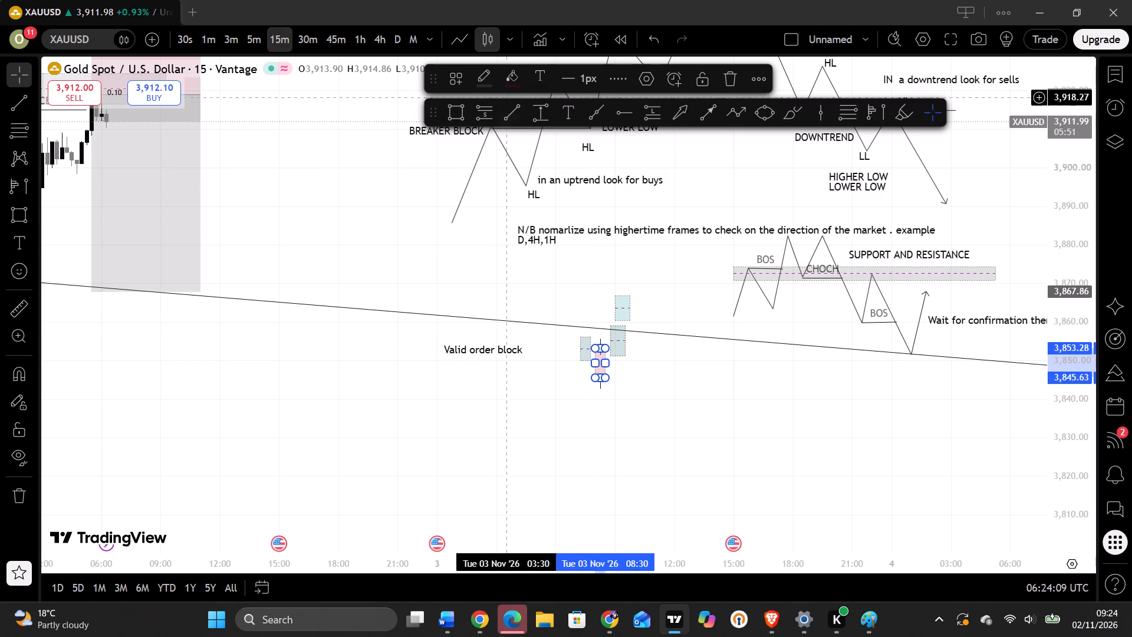
click(507, 80)
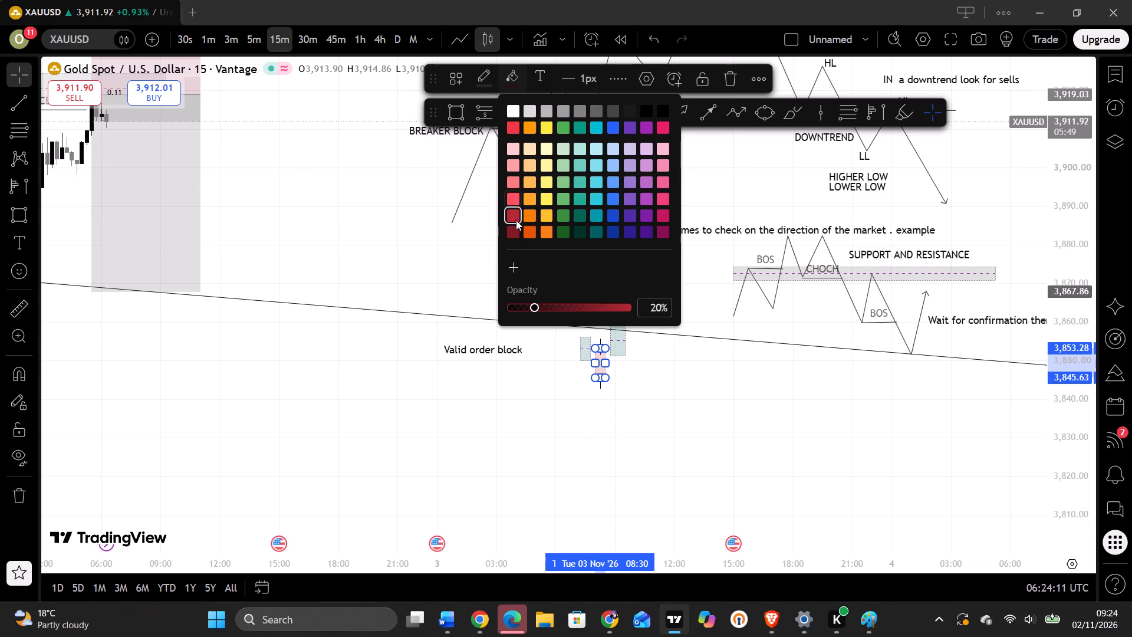
click(513, 226)
click(701, 393)
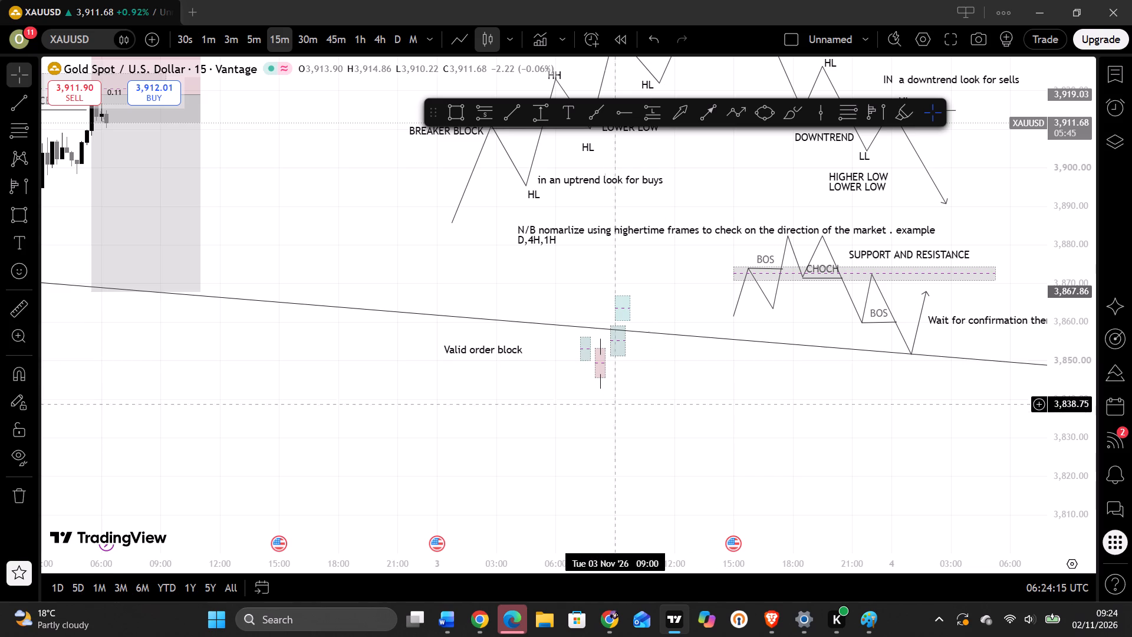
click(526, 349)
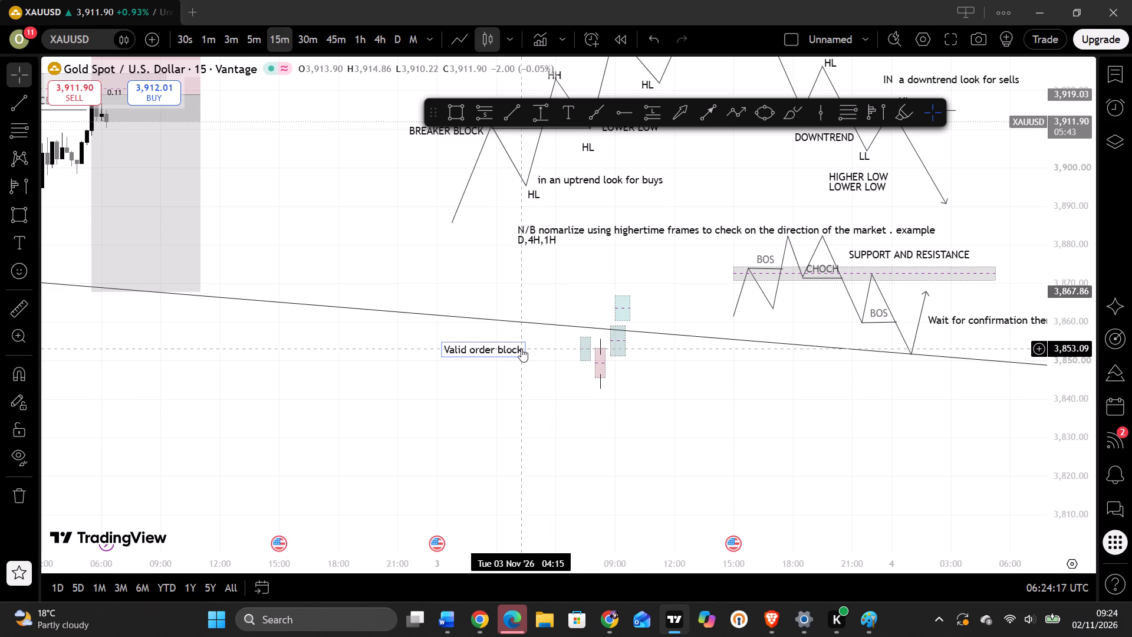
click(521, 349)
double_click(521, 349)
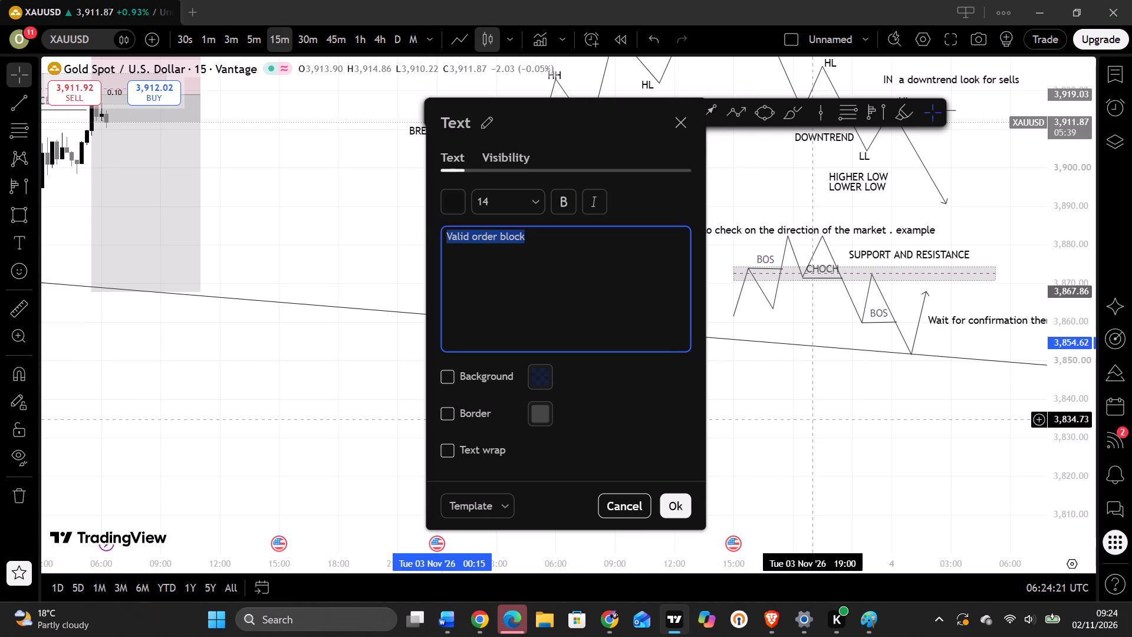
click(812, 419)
Append a colon and a space to the end of the "Valid order block" label.
click(521, 350)
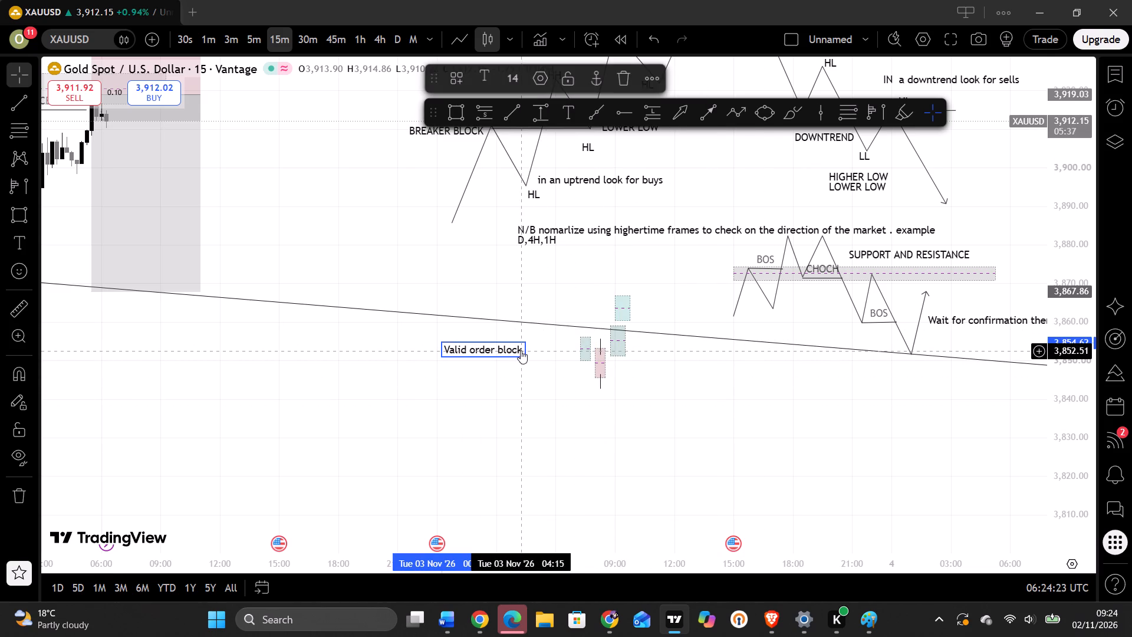
click(521, 350)
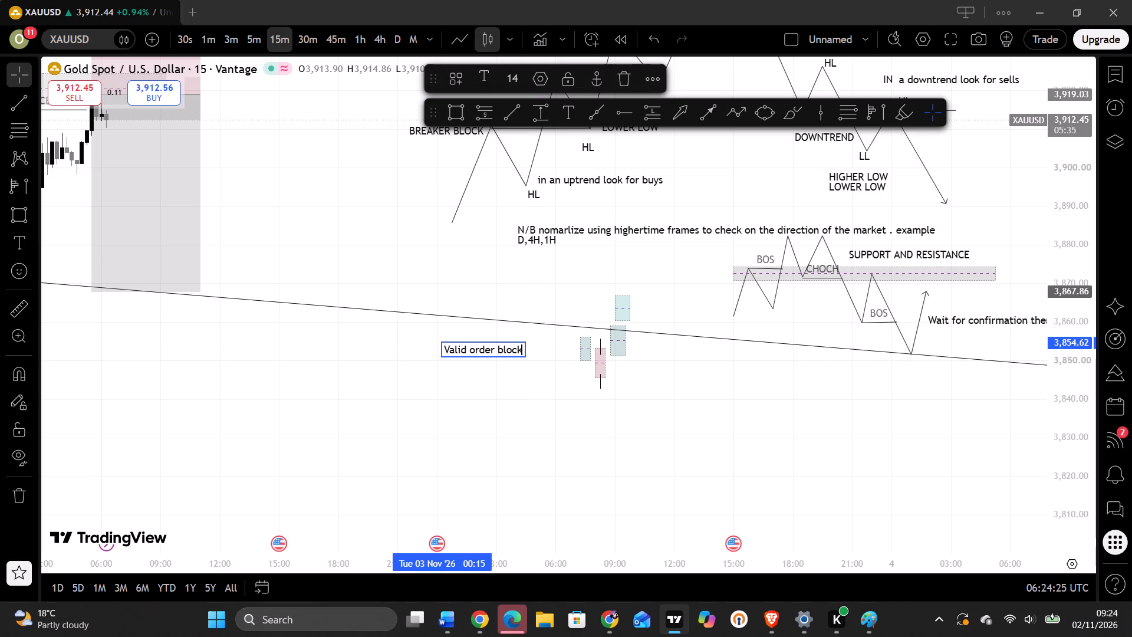
key(shift+colon)
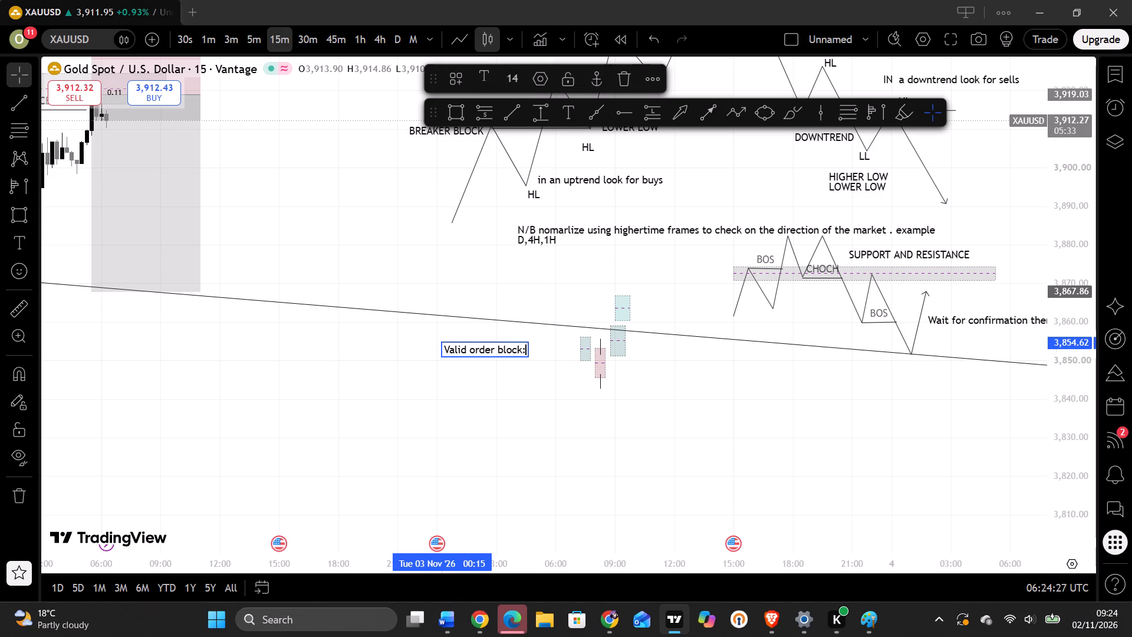
key(space)
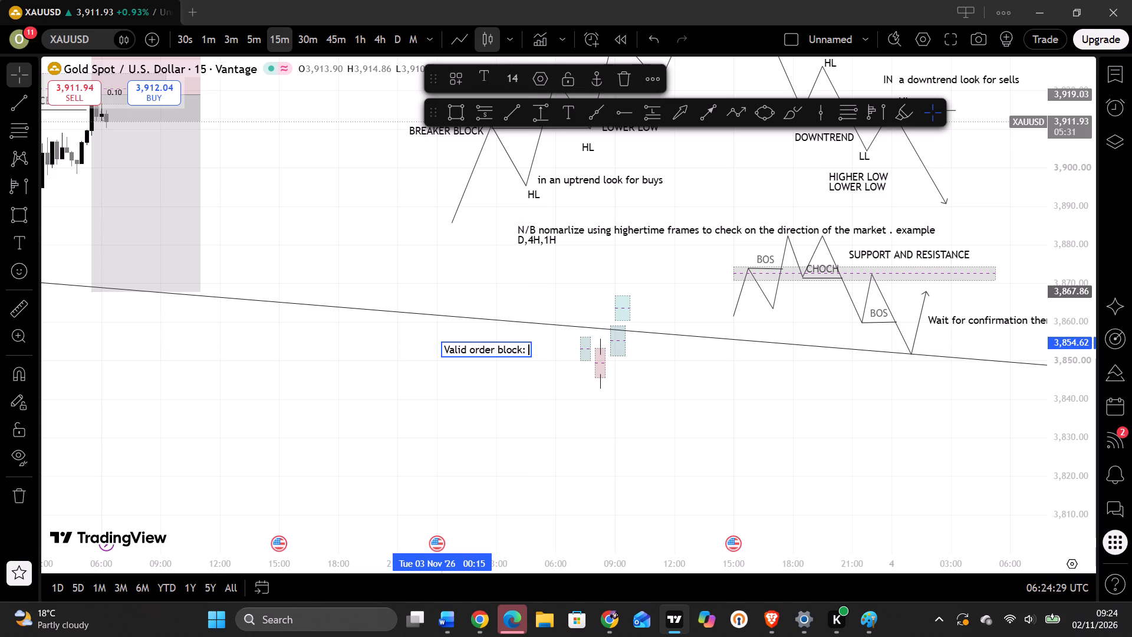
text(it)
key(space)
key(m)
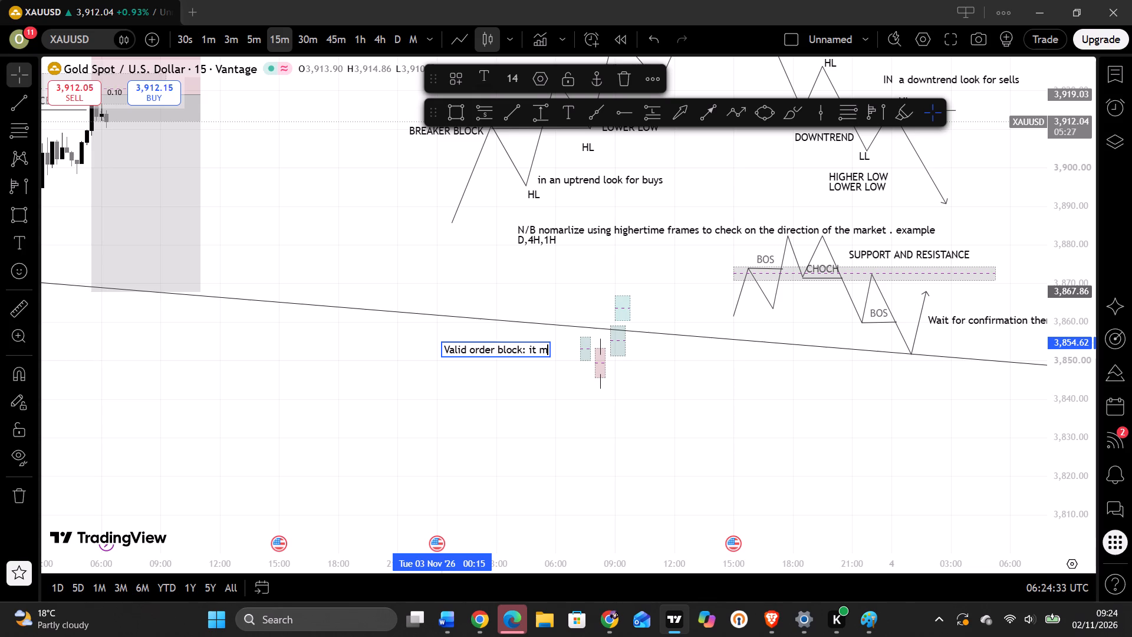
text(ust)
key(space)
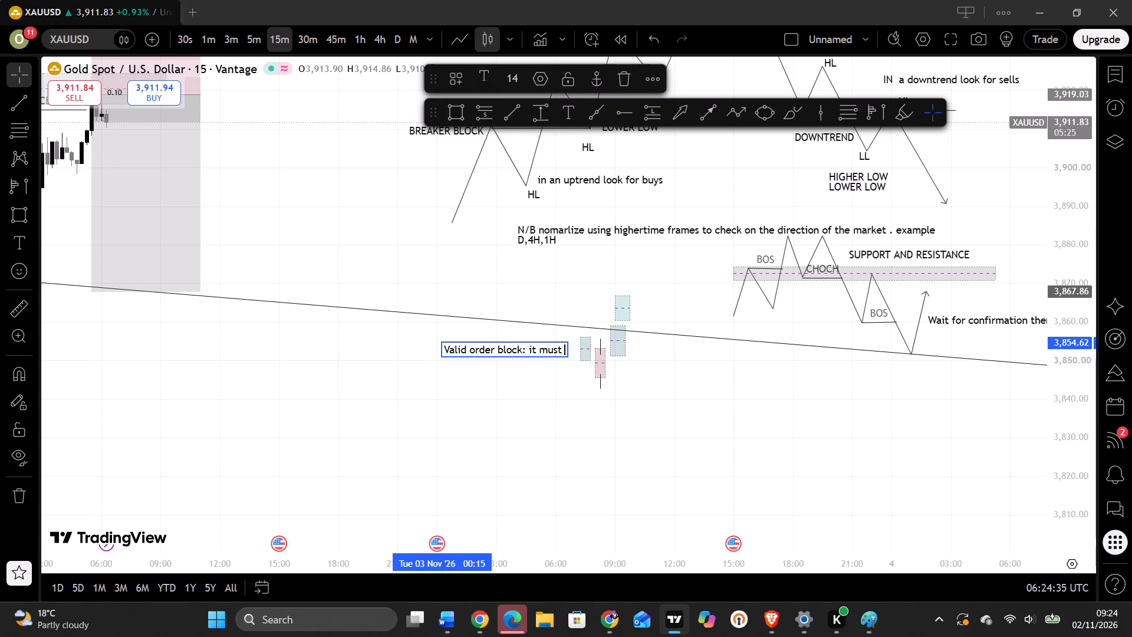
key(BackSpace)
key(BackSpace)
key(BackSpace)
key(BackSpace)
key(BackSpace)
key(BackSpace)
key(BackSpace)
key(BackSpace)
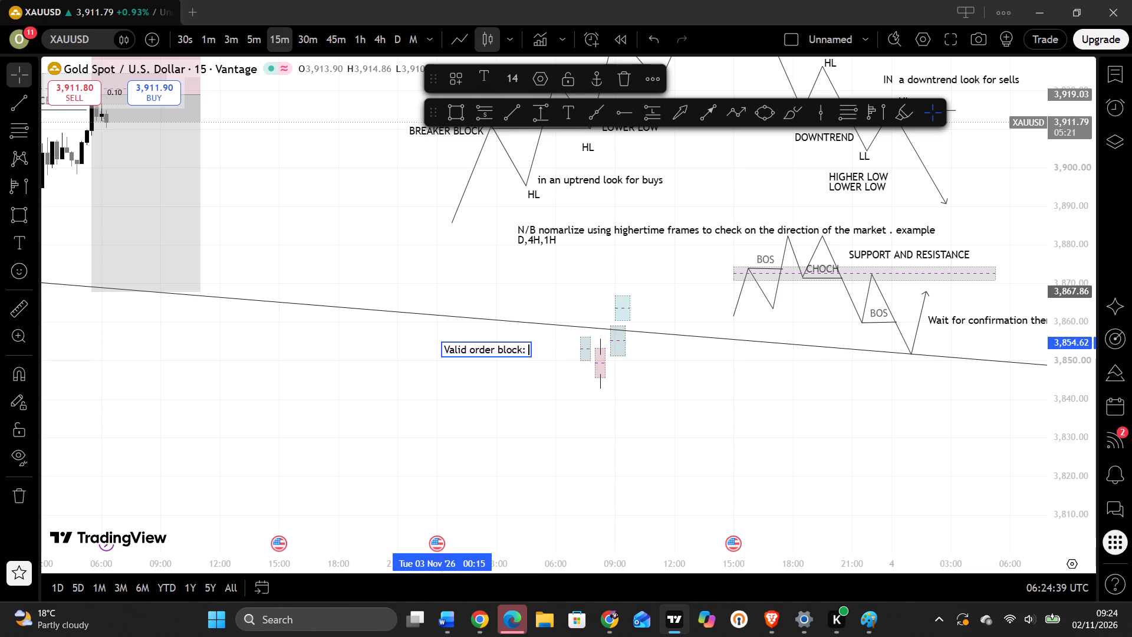
Continue the "Valid order block:" label with the text "fvg present.impulsive move".
text(fvg)
key(space)
text(prese g)
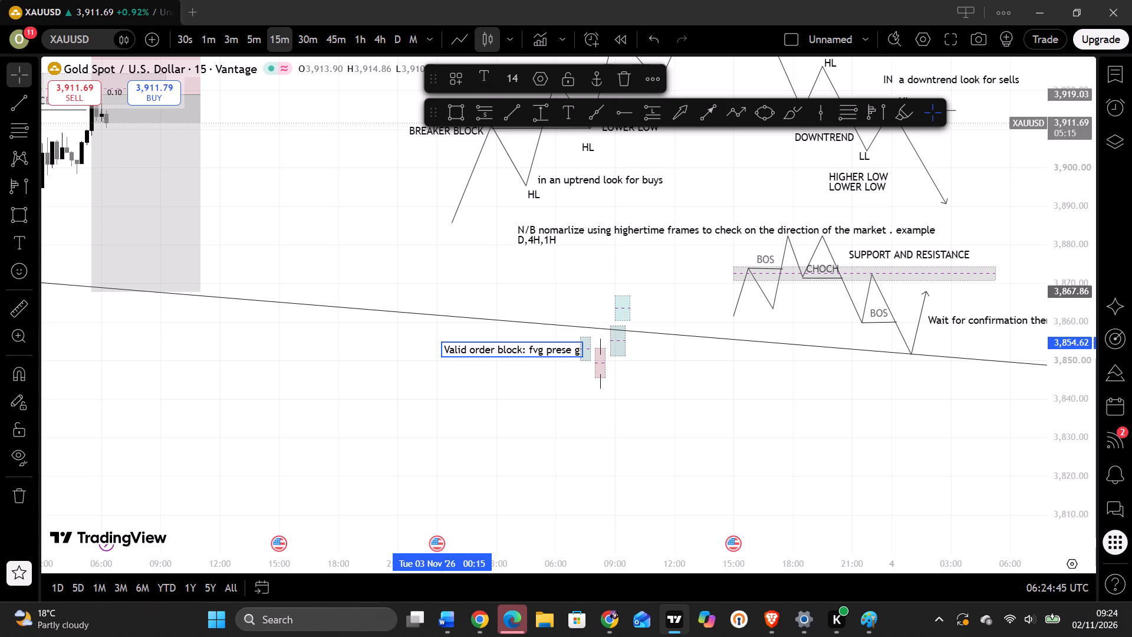
key(BackSpace)
key(BackSpace)
key(BackSpace)
text(ent)
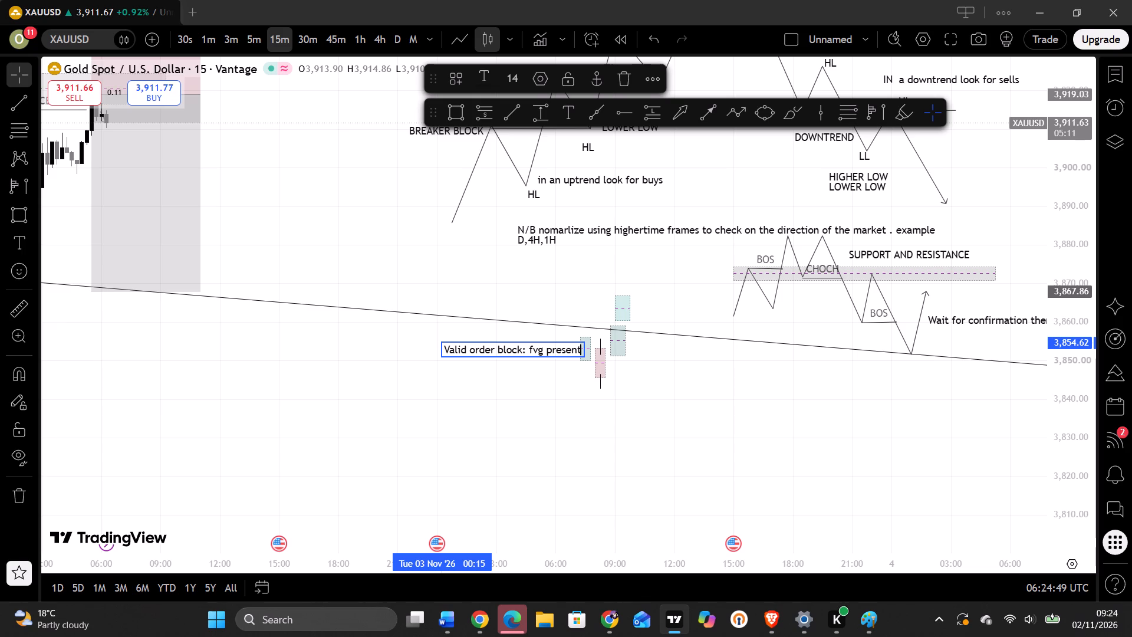
text(.impulsive move)
key(space)
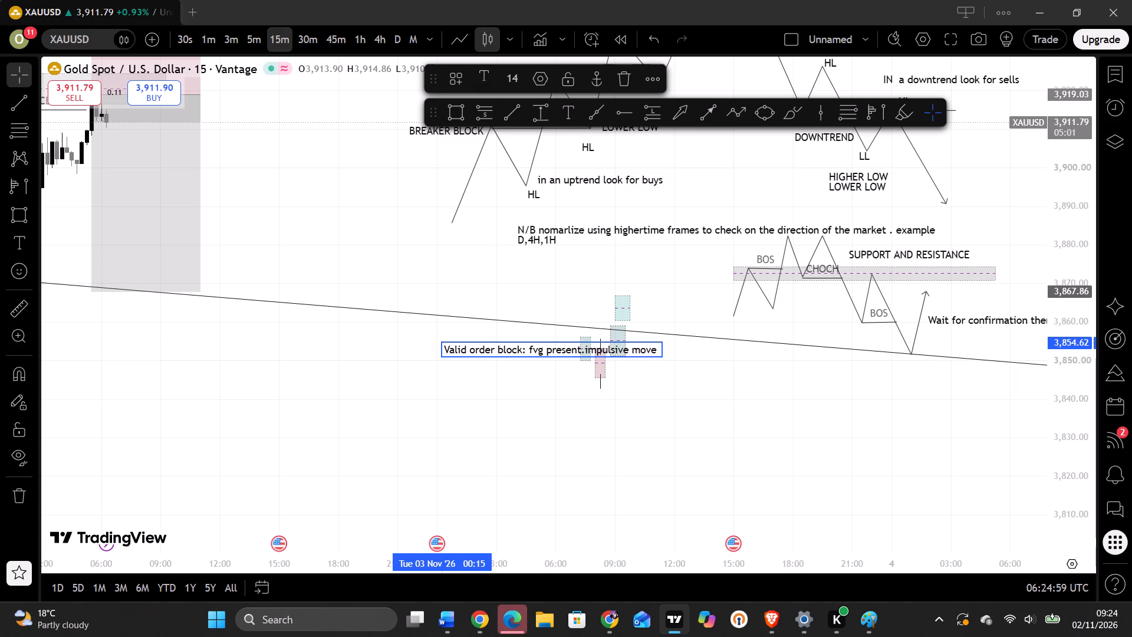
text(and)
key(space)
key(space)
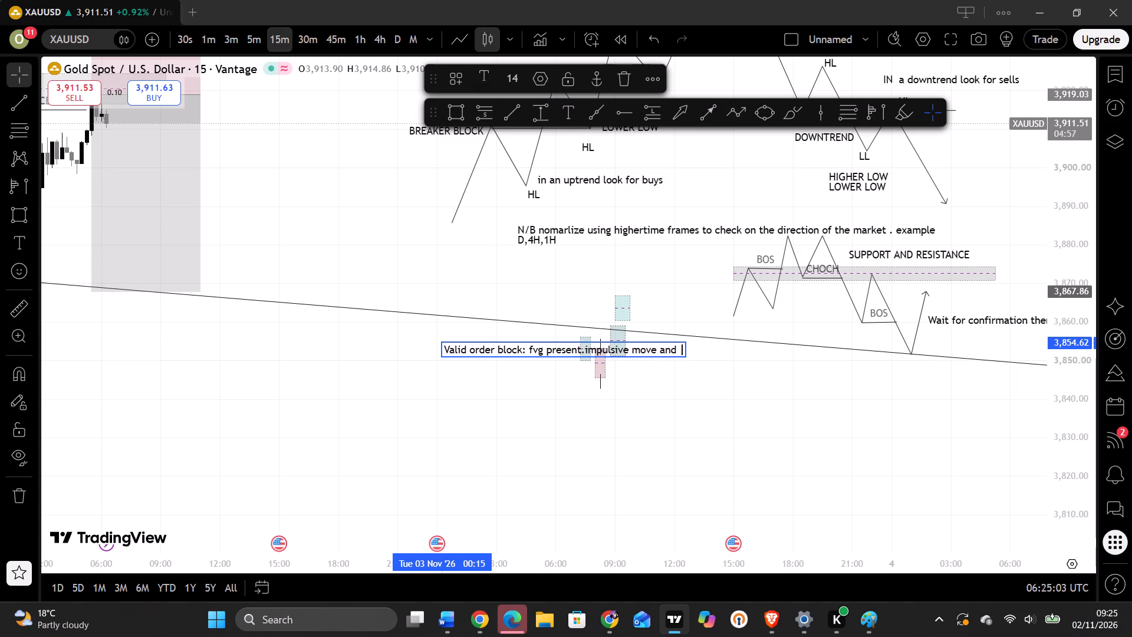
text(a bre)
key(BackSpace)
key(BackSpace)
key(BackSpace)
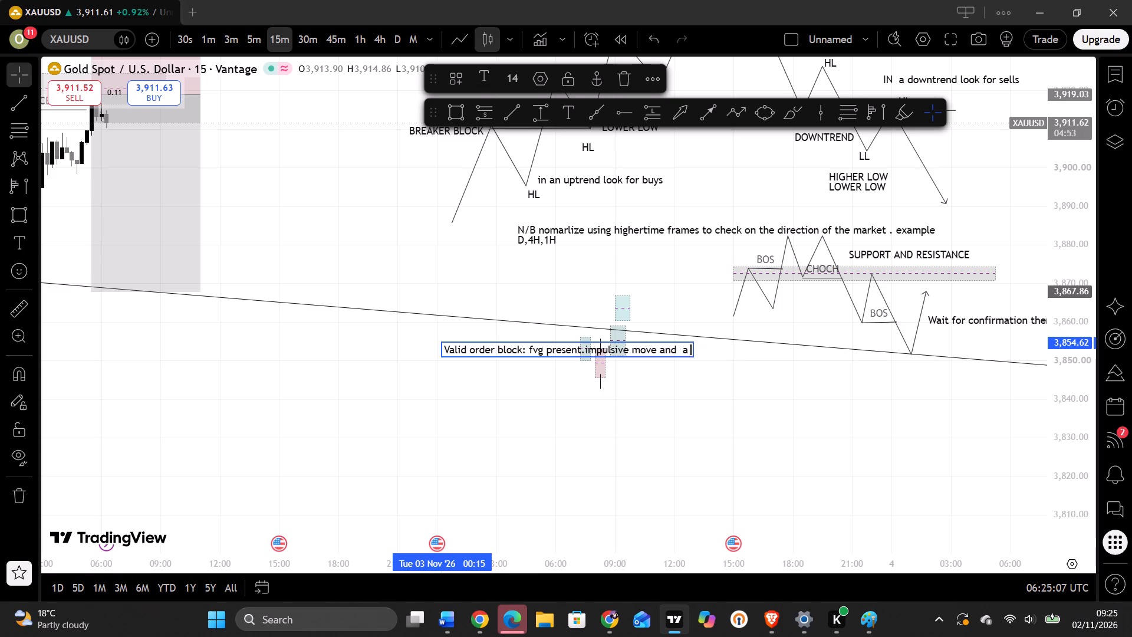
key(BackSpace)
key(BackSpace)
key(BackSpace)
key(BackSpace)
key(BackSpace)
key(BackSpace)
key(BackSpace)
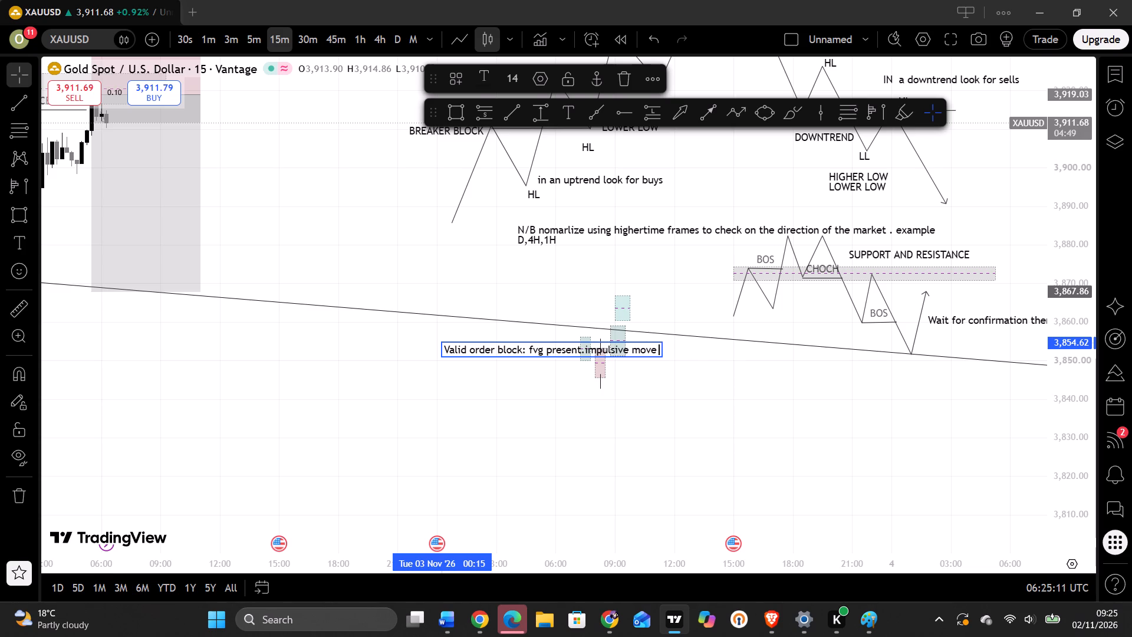
Finish the "Valid order block" note with the words "which leads to break of structure".
text(which leads to)
key(space)
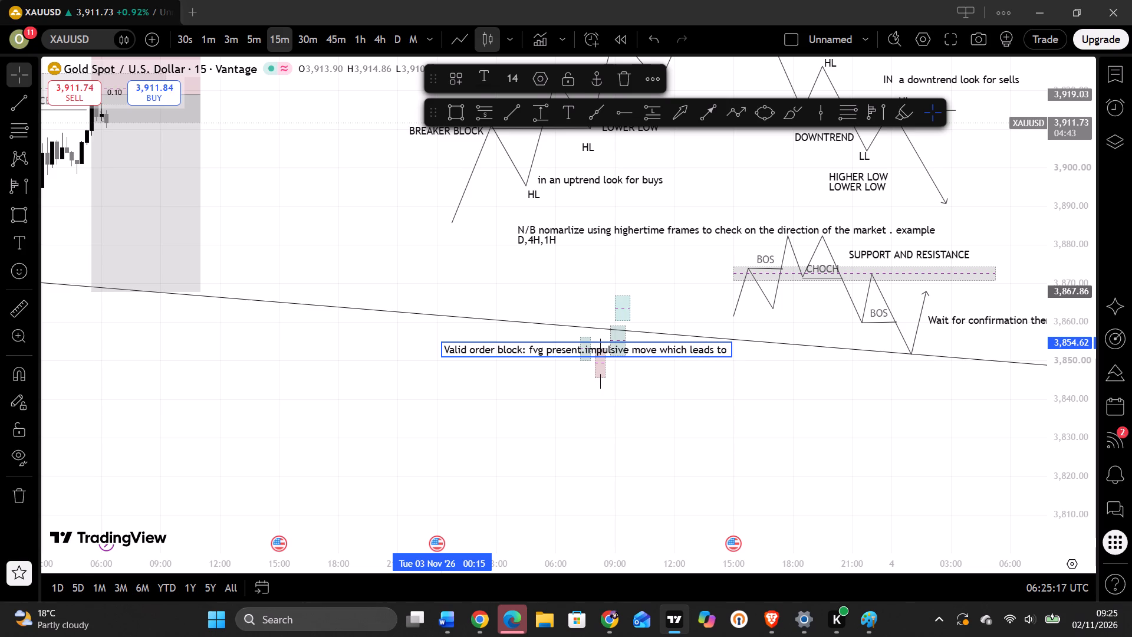
text(break od)
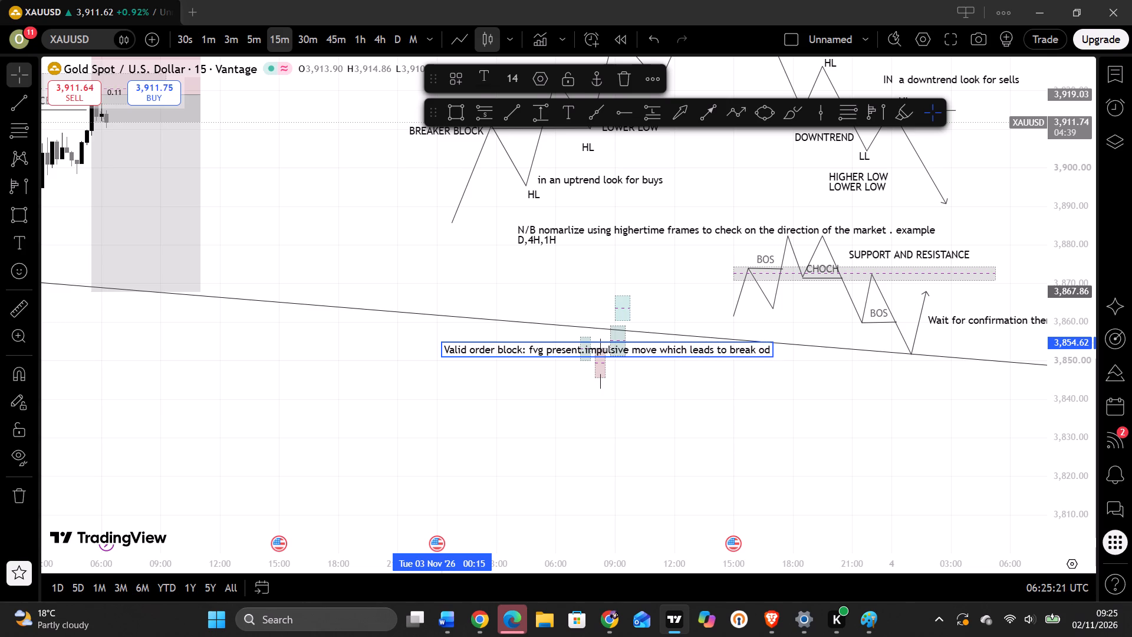
key(BackSpace)
text(f structure)
click(768, 377)
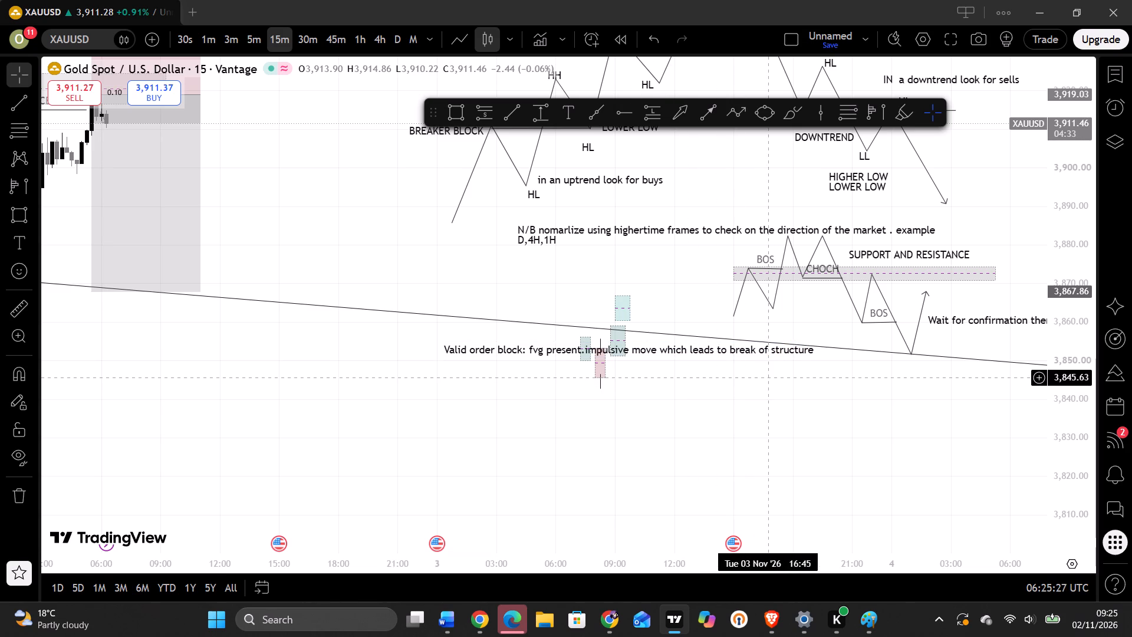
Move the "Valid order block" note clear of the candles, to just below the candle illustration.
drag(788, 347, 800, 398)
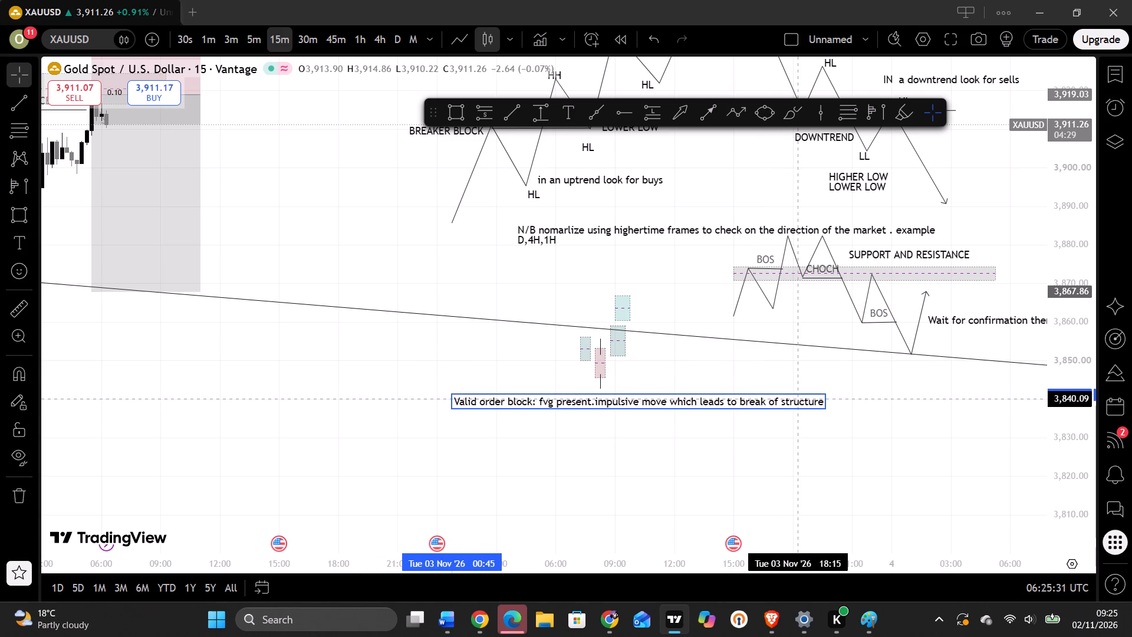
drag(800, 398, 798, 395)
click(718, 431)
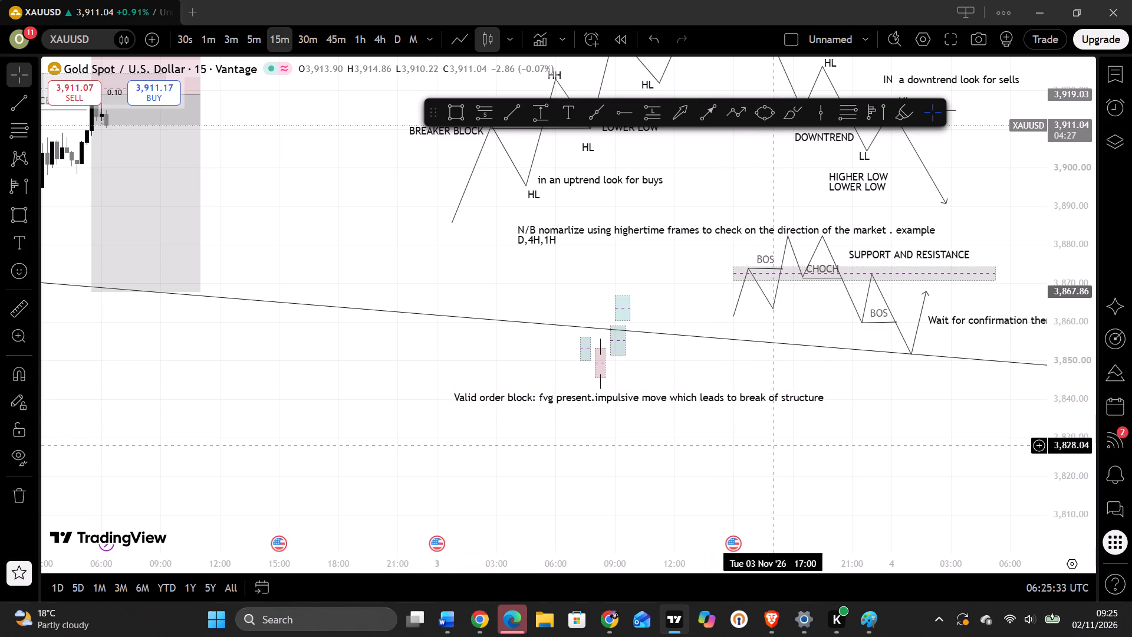
Look over the trend schematics, the supply zone markup and the order block illustration across the chart.
drag(840, 354, 649, 402)
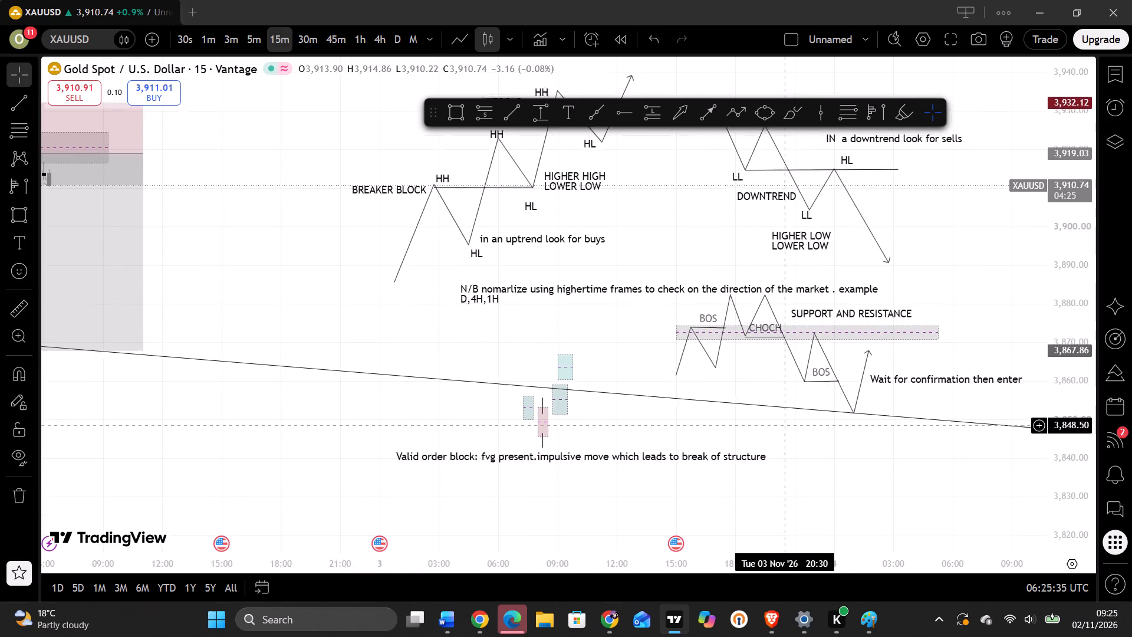
drag(649, 402, 770, 505)
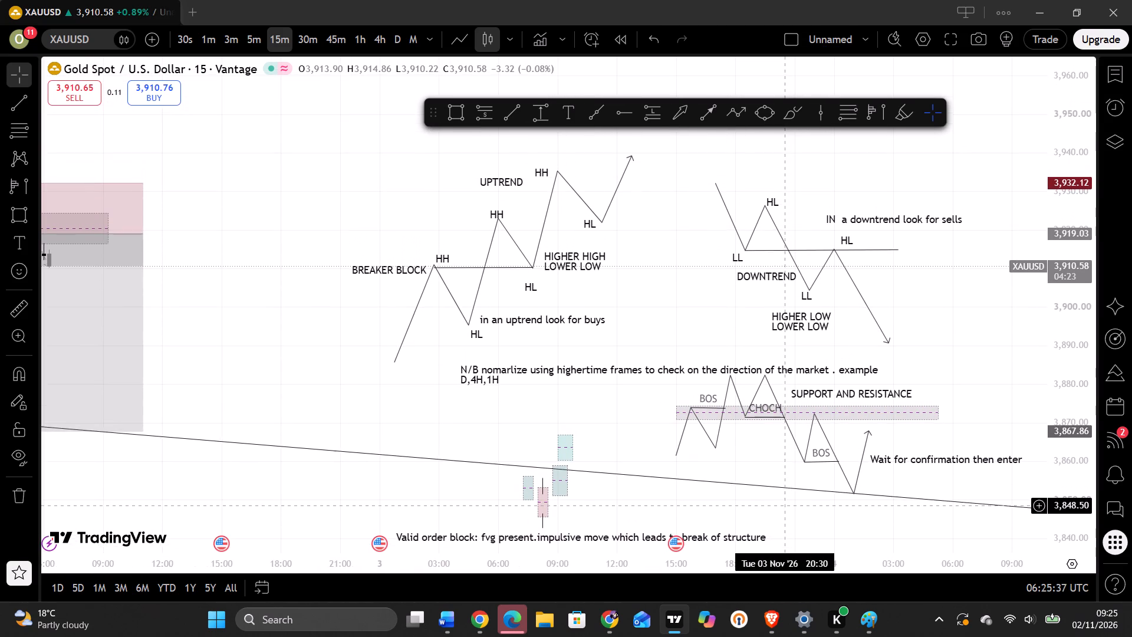
drag(770, 505, 768, 383)
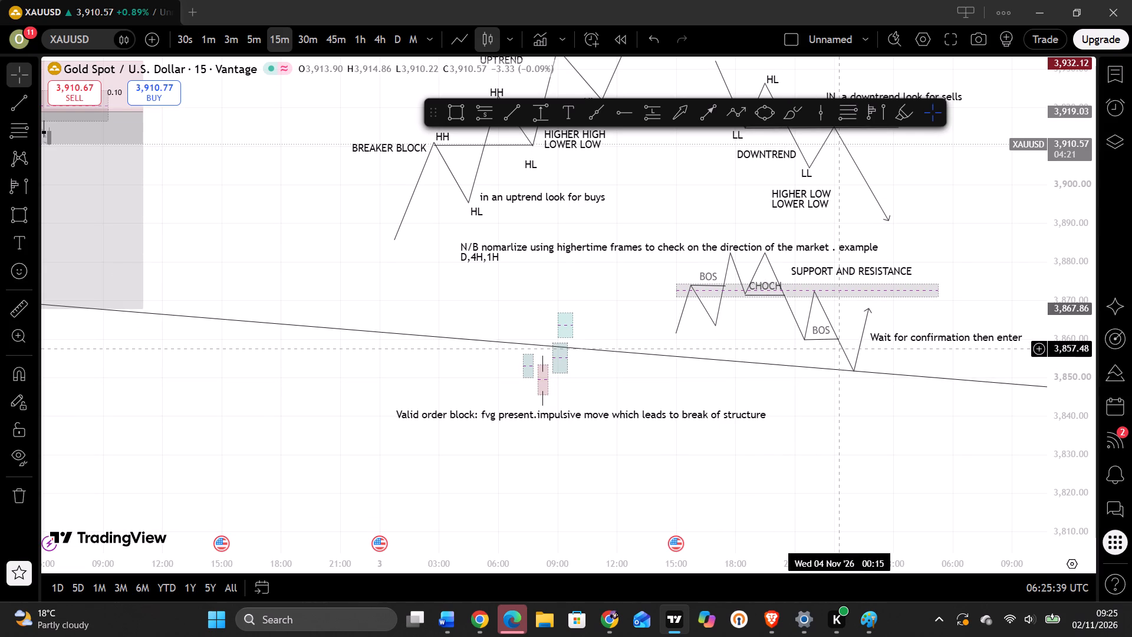
click(837, 349)
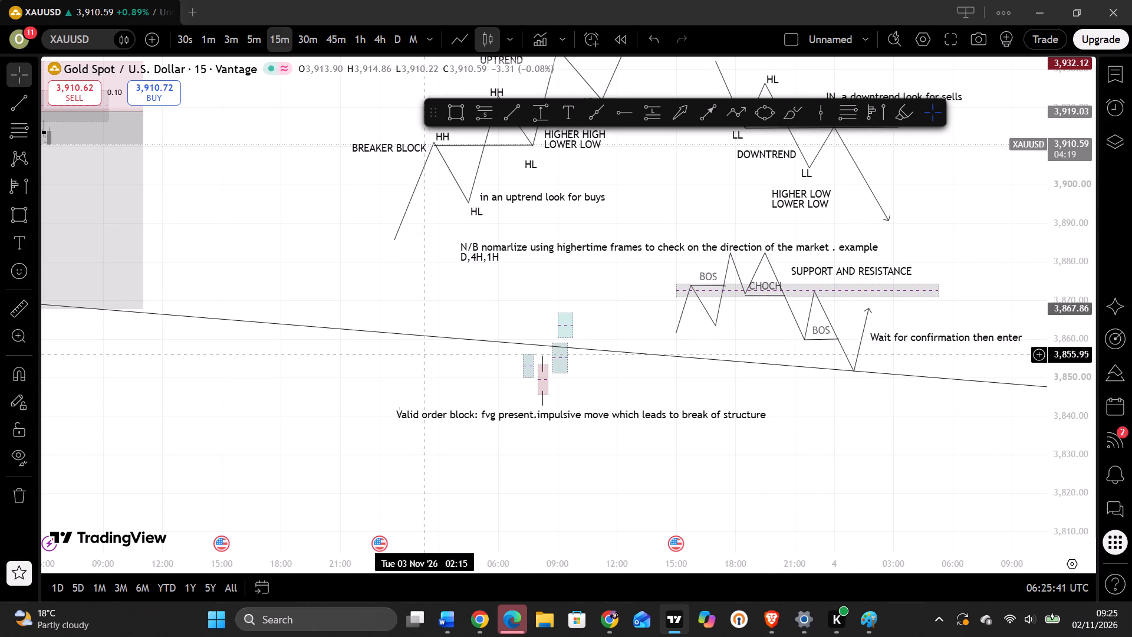
drag(369, 367, 734, 426)
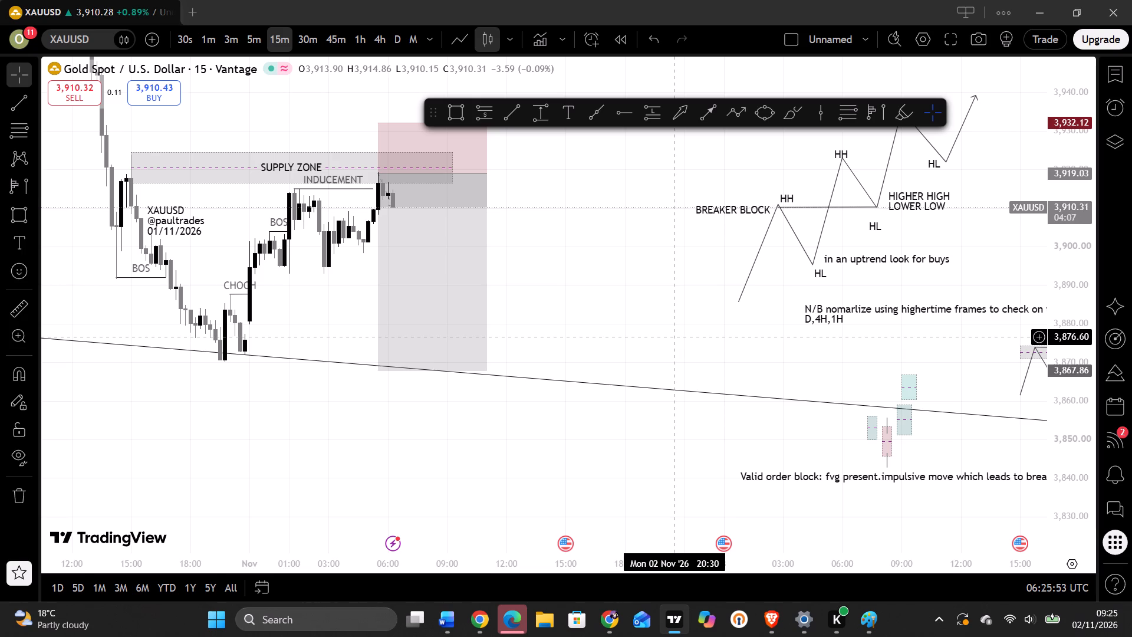
drag(606, 306, 587, 353)
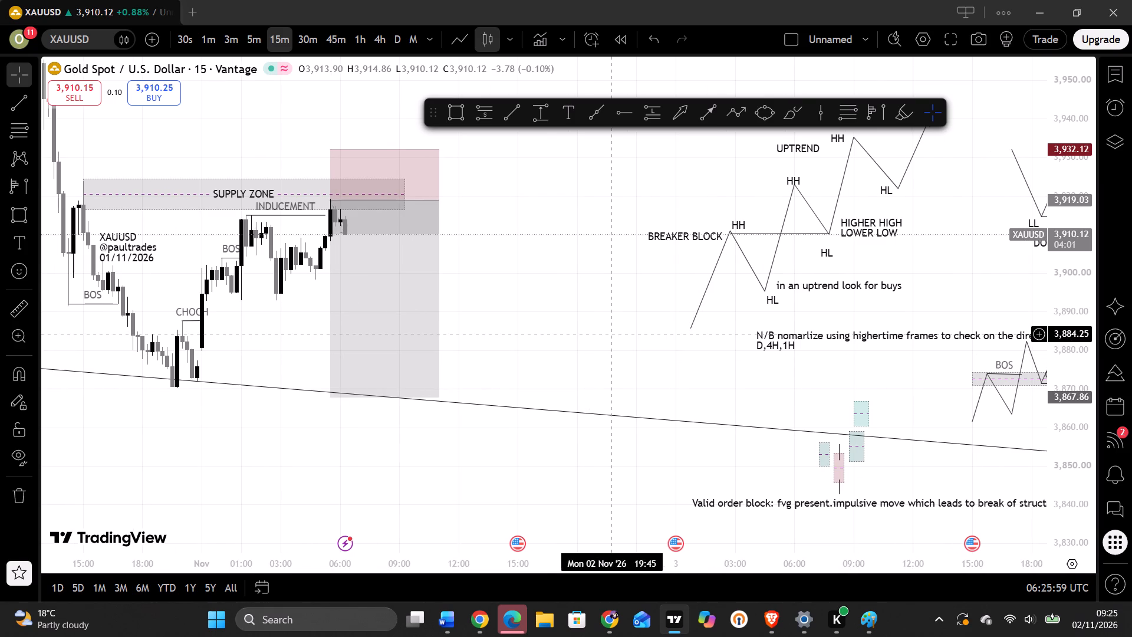
drag(611, 333, 275, 279)
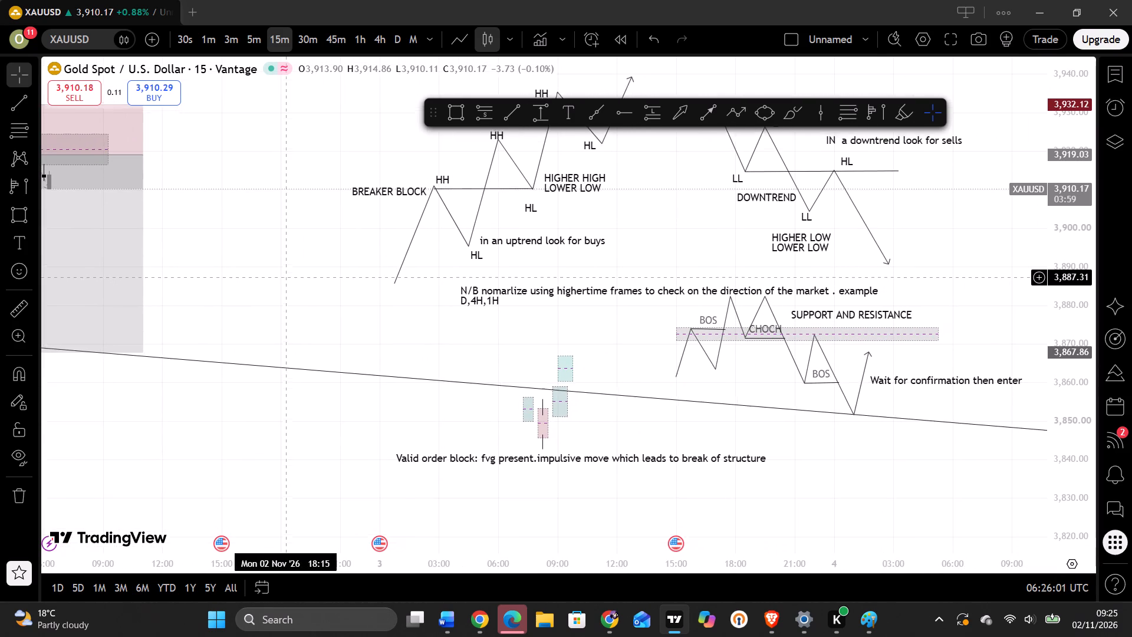
drag(275, 279, 320, 313)
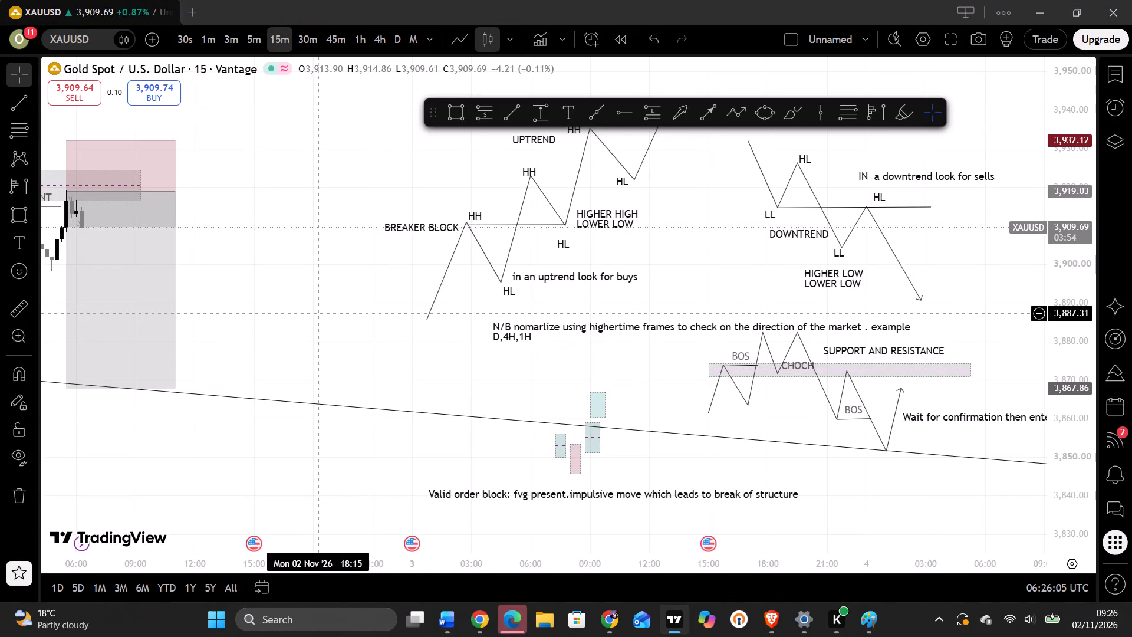
click(457, 383)
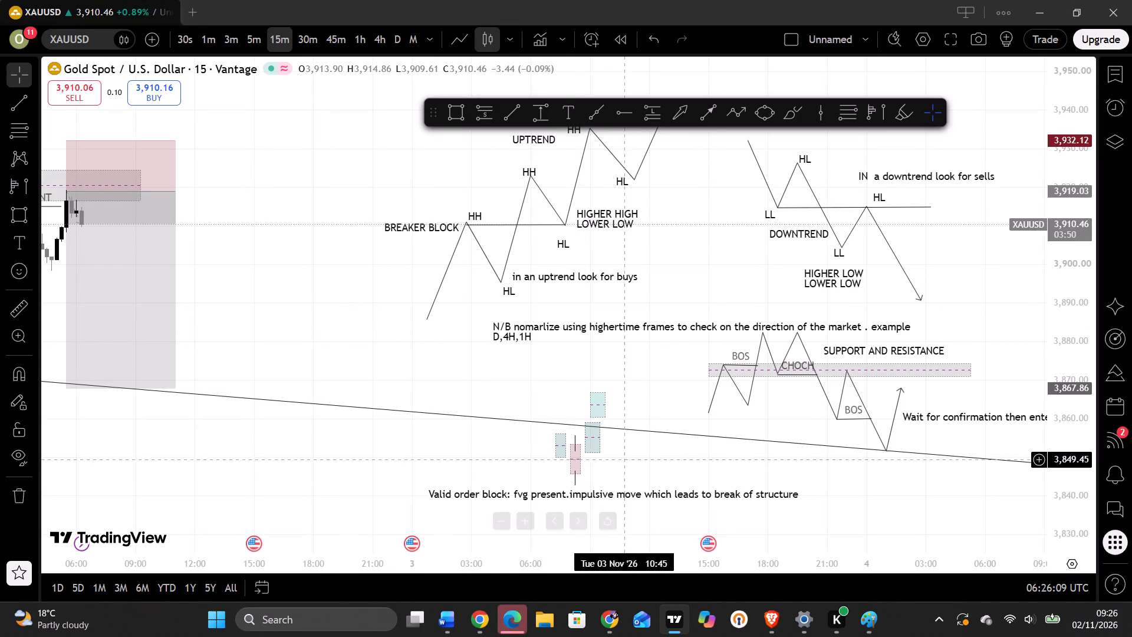
drag(799, 510, 750, 425)
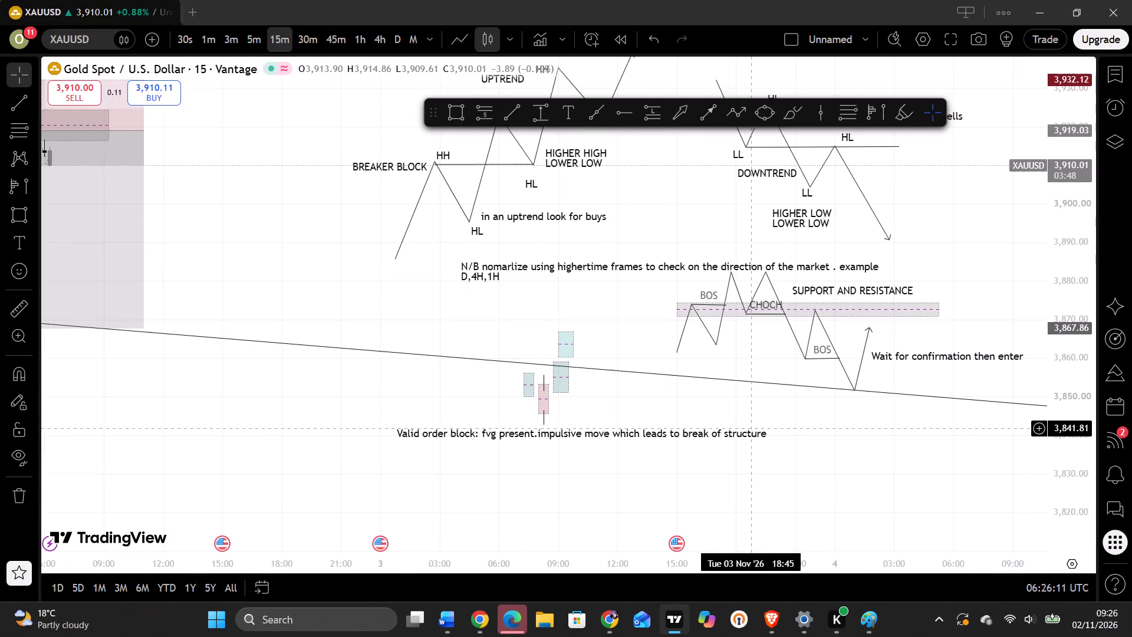
drag(750, 425, 749, 392)
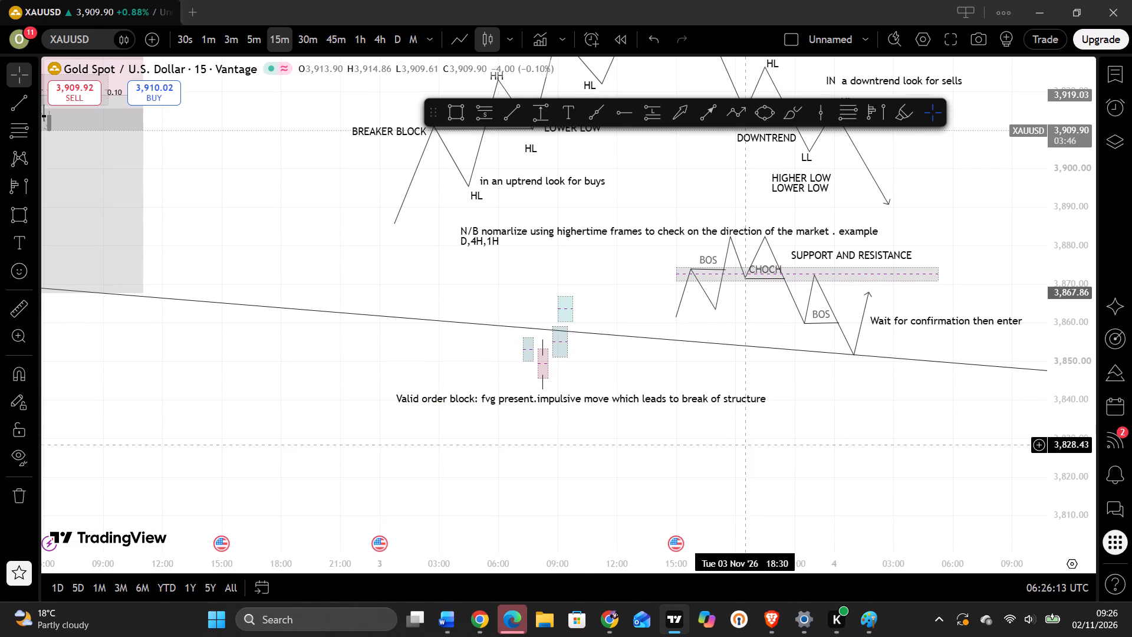
click(723, 450)
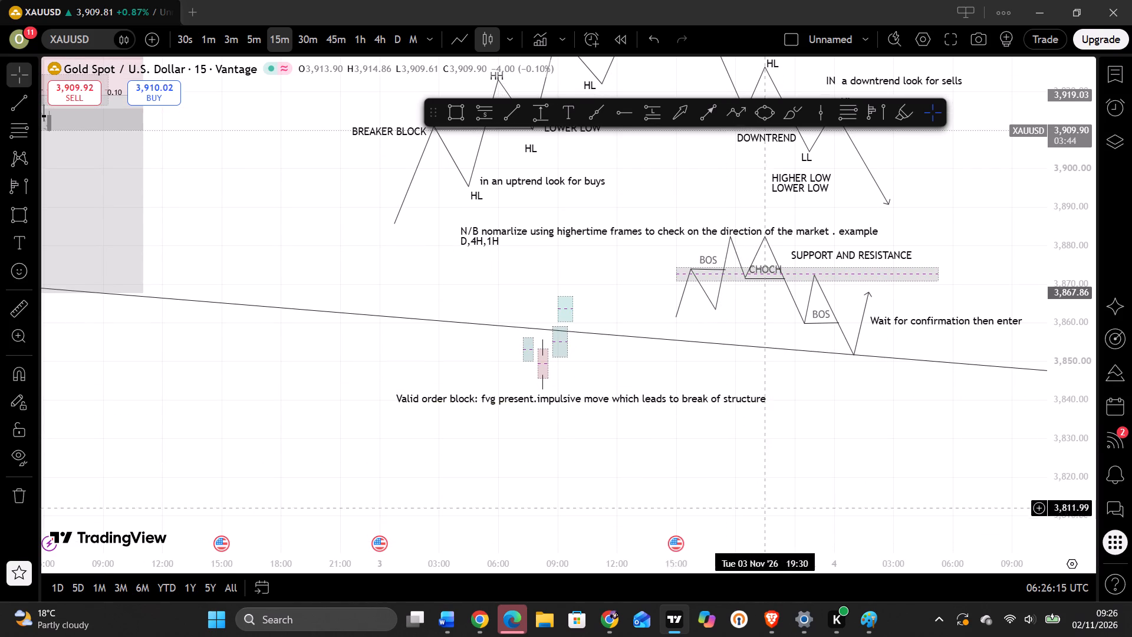
Move the "Valid order block" note beside the red candle, starting just below the third candle body.
click(433, 398)
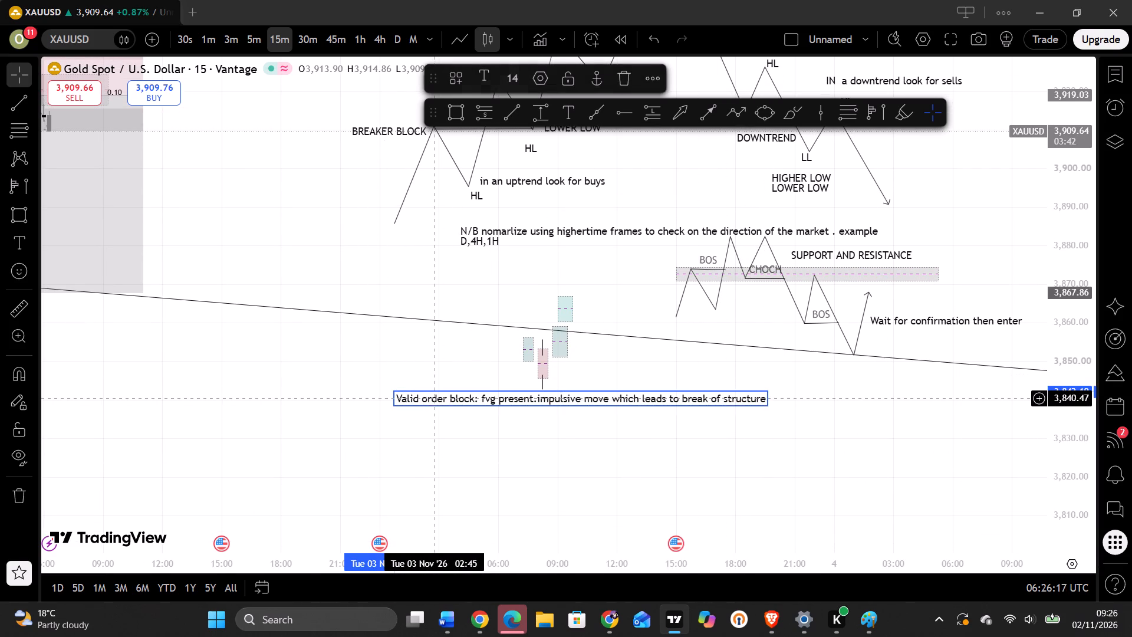
drag(433, 398, 602, 375)
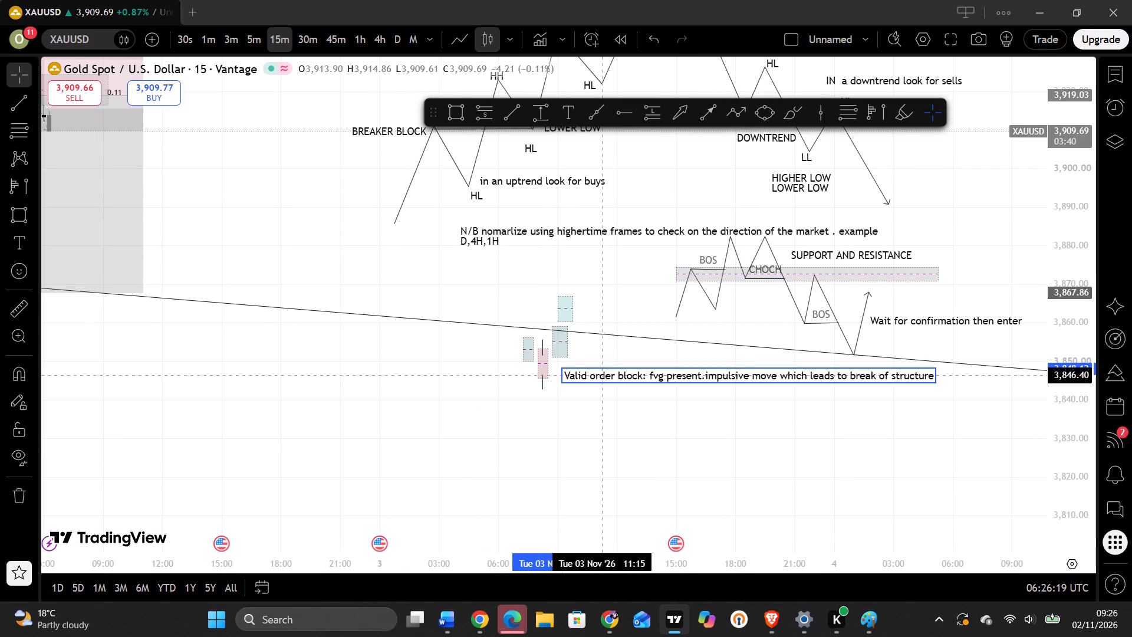
drag(602, 375, 597, 372)
click(623, 432)
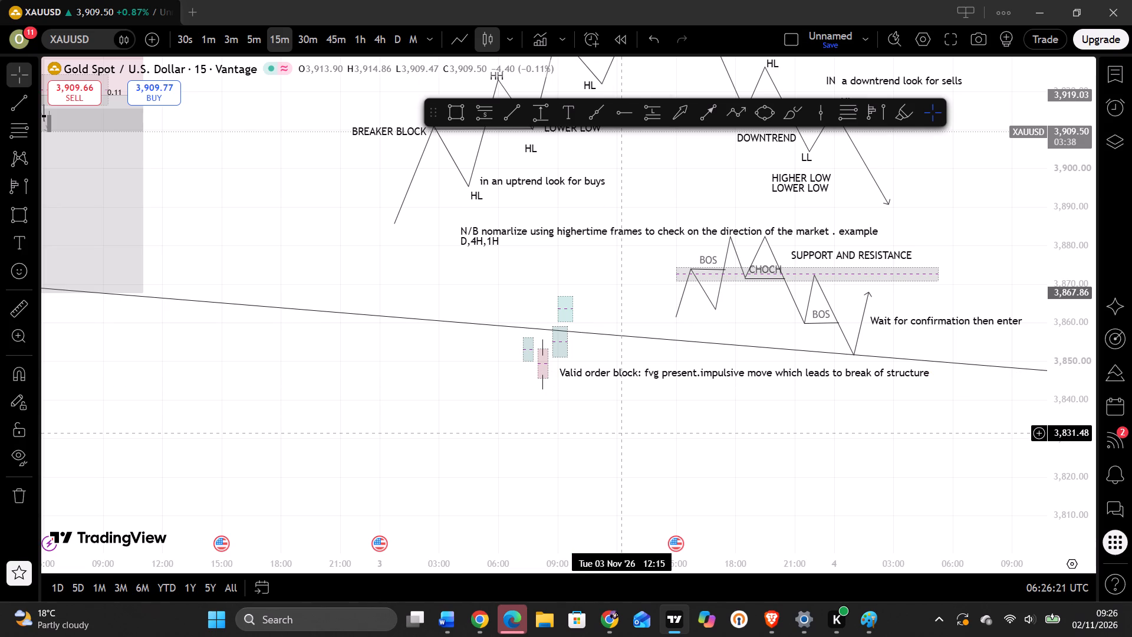
Review the whole marked-up chart, from the supply zone trade setup to the trend, support and order block schematics.
drag(432, 270, 345, 383)
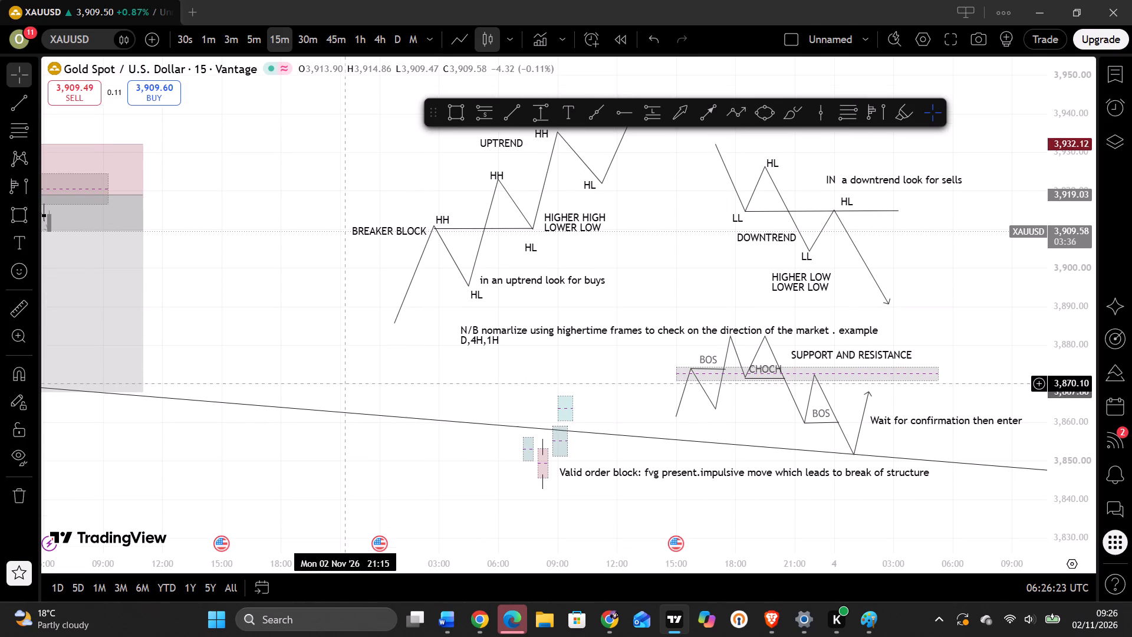
click(407, 504)
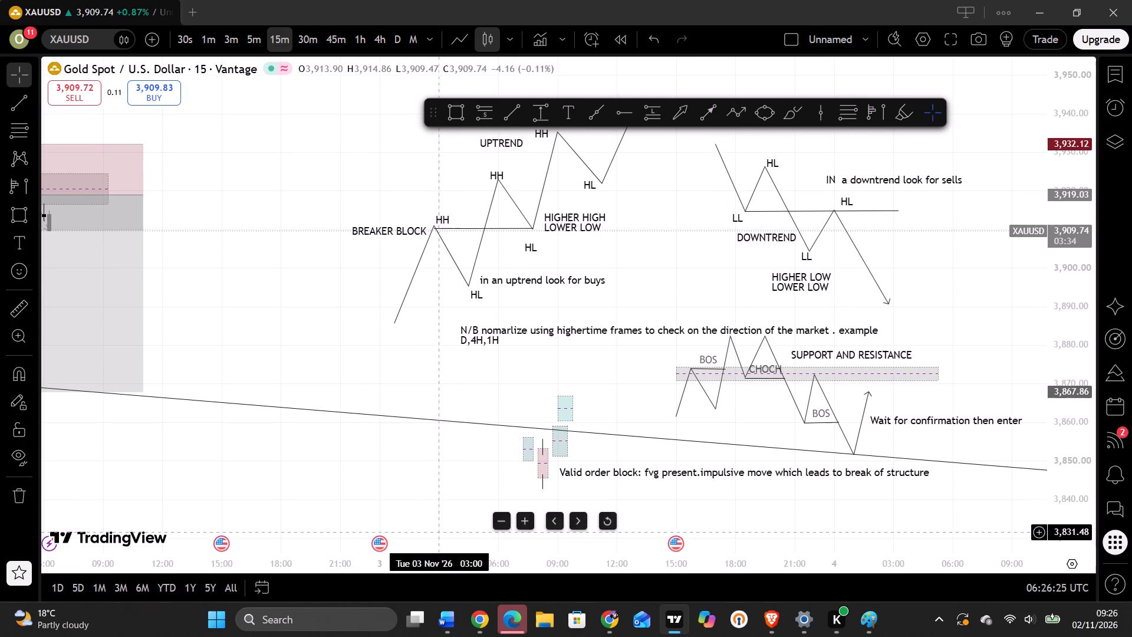
double_click(558, 523)
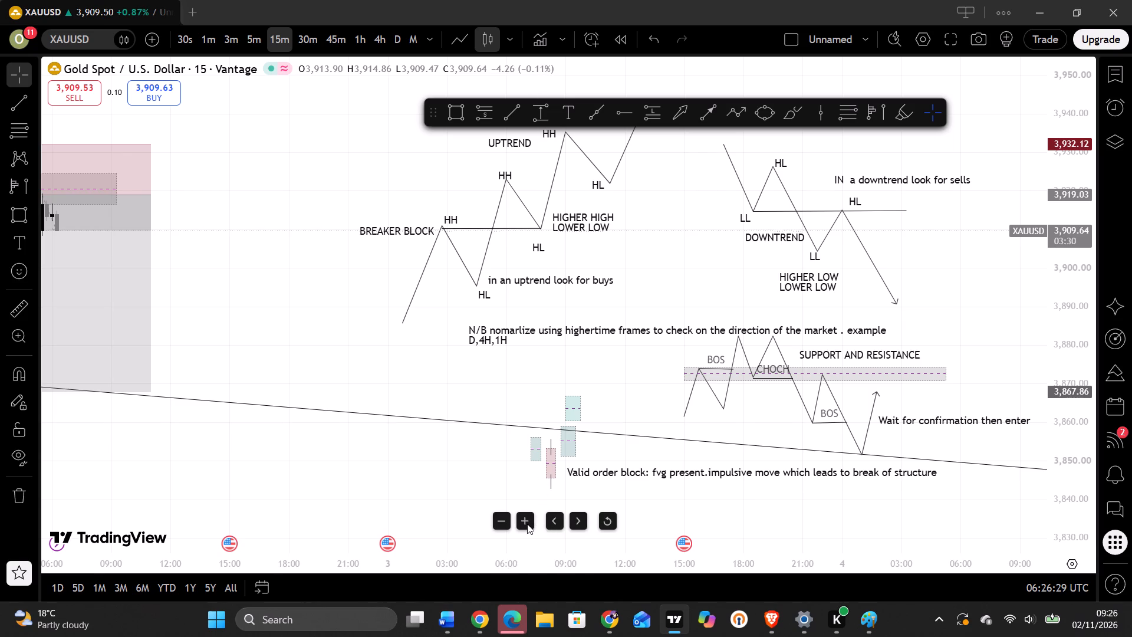
triple_click(527, 524)
triple_click(501, 524)
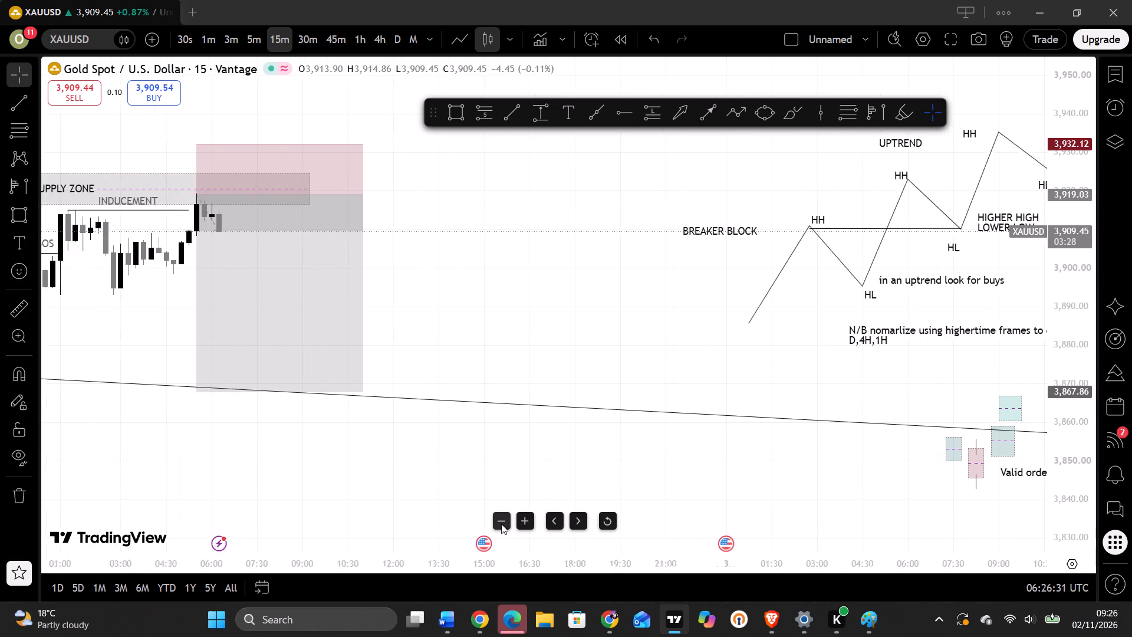
double_click(501, 524)
drag(604, 476, 406, 458)
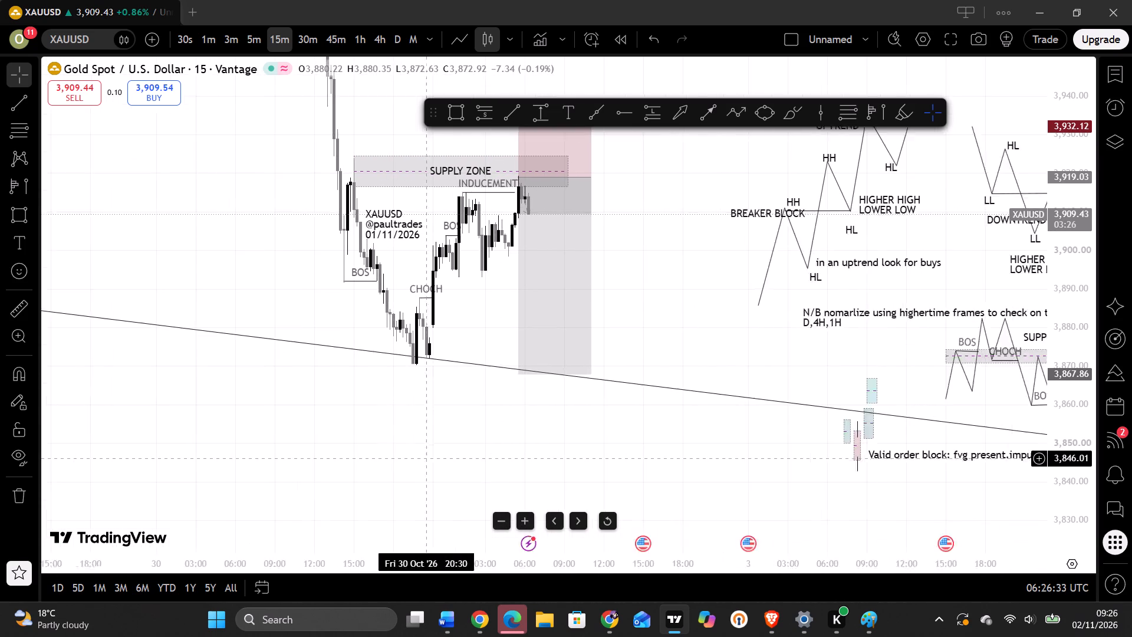
drag(406, 458, 119, 468)
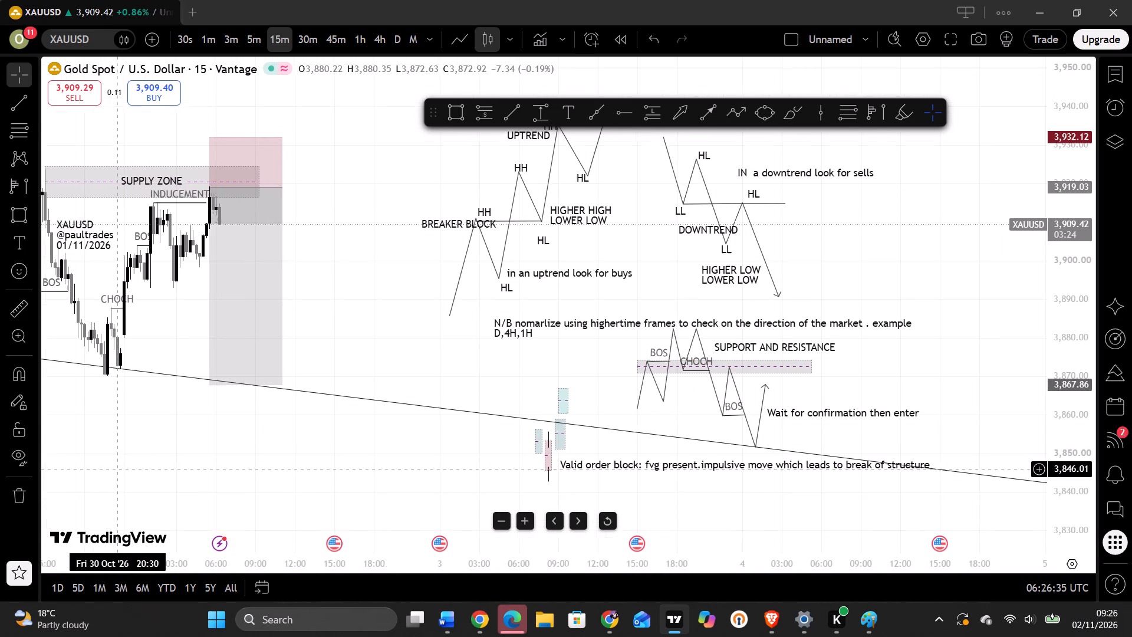
drag(119, 468, 260, 452)
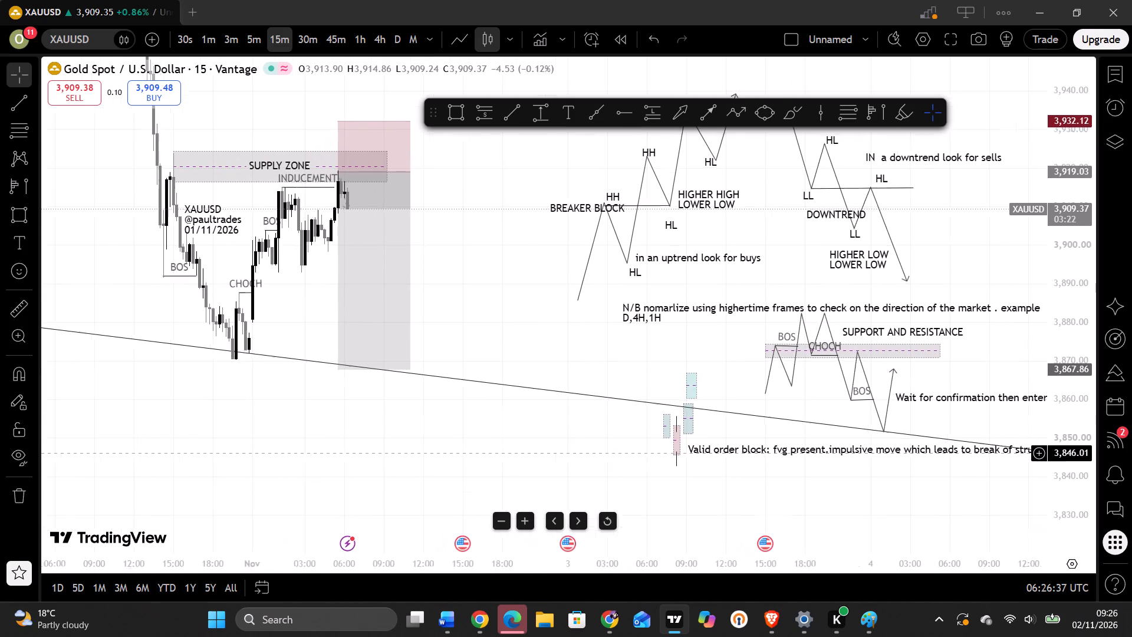
drag(260, 452, 264, 451)
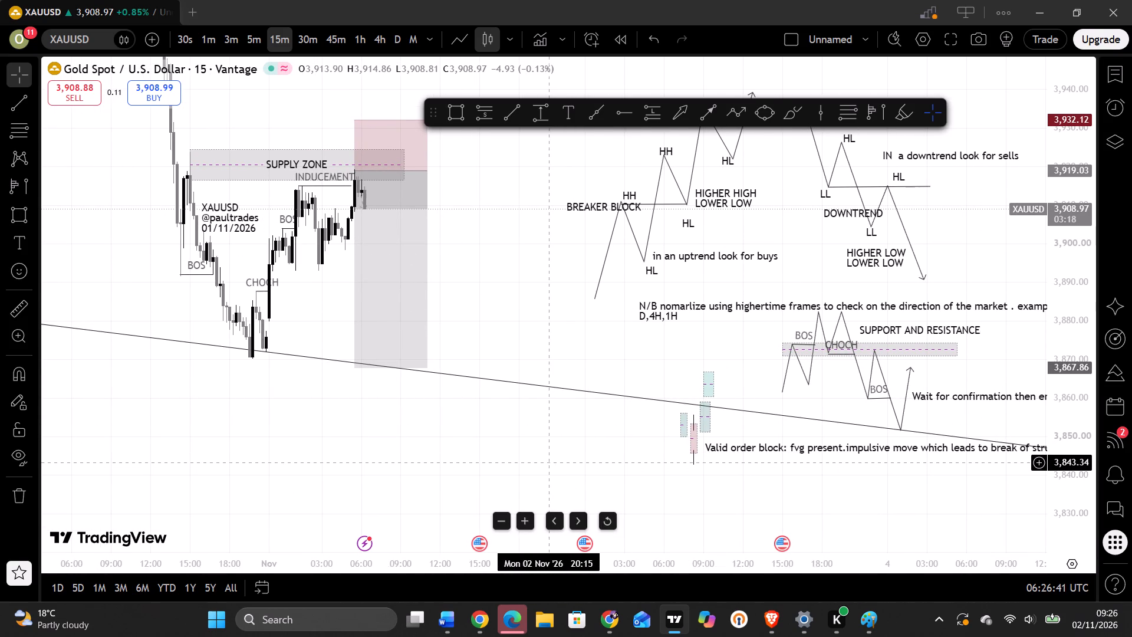
Capture a rectangular screenshot of the marked-up chart, covering the supply zone setup, the trend and order block schematics and the notes.
click(501, 523)
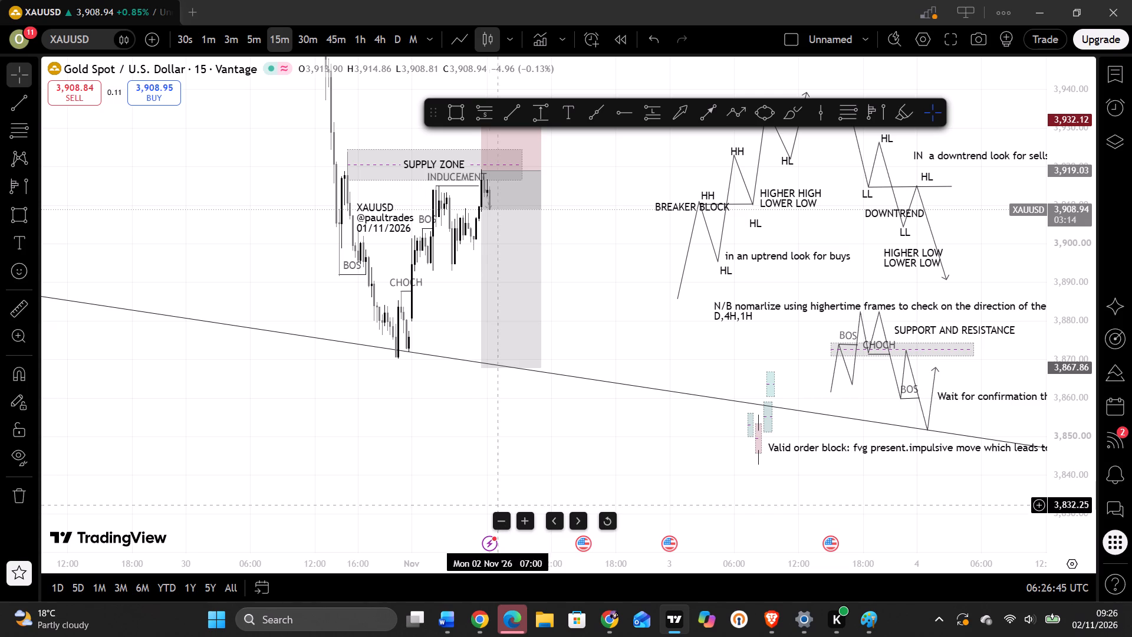
drag(468, 453, 292, 507)
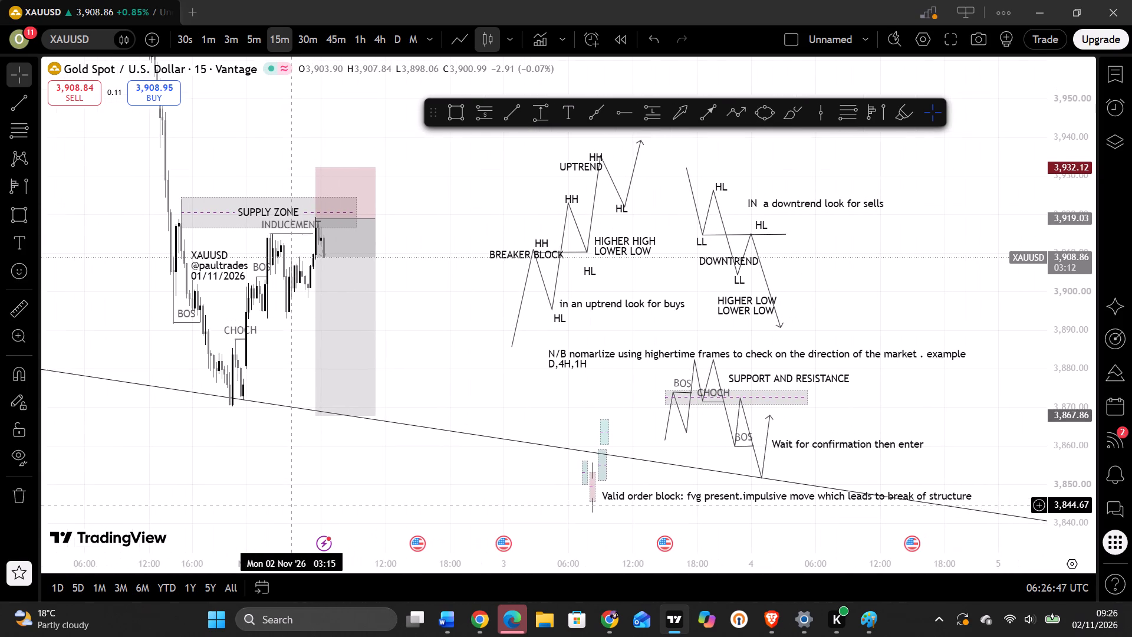
drag(292, 507, 256, 504)
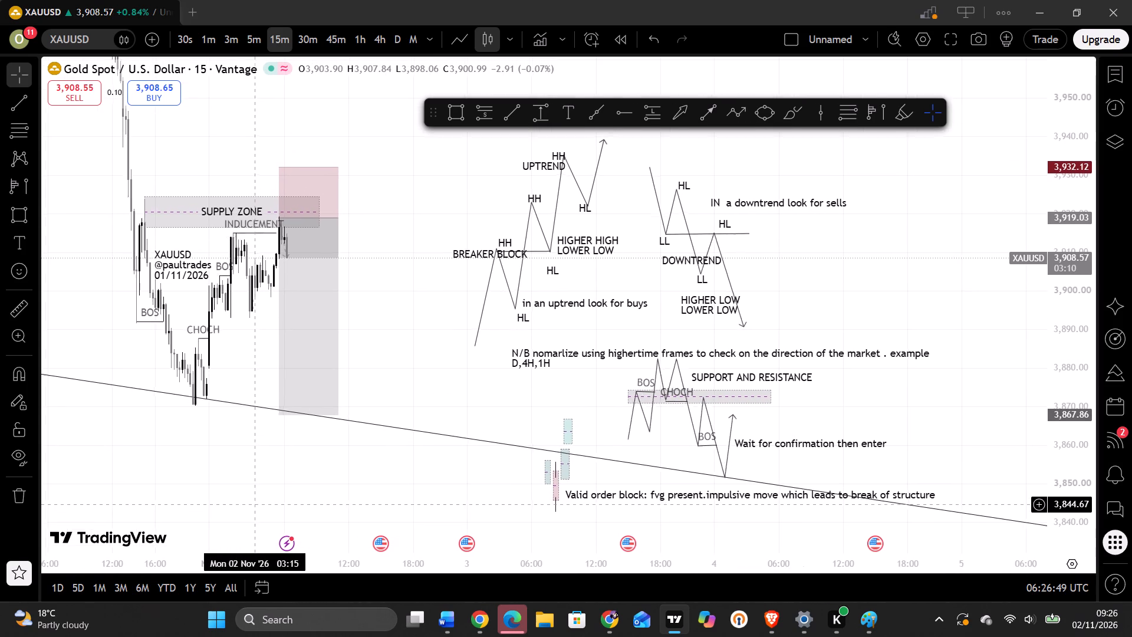
drag(256, 504, 266, 504)
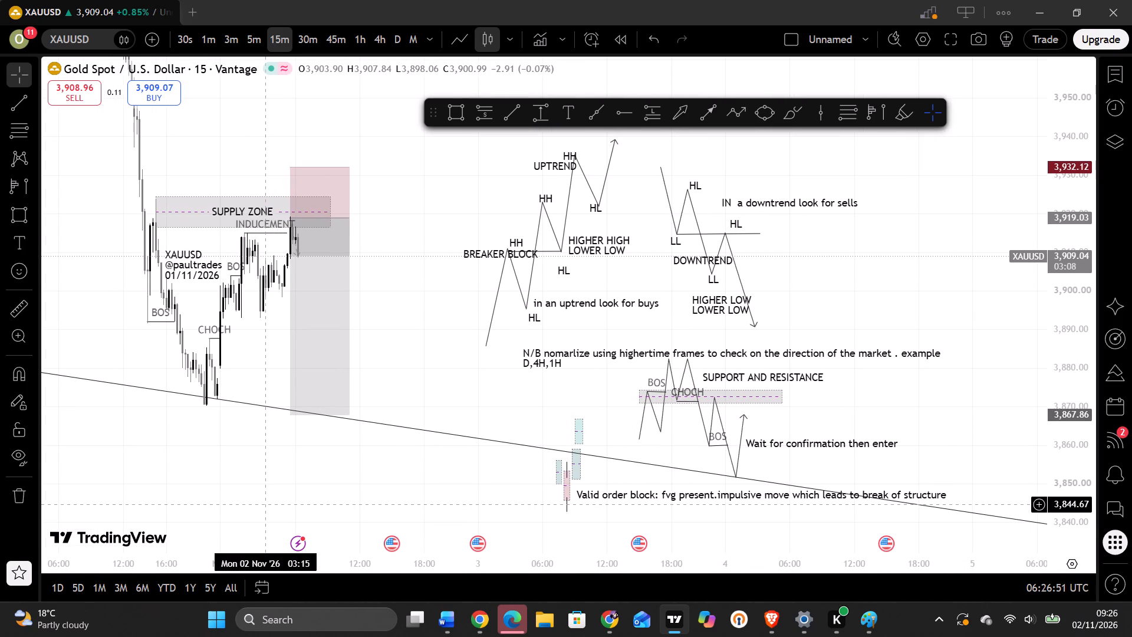
key(shift+super+s)
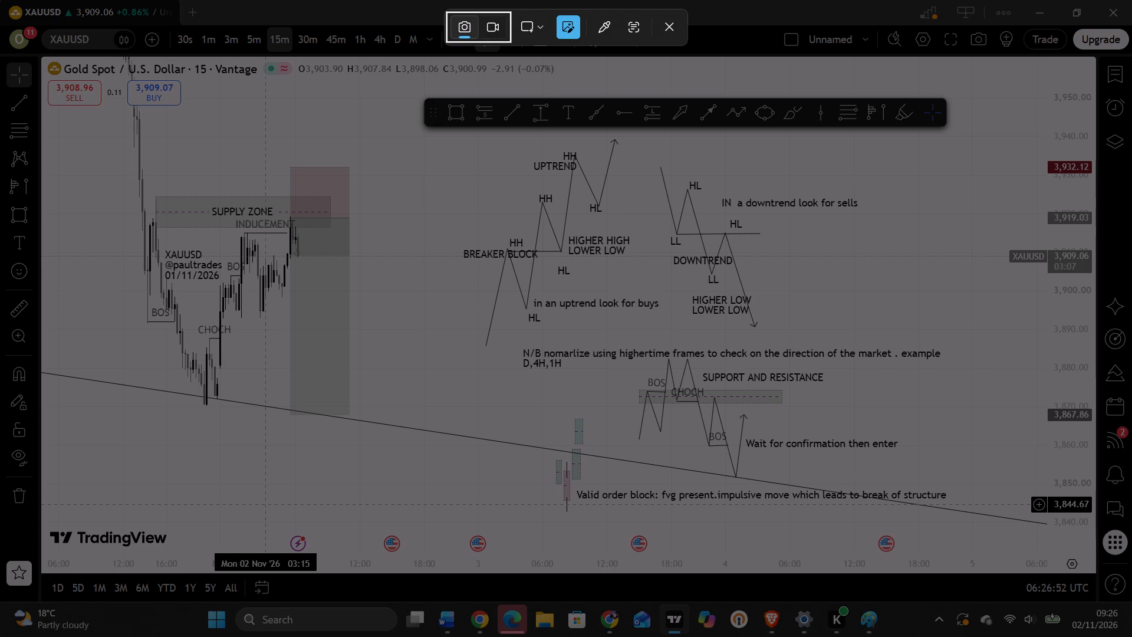
click(529, 29)
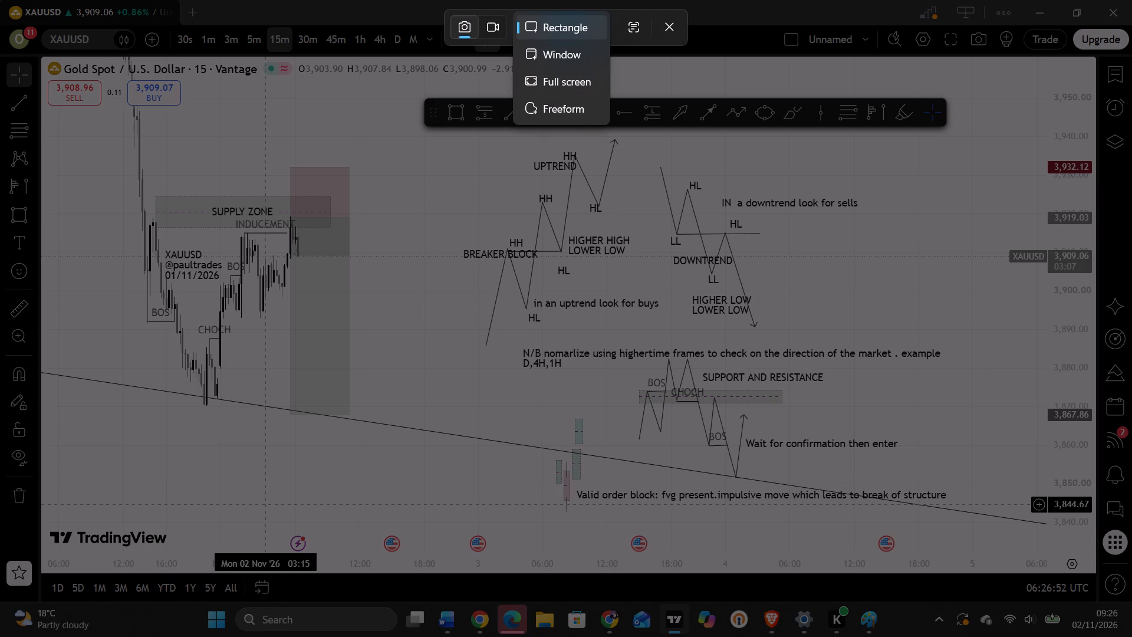
drag(117, 109, 886, 530)
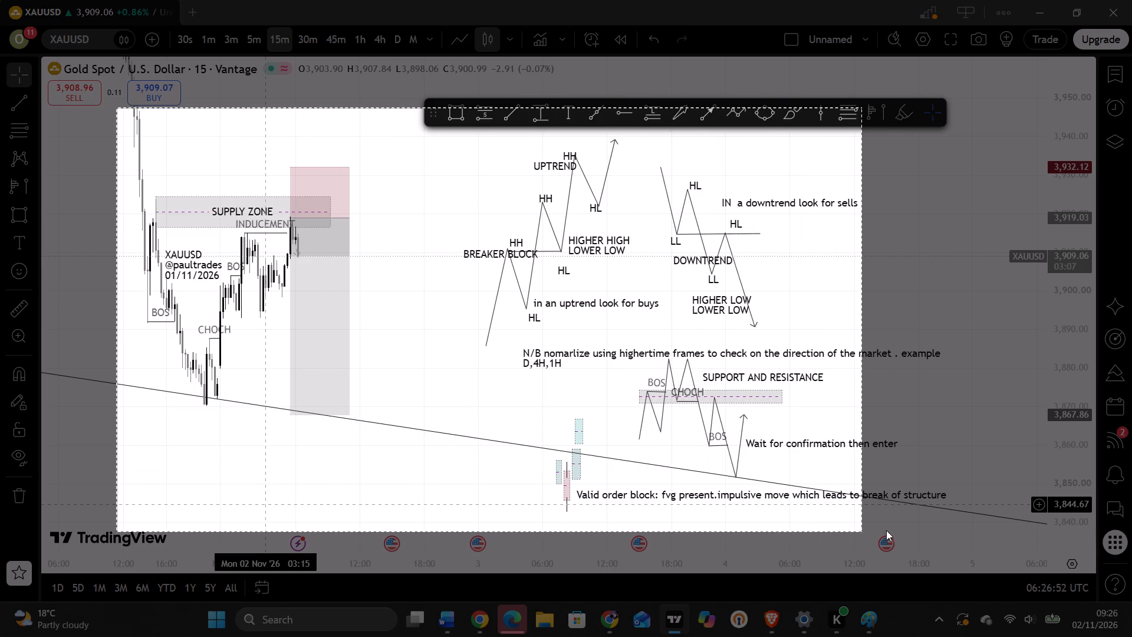
drag(886, 530, 1028, 527)
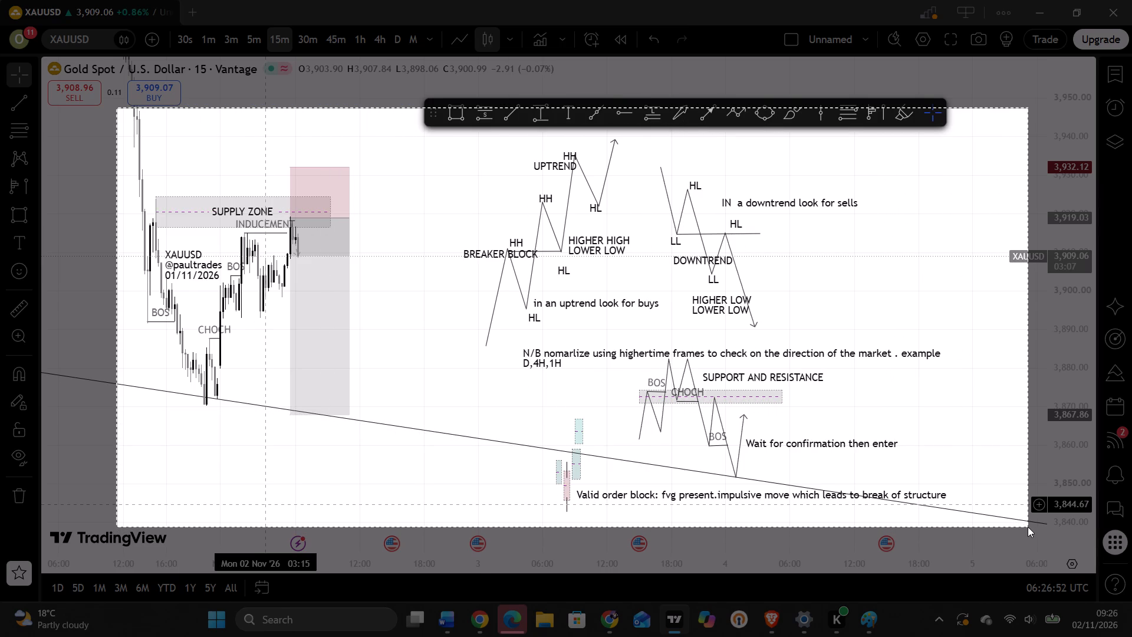
click(415, 564)
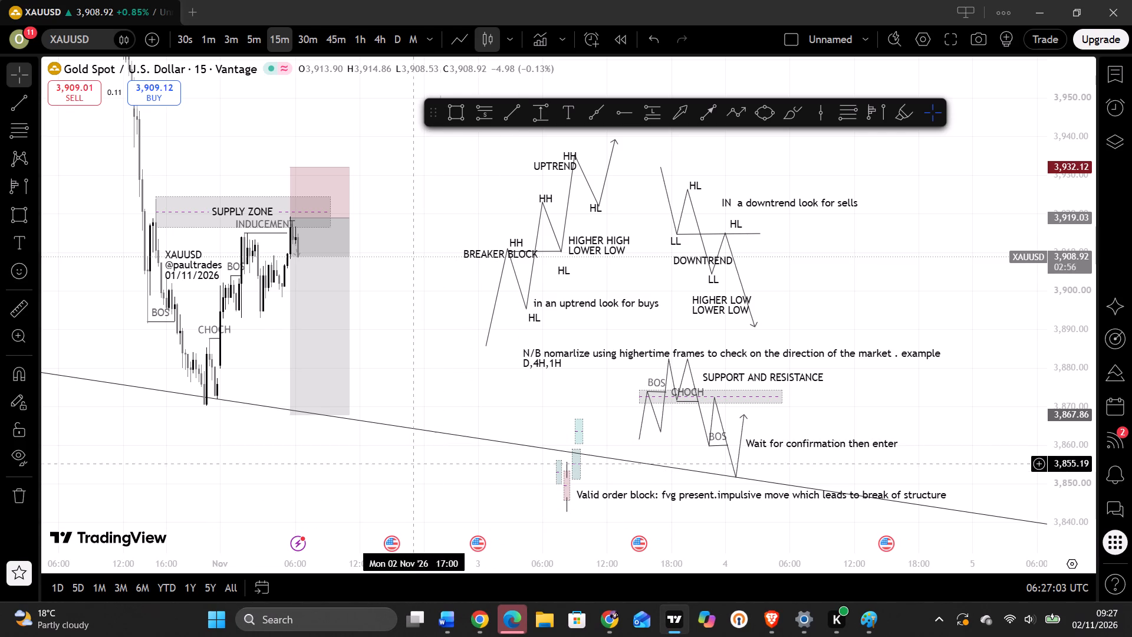
Look over the supply zone trade setup and the trend, support and order block schematics up close.
drag(374, 566, 96, 546)
drag(209, 370, 649, 331)
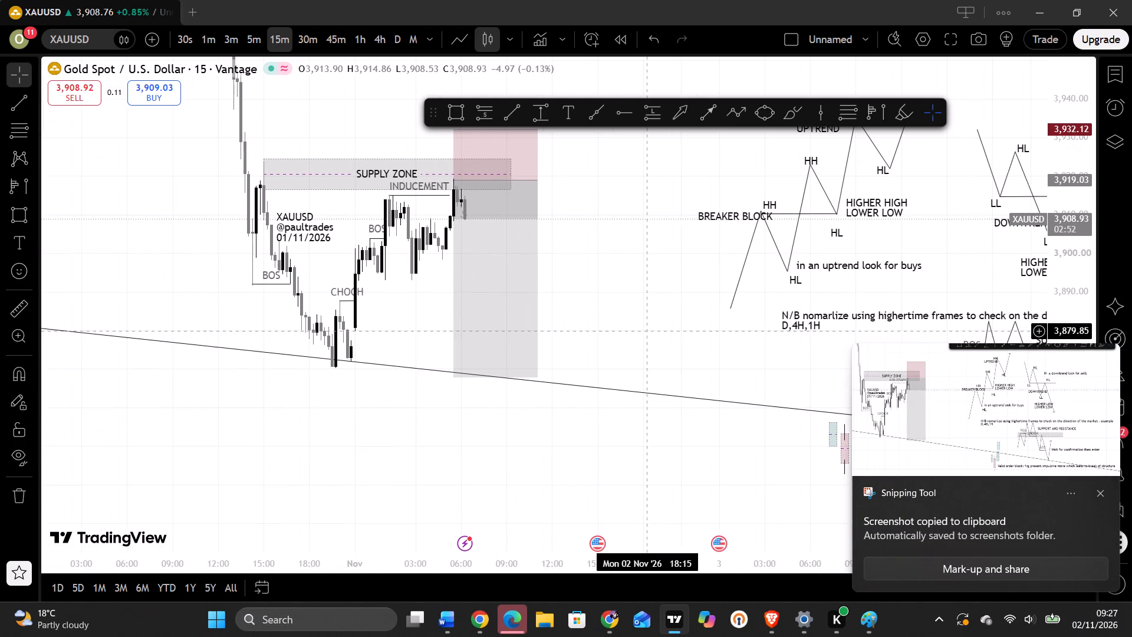
drag(549, 563, 449, 562)
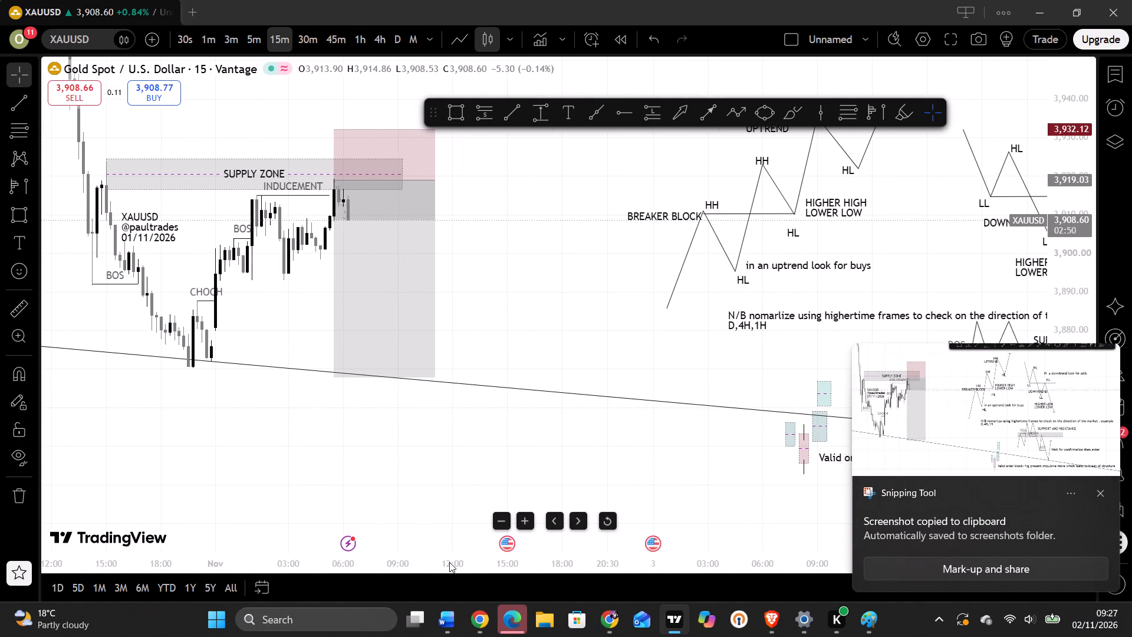
drag(468, 564, 400, 563)
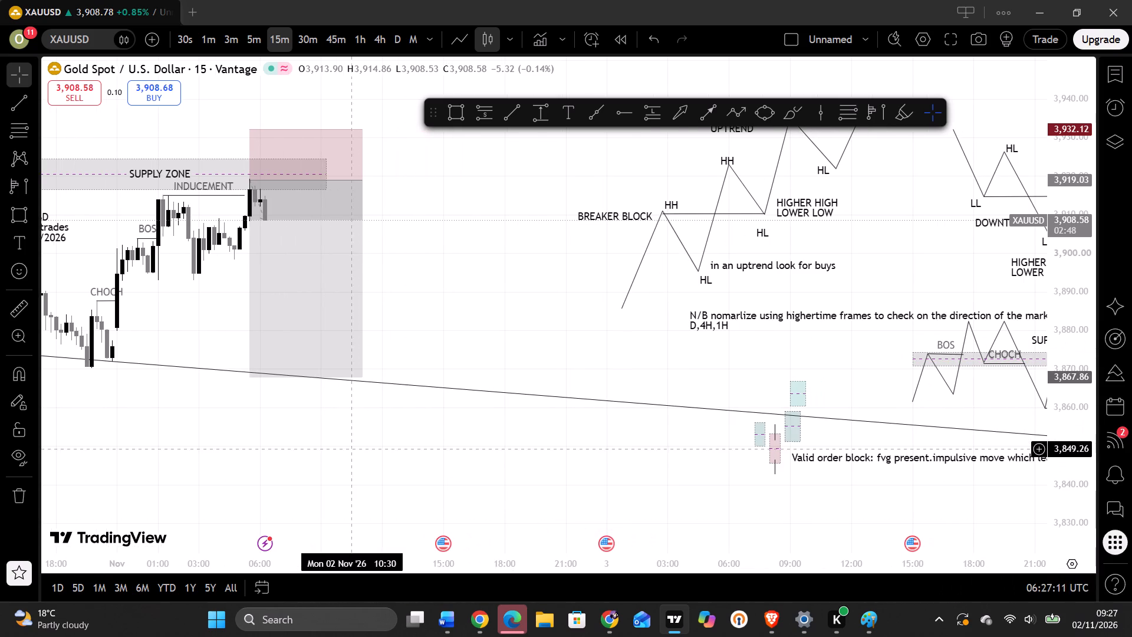
drag(385, 444, 252, 394)
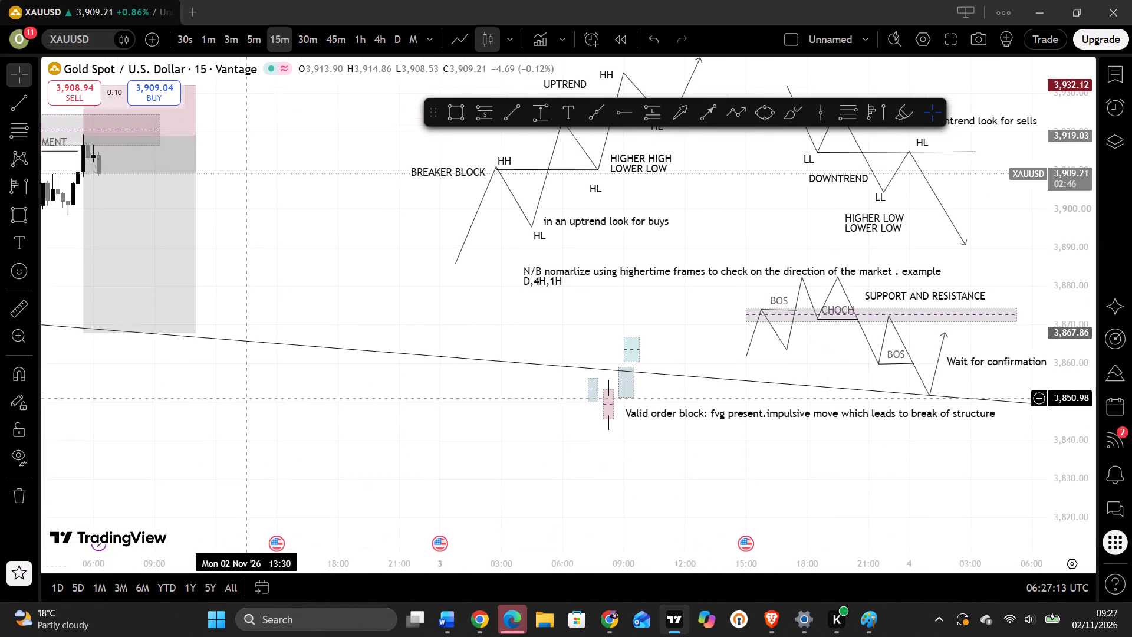
drag(252, 394, 319, 469)
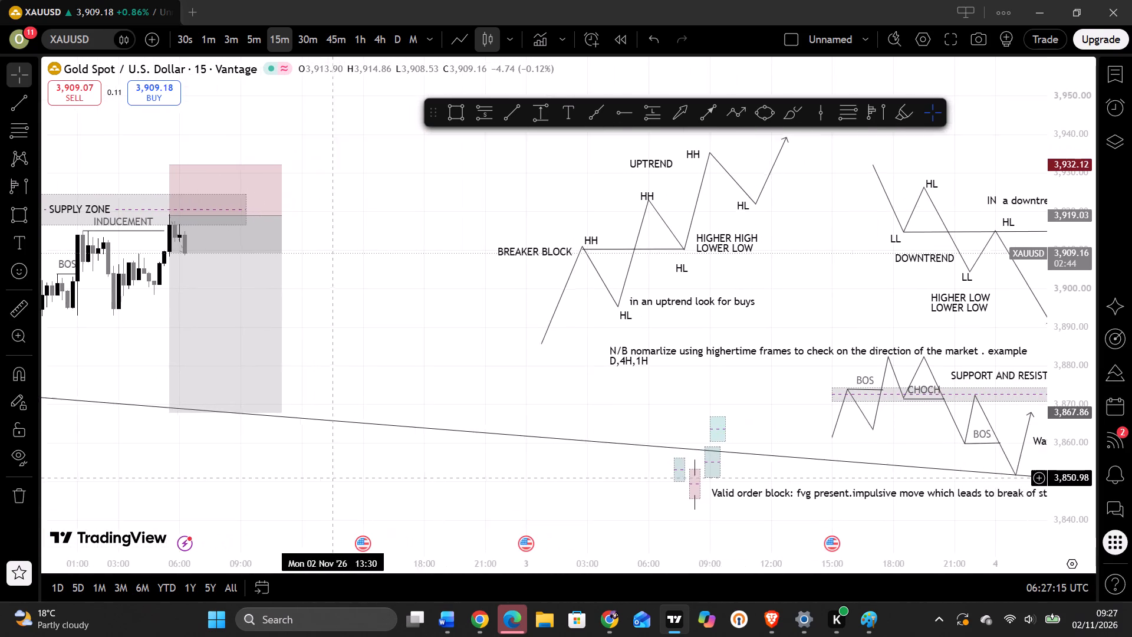
drag(319, 469, 311, 465)
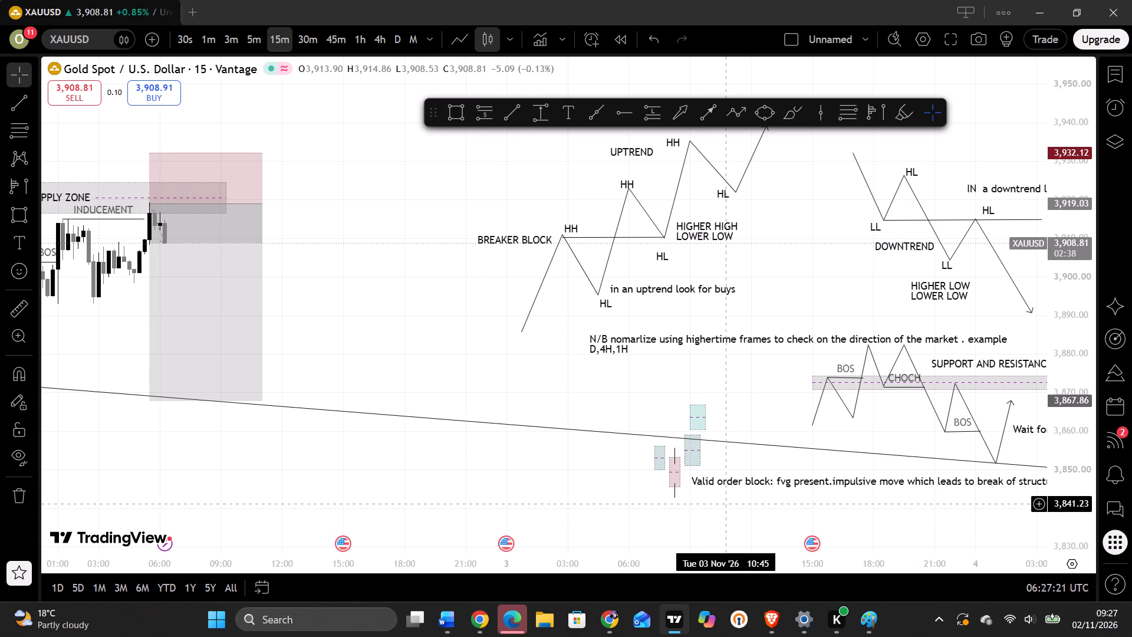
Add the text note "30,15,5 for entry confirmation ." just below the "Valid order block" note.
drag(725, 503, 707, 481)
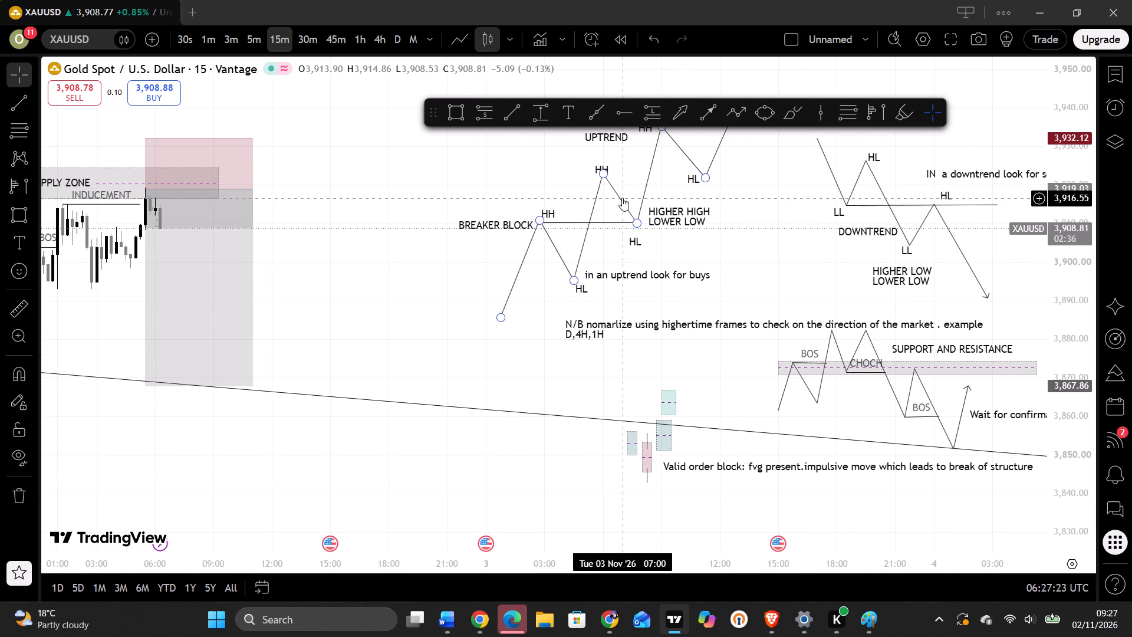
click(571, 111)
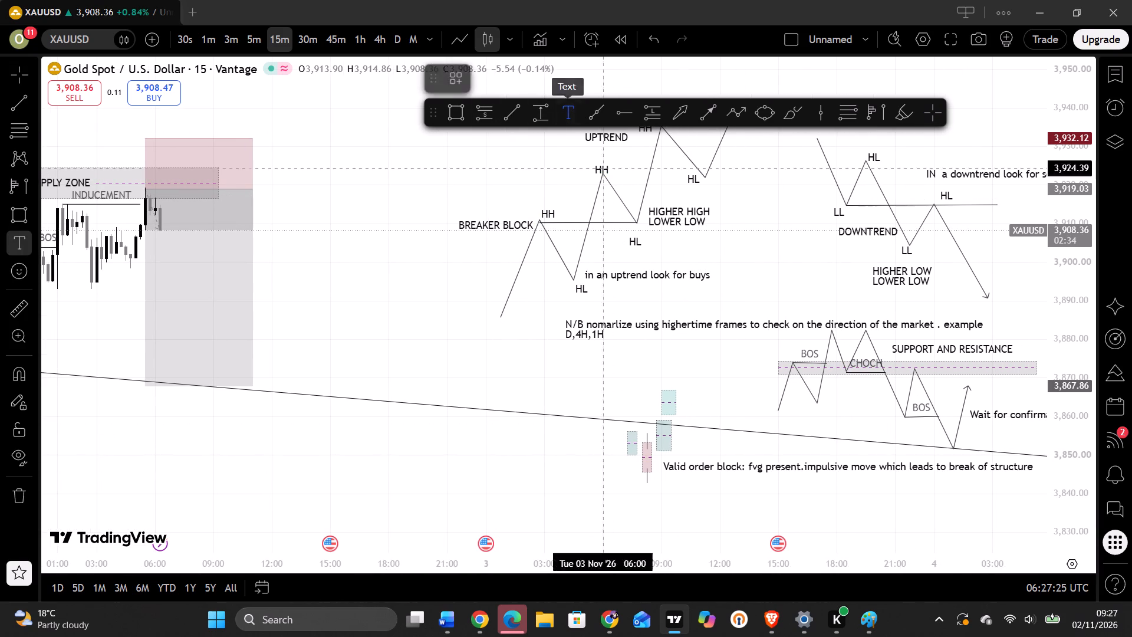
click(679, 484)
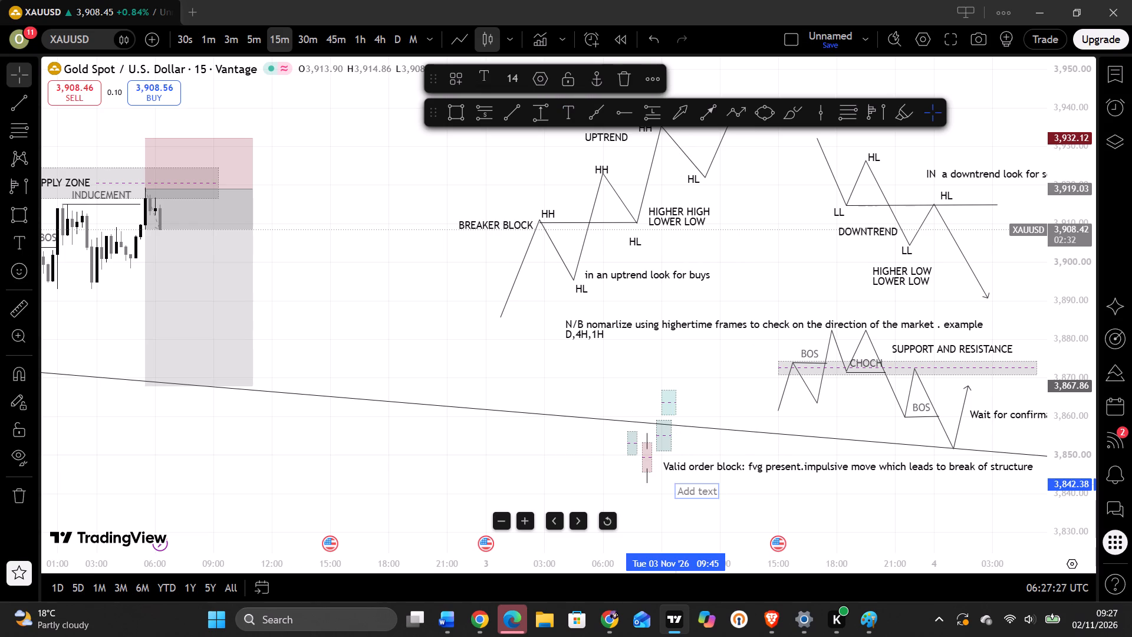
text(30)
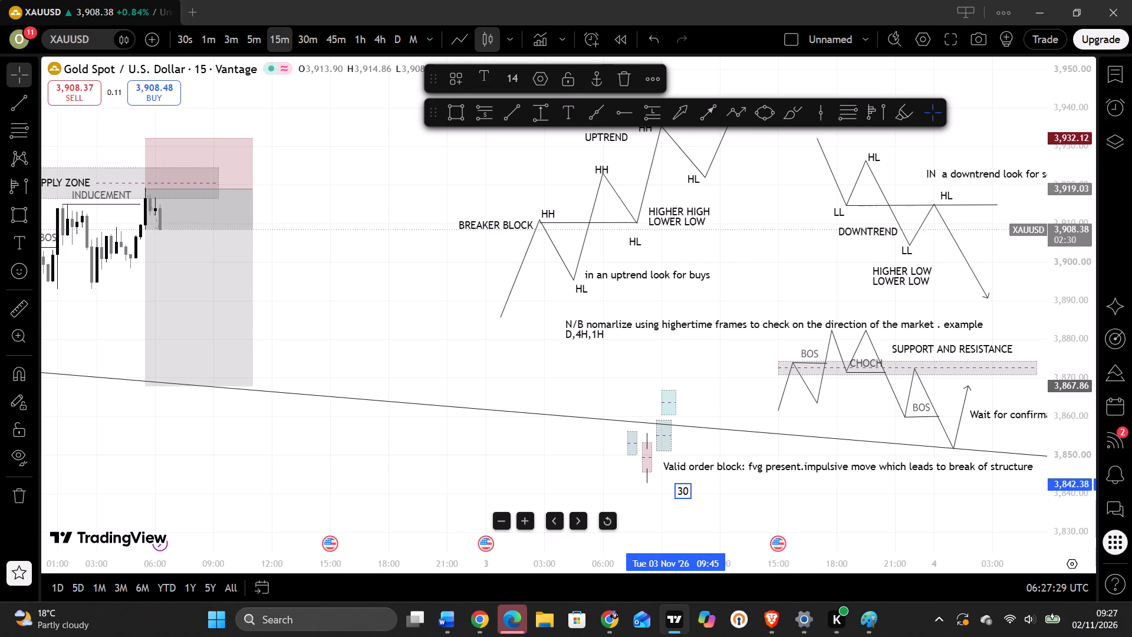
text(,1)
text(5,)
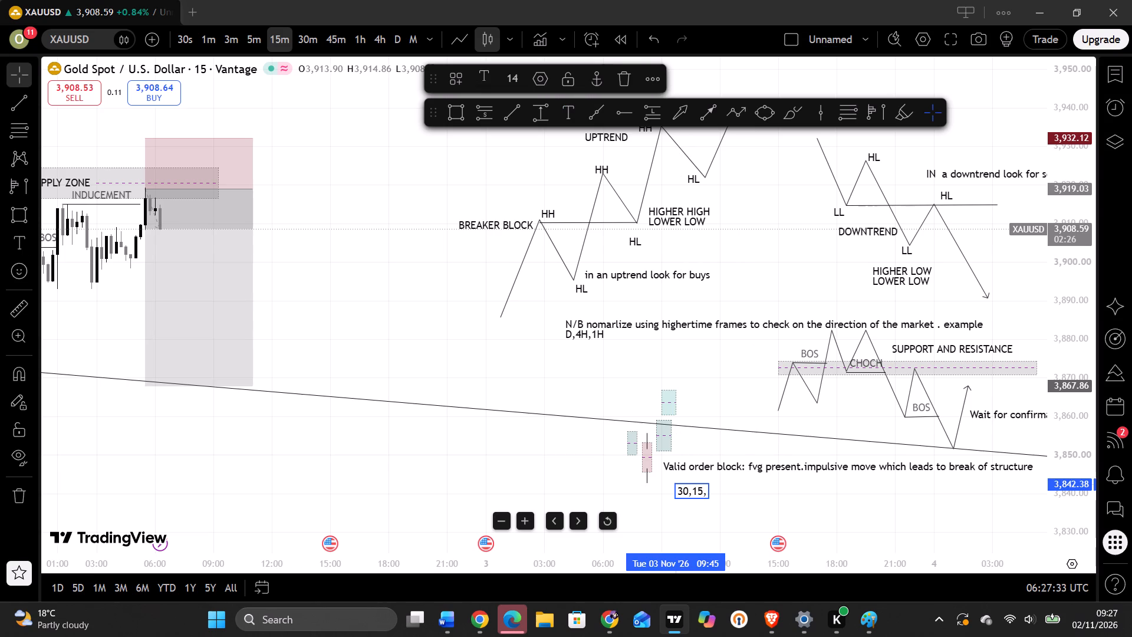
text(5)
key(space)
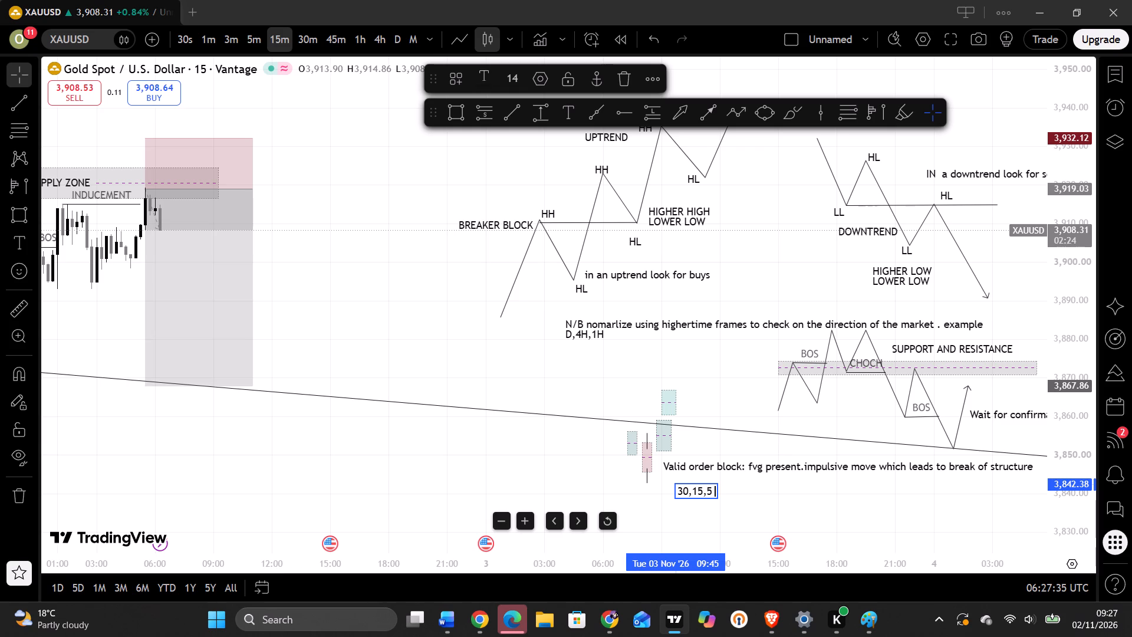
text(for entry confirmation .)
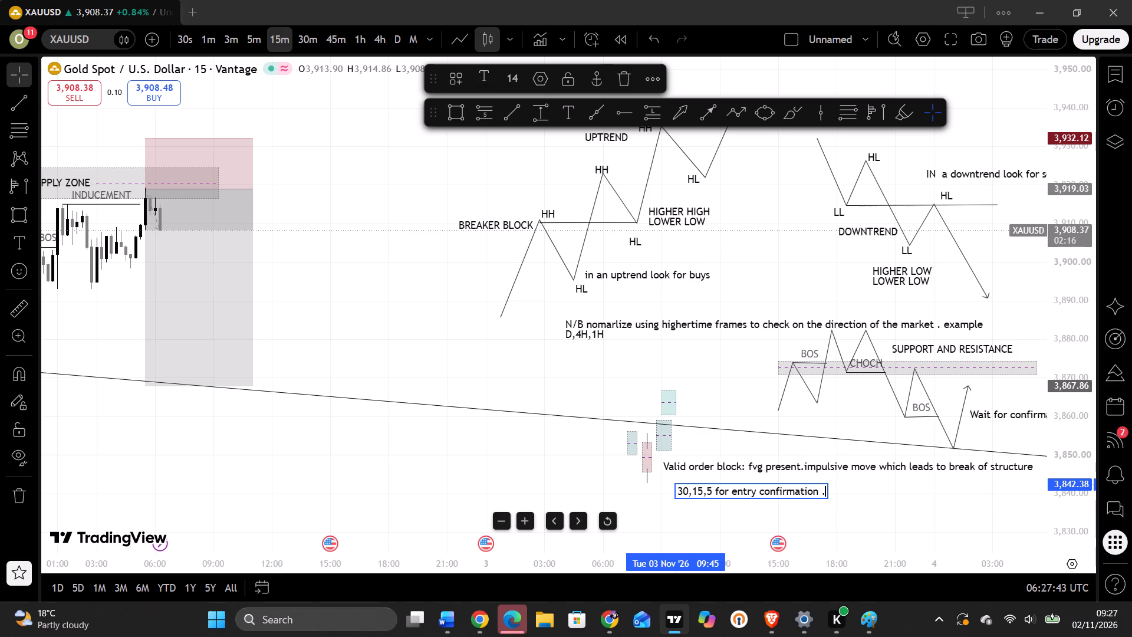
click(575, 441)
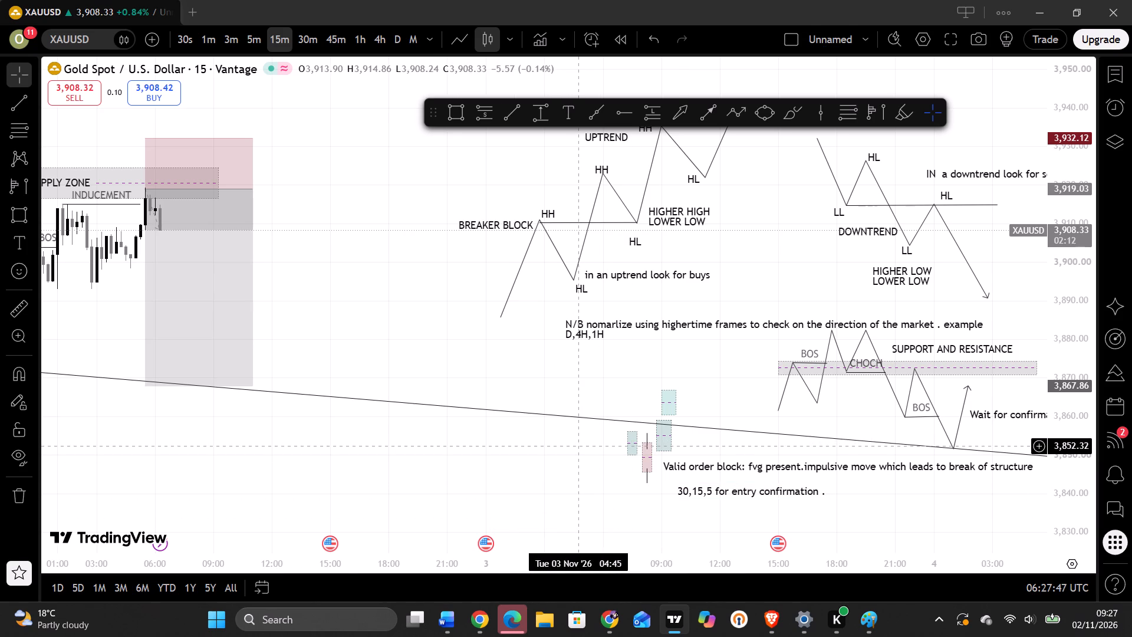
drag(410, 245, 549, 286)
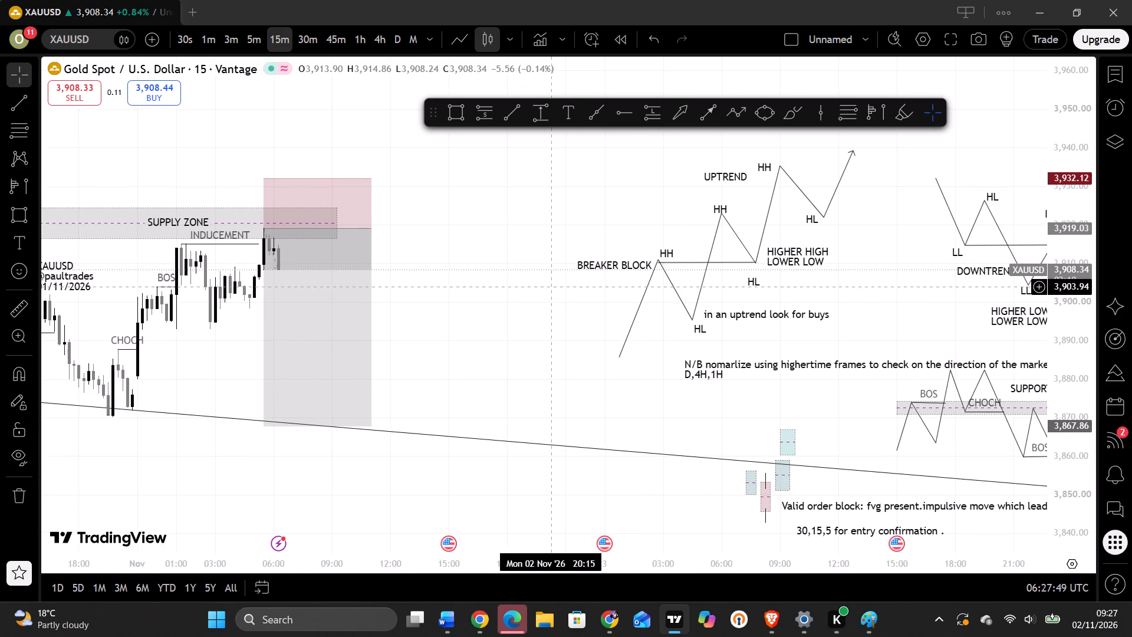
drag(549, 286, 910, 317)
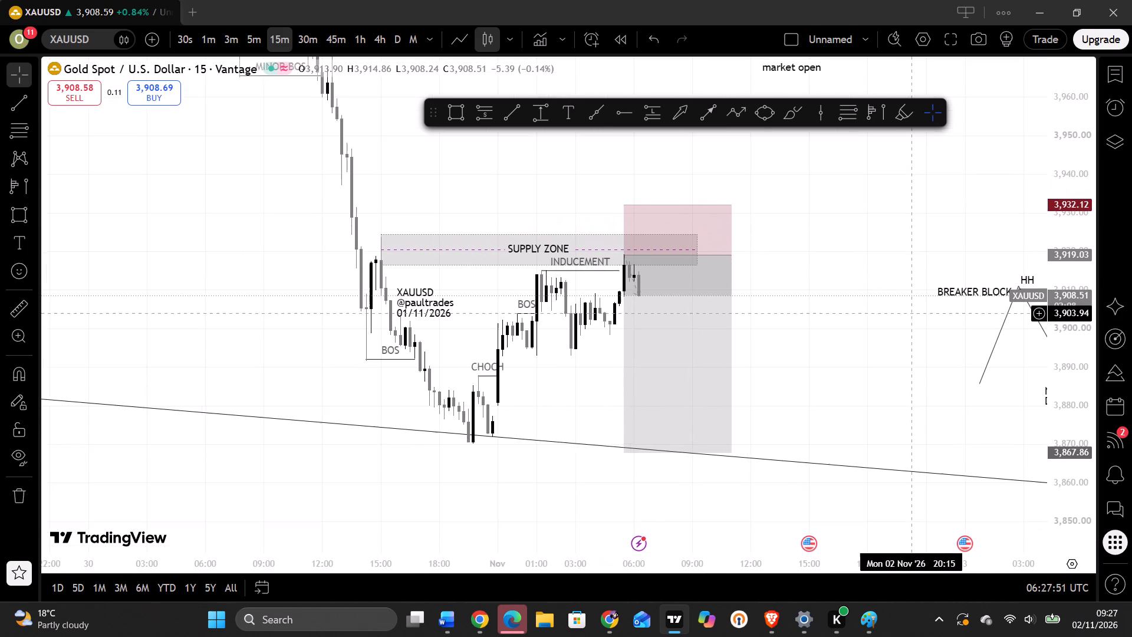
drag(910, 317, 890, 303)
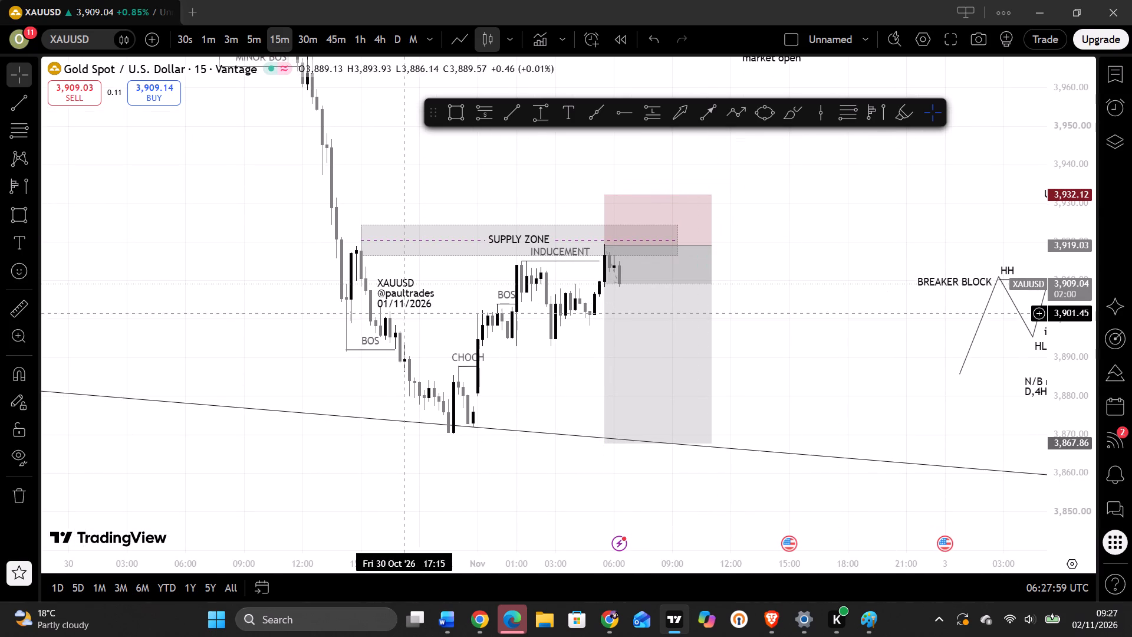
click(393, 300)
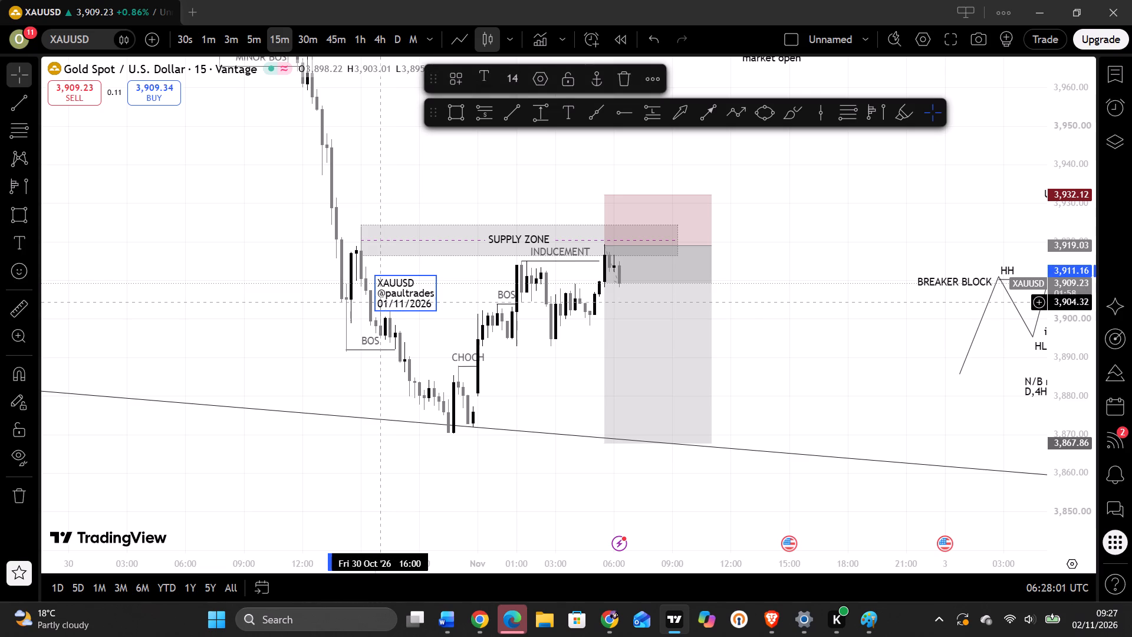
click(382, 303)
click(386, 304)
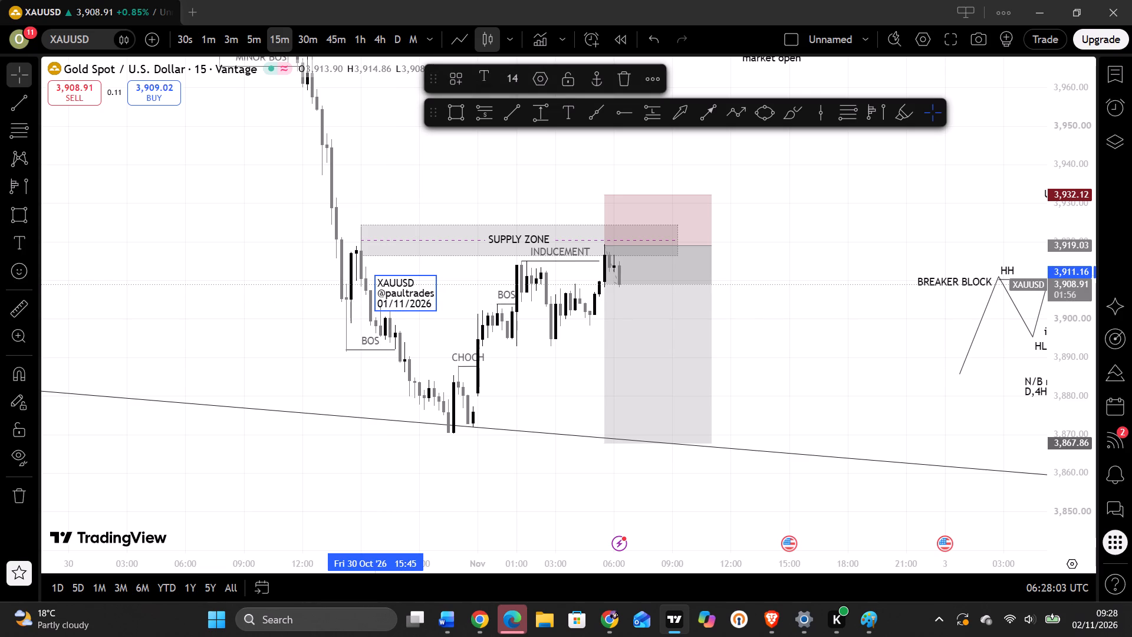
key(BackSpace)
key(2)
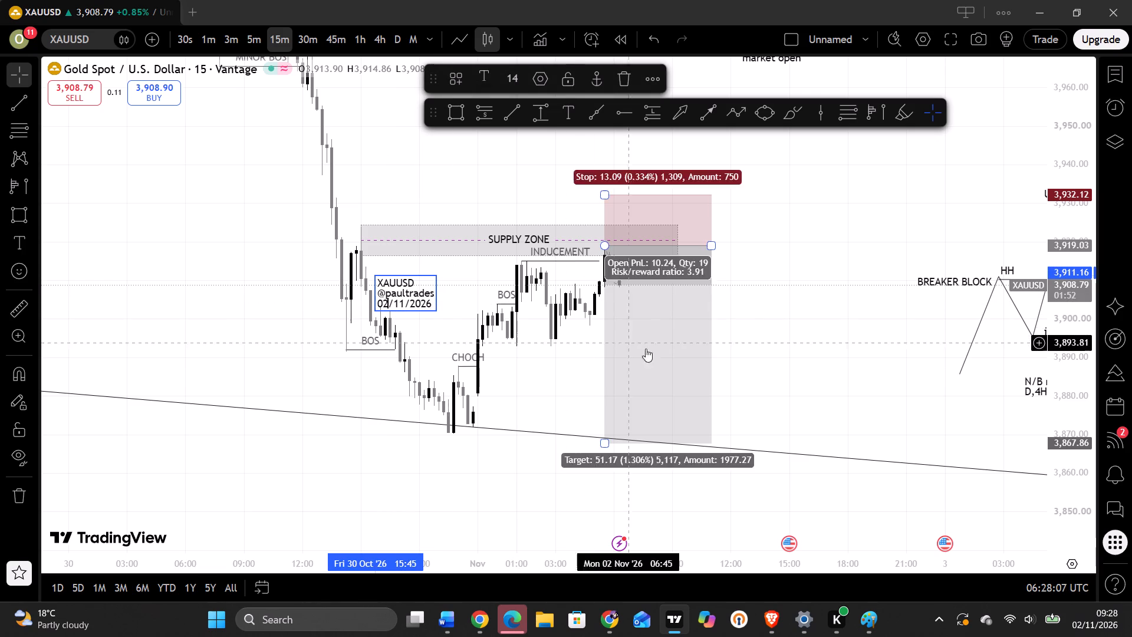
click(741, 329)
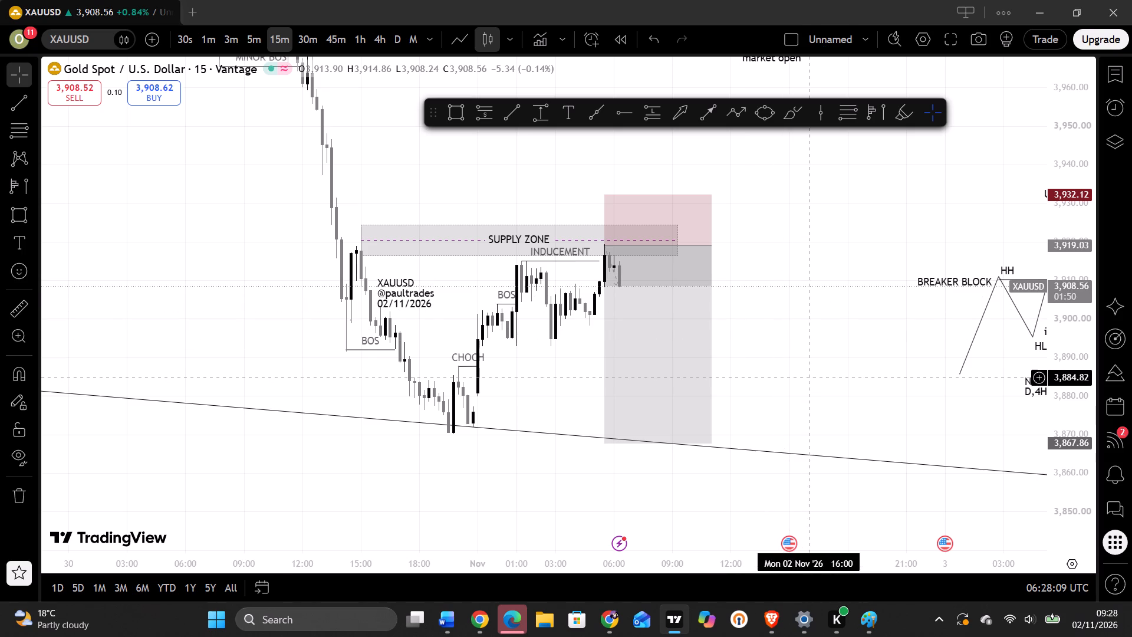
Capture a rectangular screenshot of the chart covering the supply zone setup, all the schematics and the "30,15,5 for entry confirmation ." note.
drag(807, 377, 625, 308)
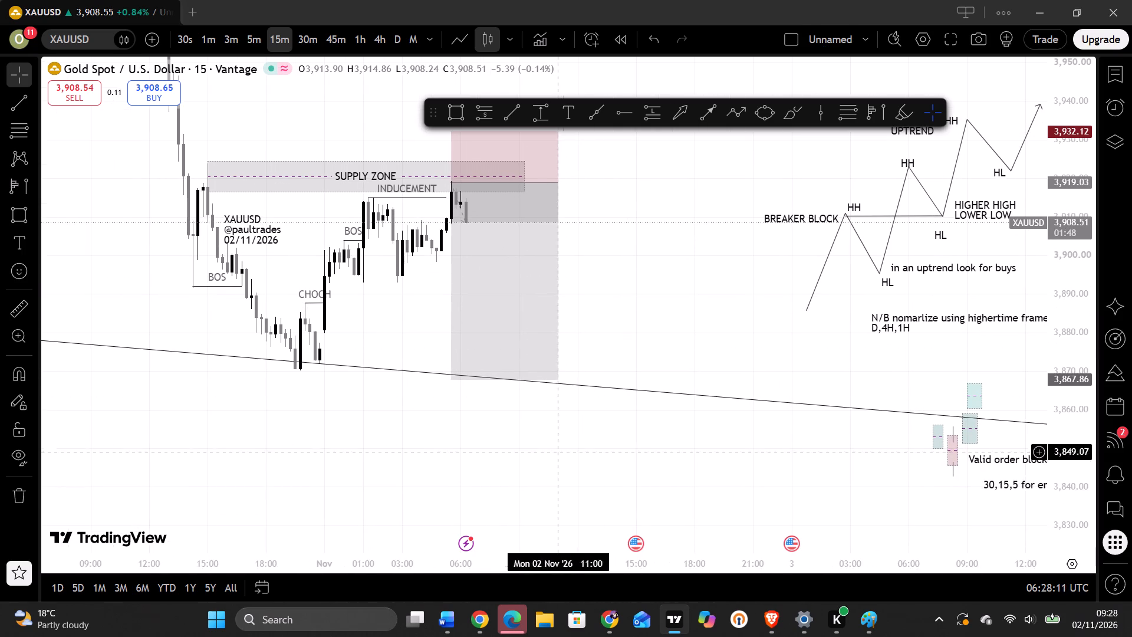
triple_click(506, 523)
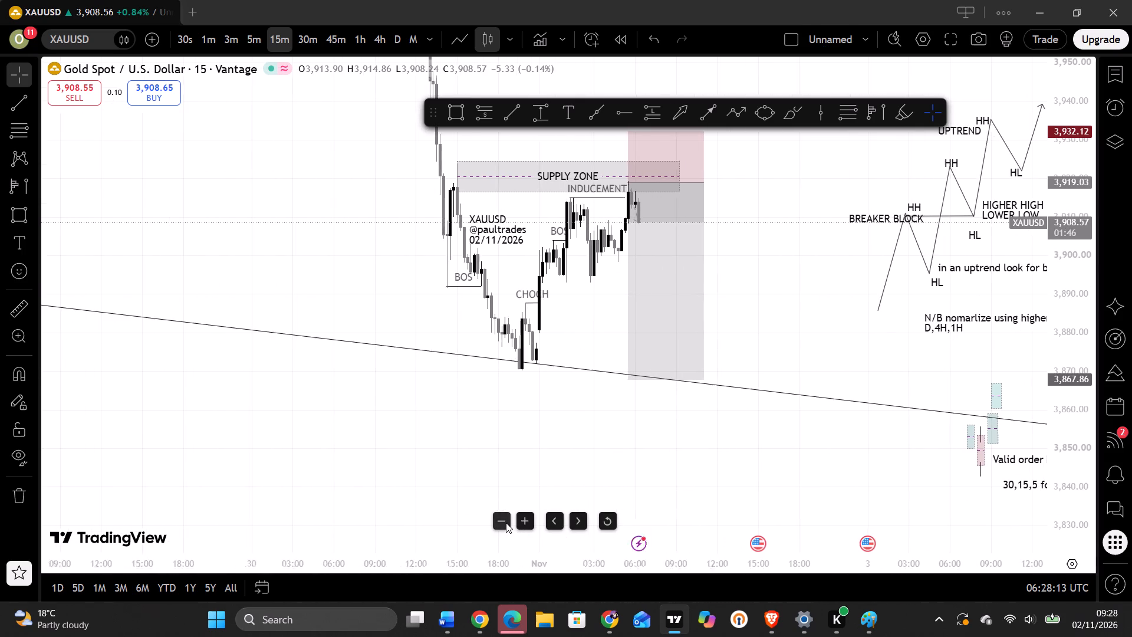
click(506, 523)
drag(720, 468, 271, 502)
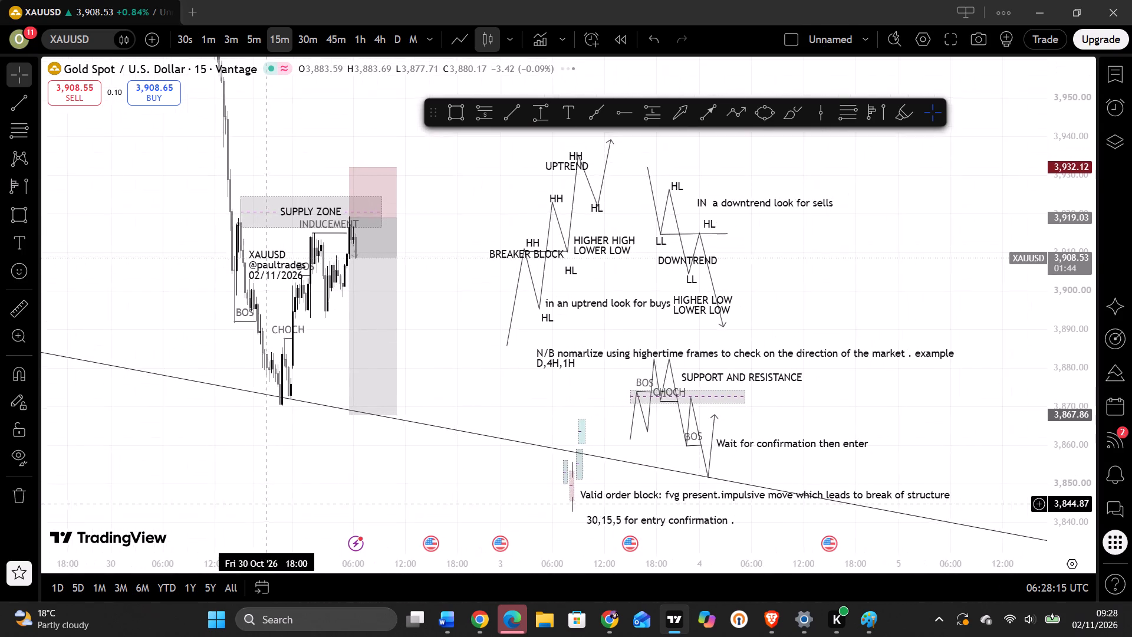
drag(271, 502, 262, 497)
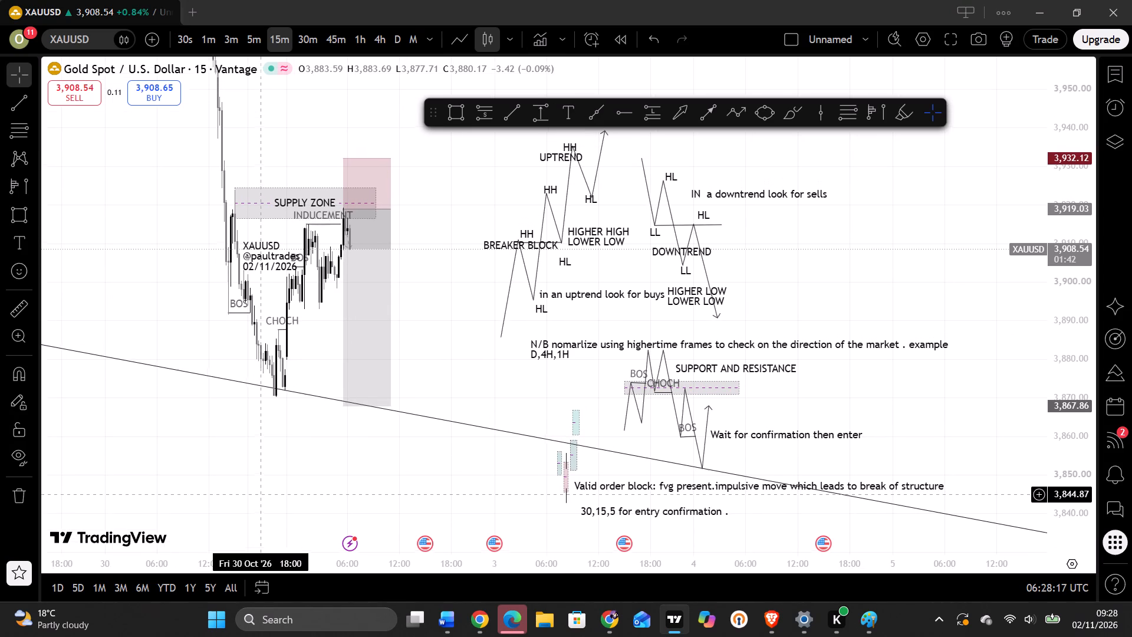
drag(262, 497, 263, 500)
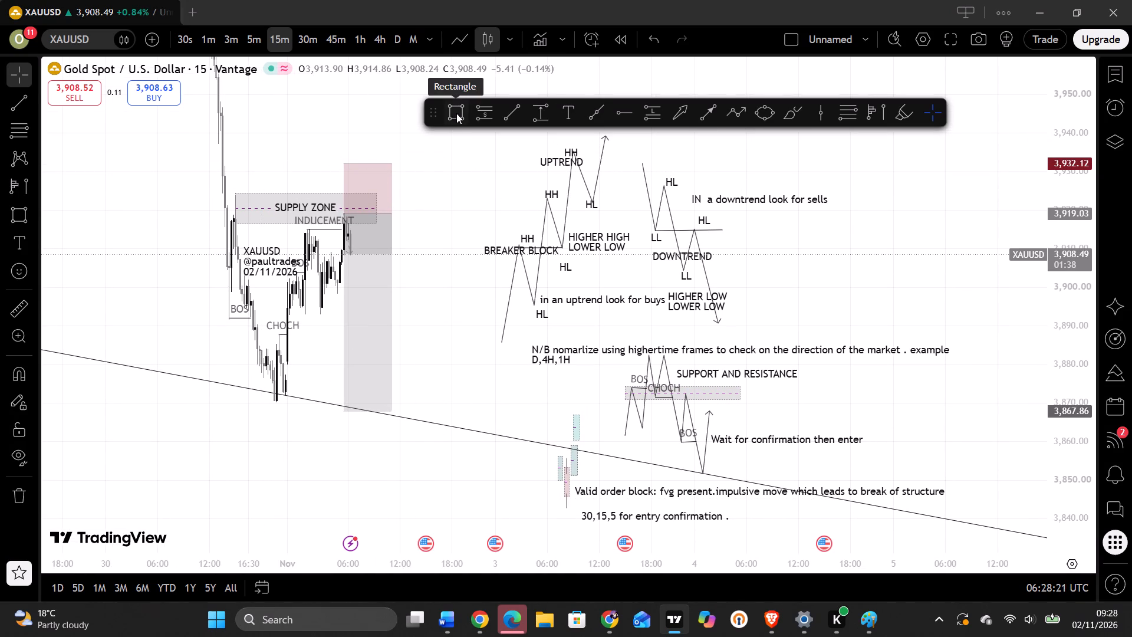
key(shift+super+s)
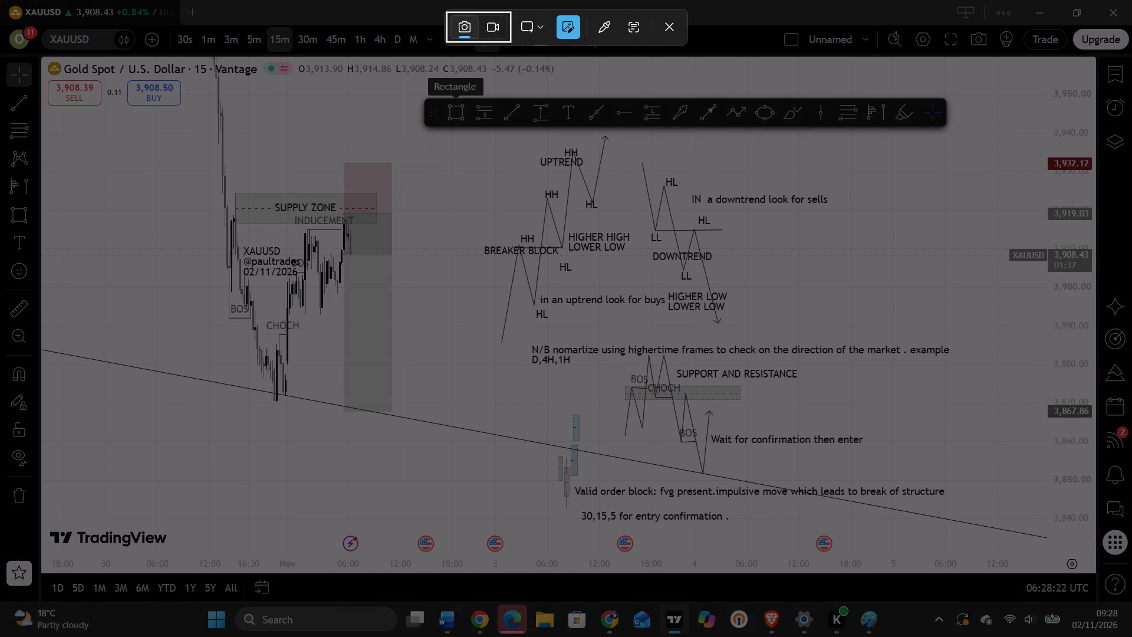
click(532, 27)
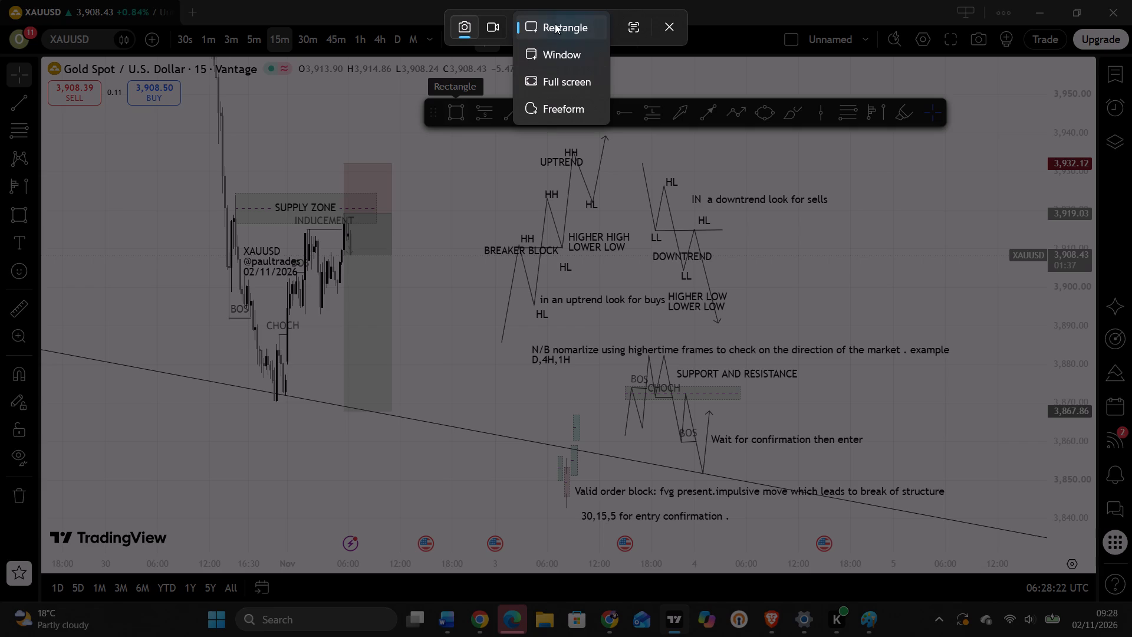
click(558, 20)
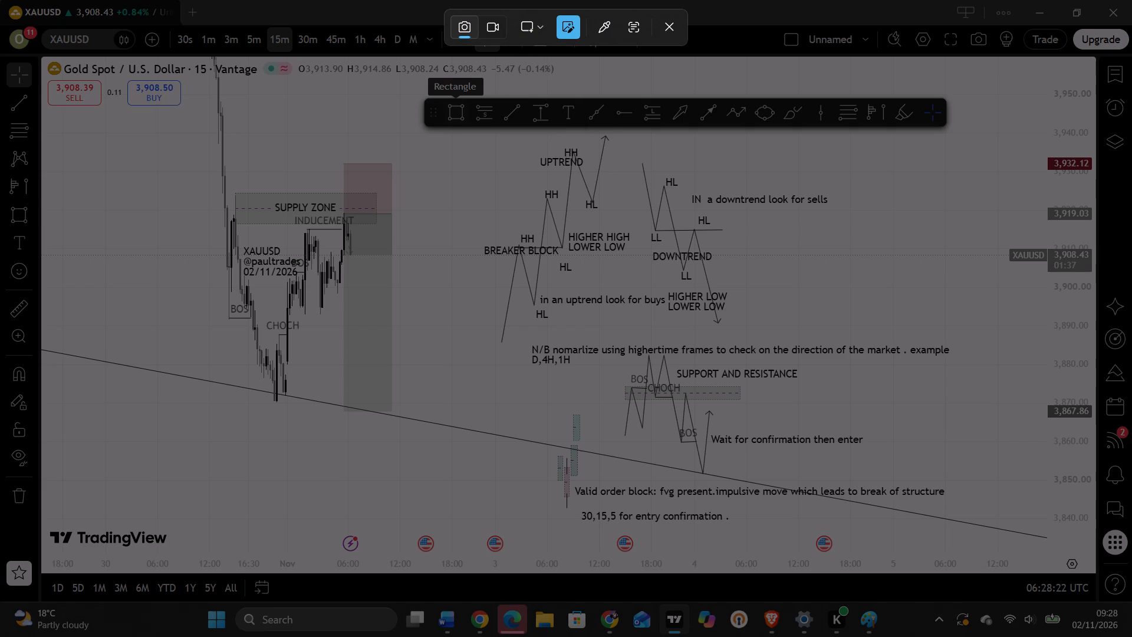
drag(166, 111, 969, 533)
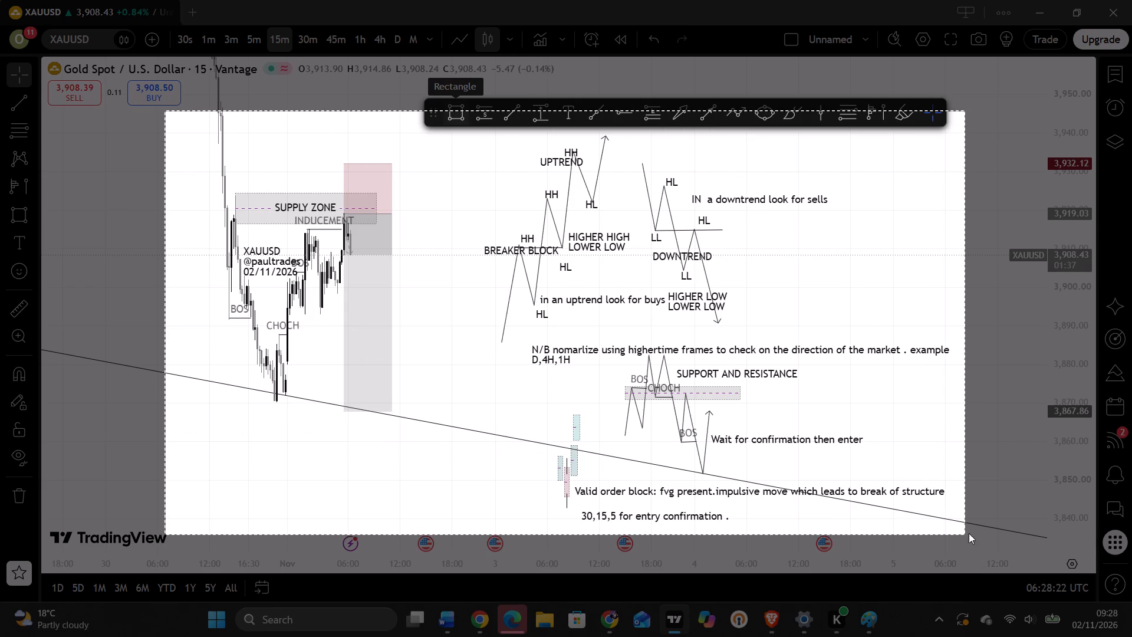
drag(969, 533, 1003, 539)
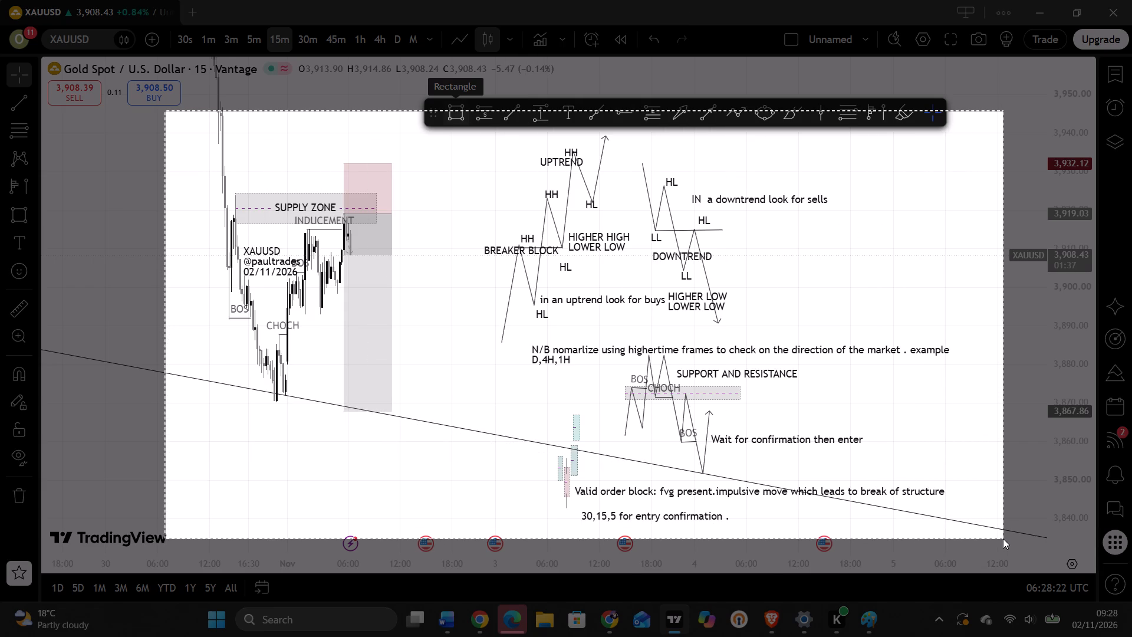
click(422, 576)
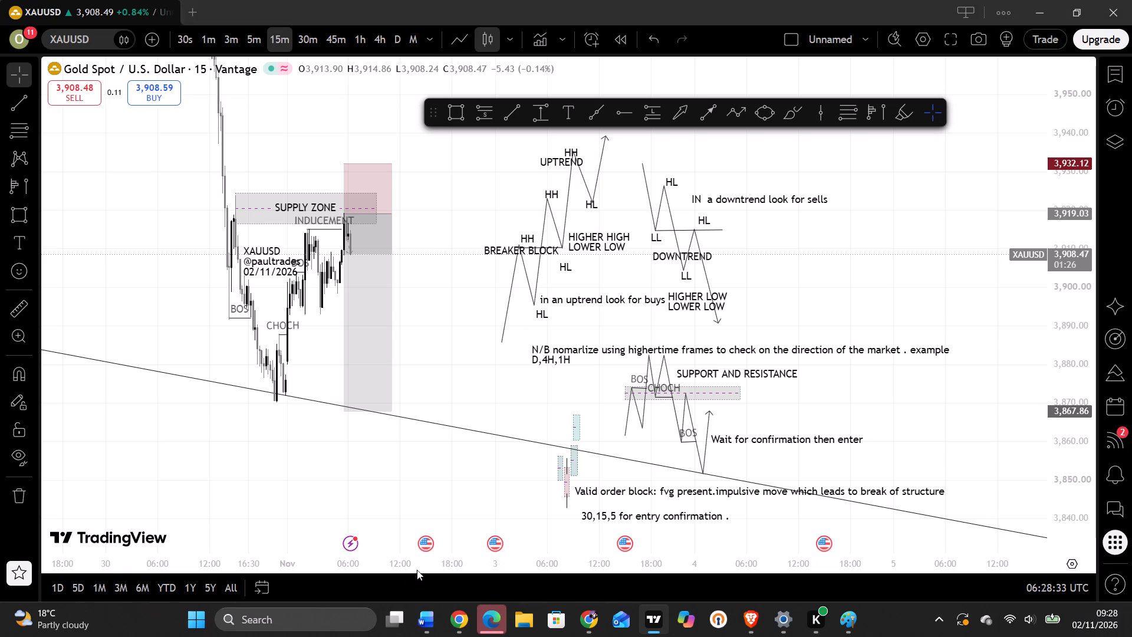
Review the trend, support and resistance and order block schematics alongside the supply zone trade setup at different zoom levels.
drag(414, 563, 176, 525)
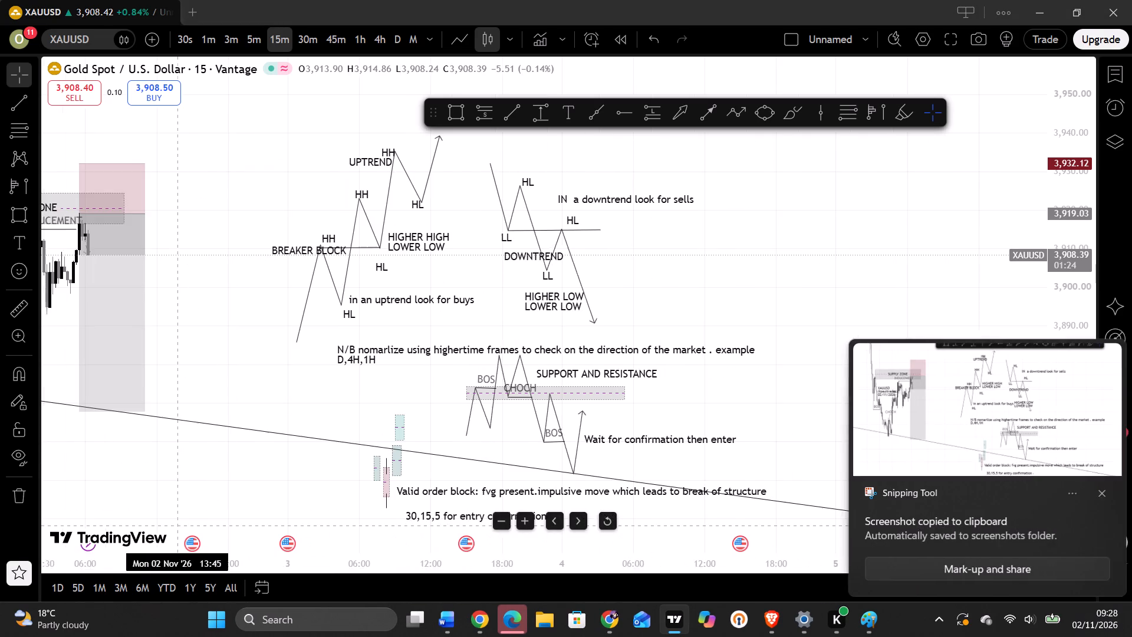
drag(176, 525, 166, 523)
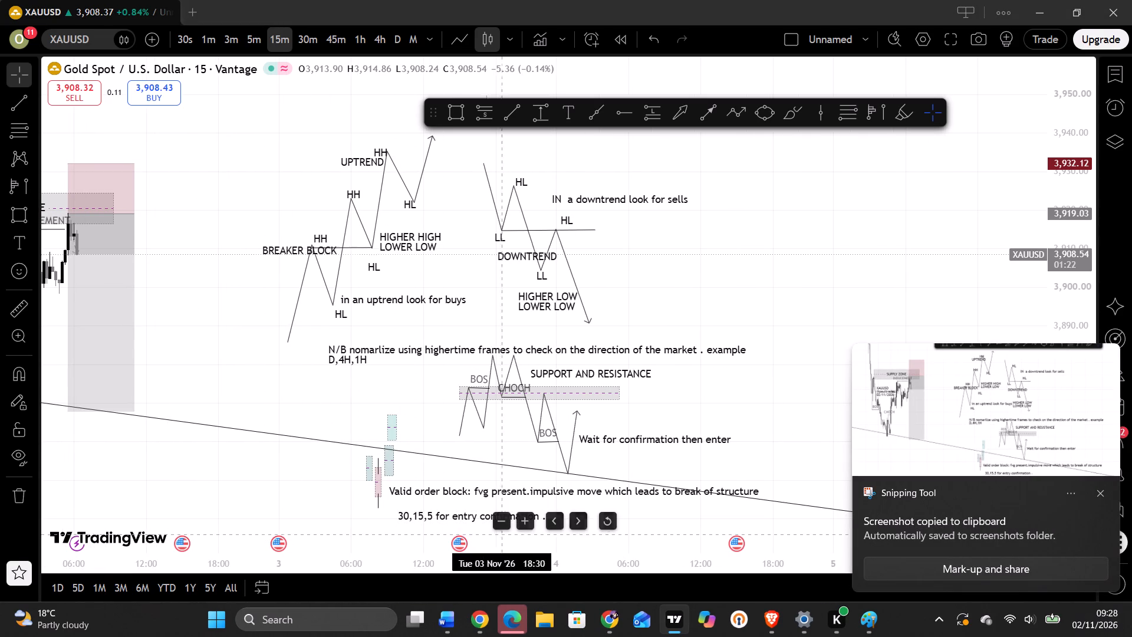
double_click(524, 520)
click(524, 520)
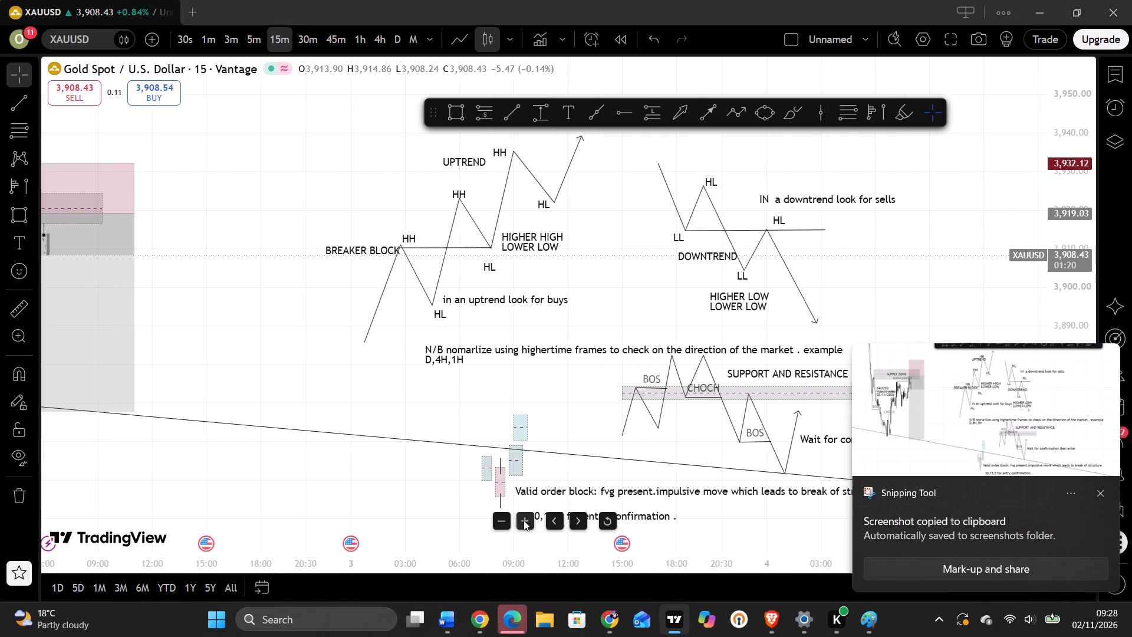
click(497, 522)
click(497, 522)
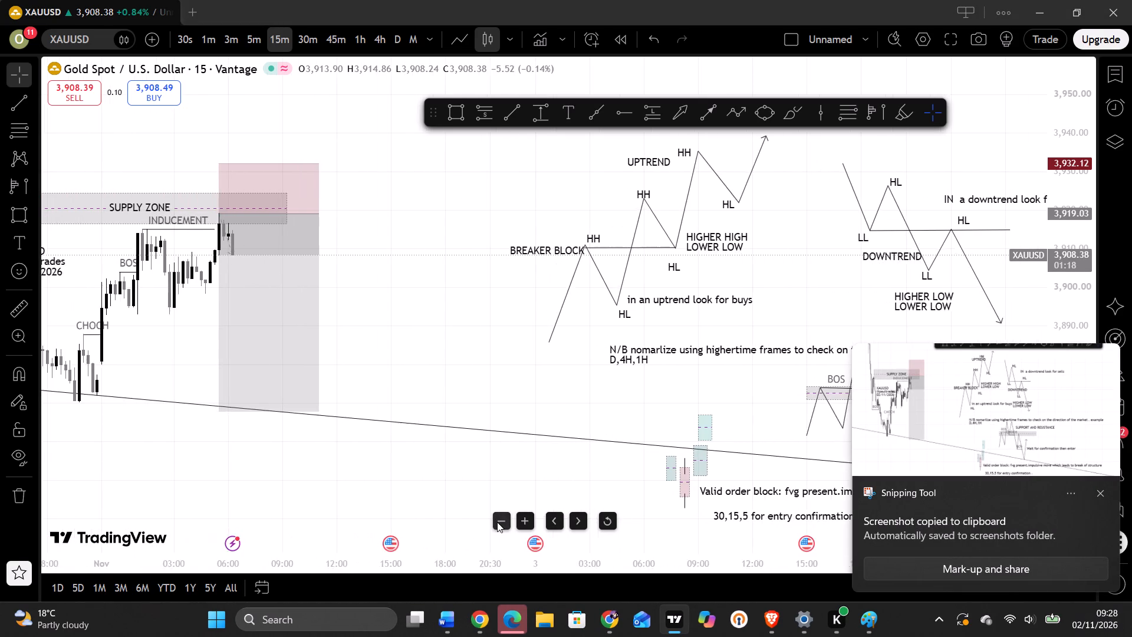
click(497, 522)
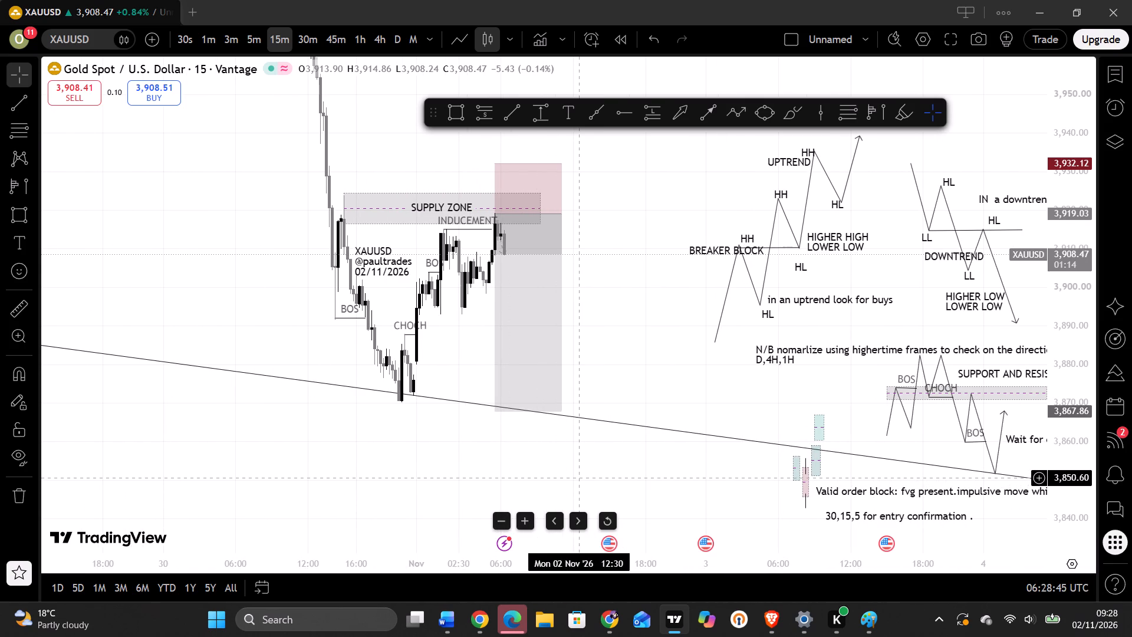
drag(581, 477, 436, 482)
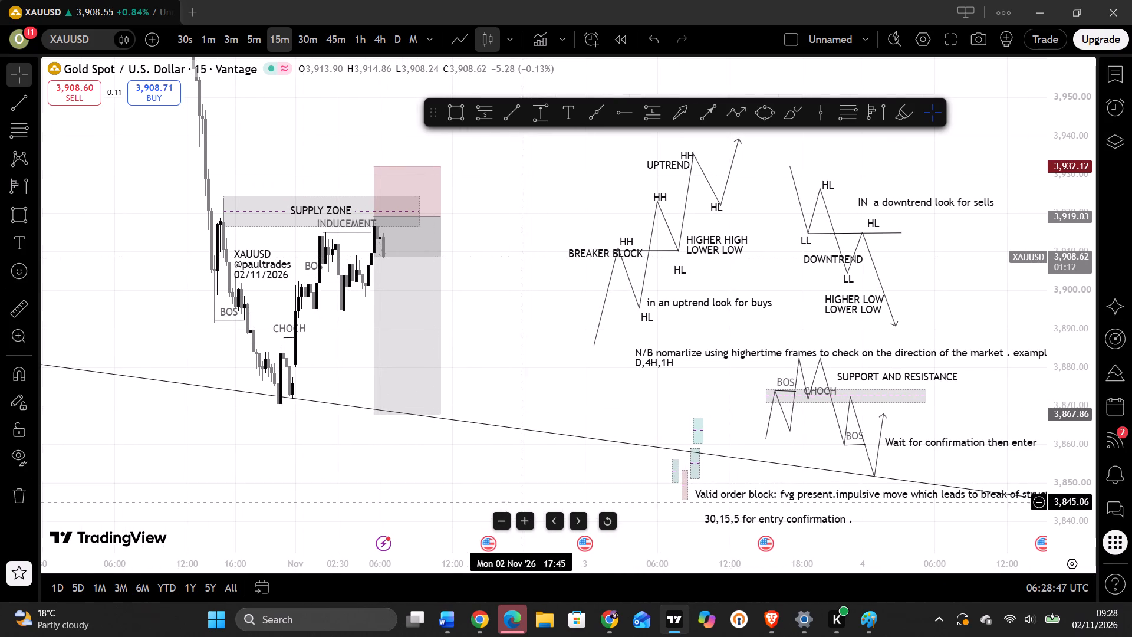
click(529, 522)
click(529, 522)
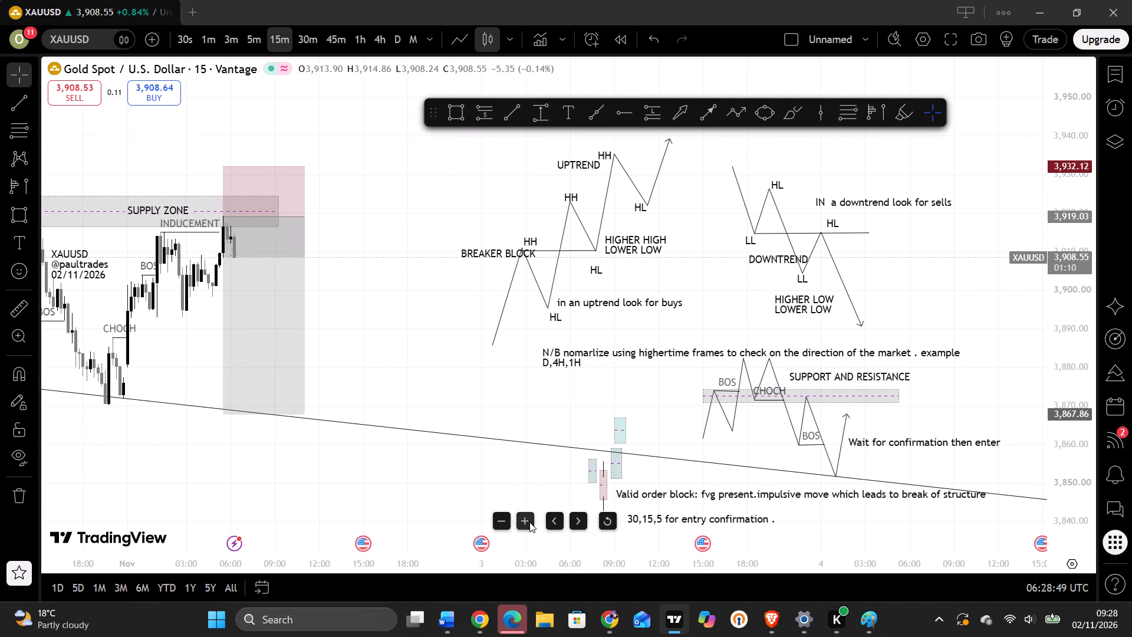
drag(320, 377, 528, 297)
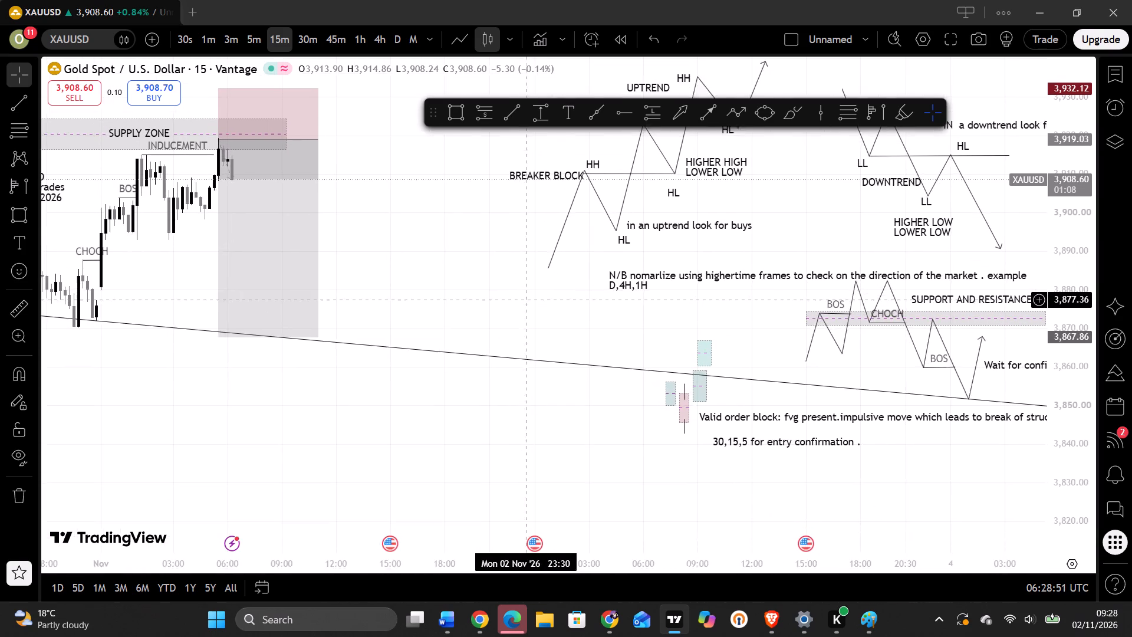
drag(528, 297, 881, 413)
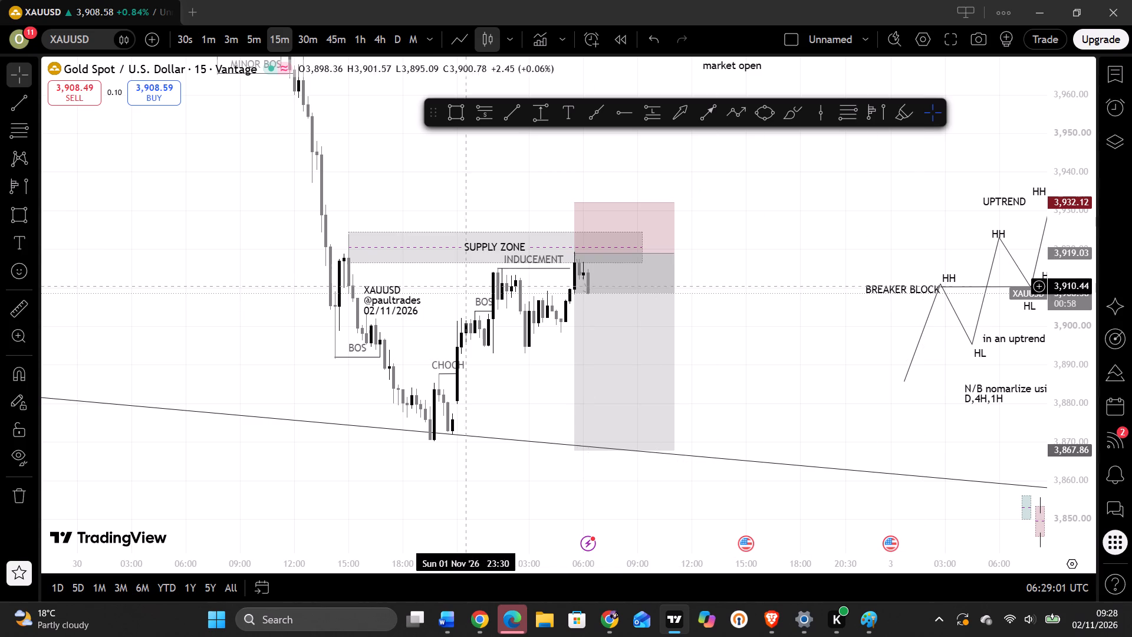
drag(413, 300, 459, 297)
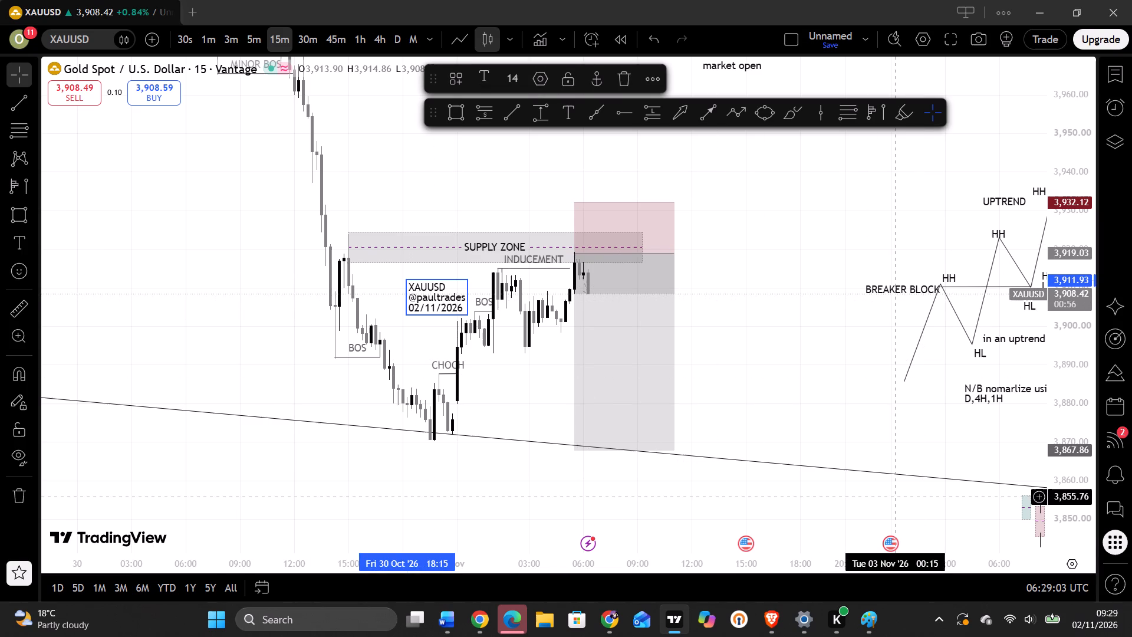